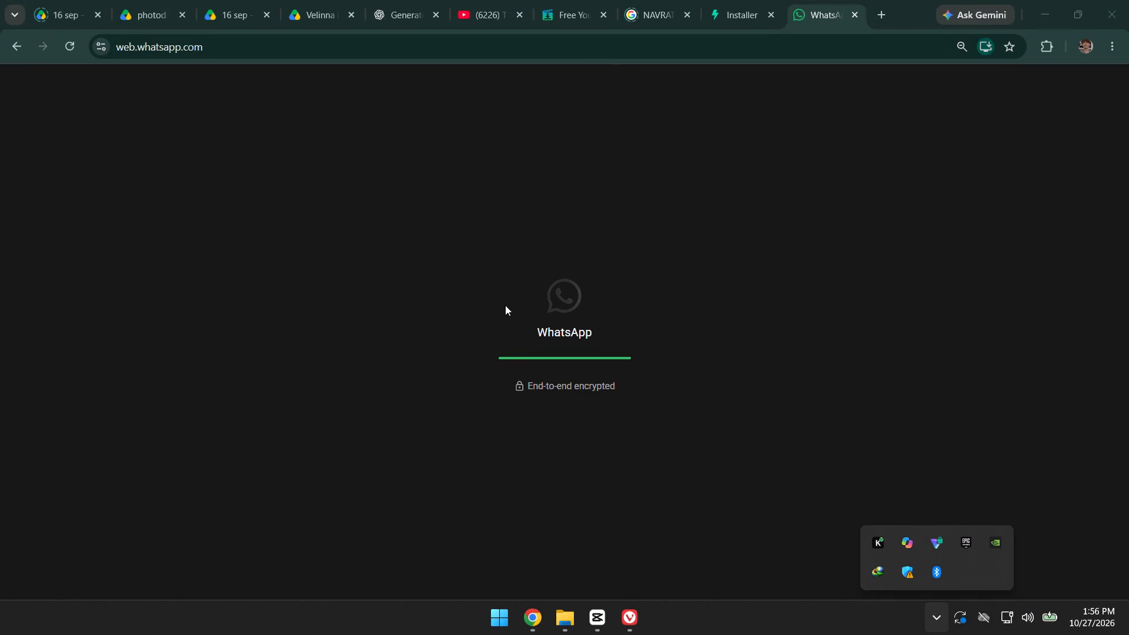
Switch from the browser to the CapCut window with the open 1026 video project.
left_click(590, 634)
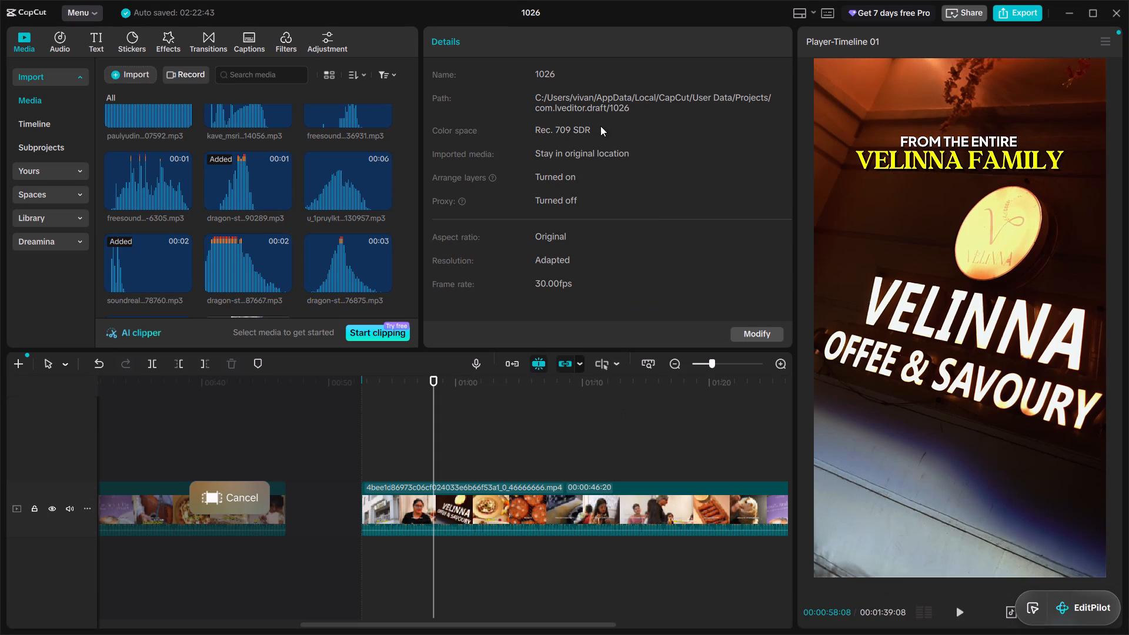
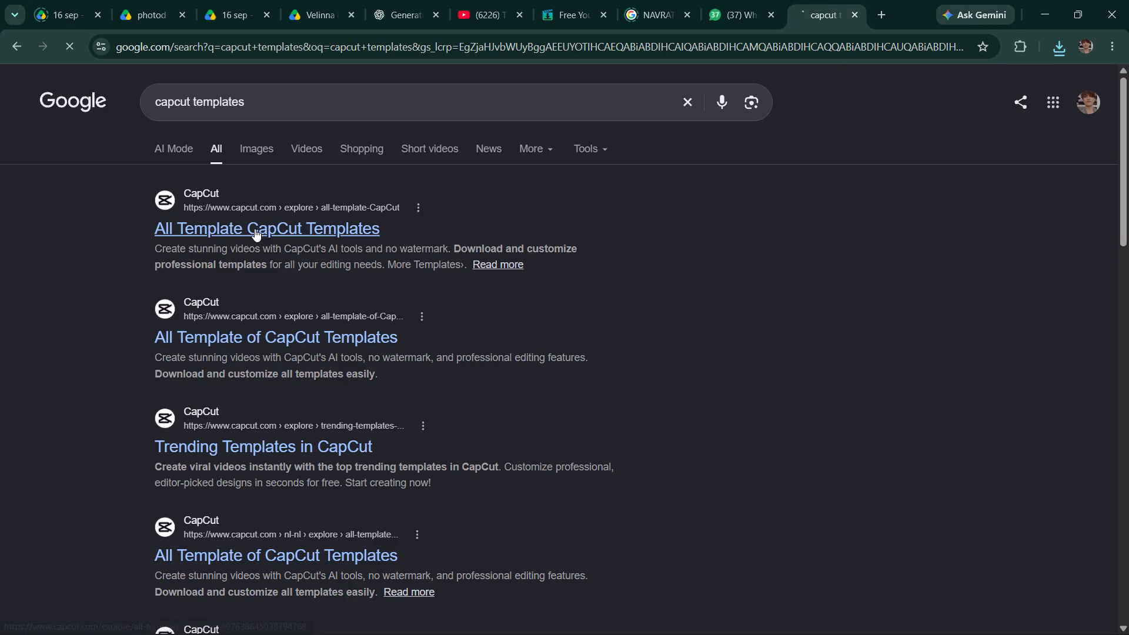
Switch from the browser to the CapCut desktop app and look over the existing projects on its home page.
left_click(1041, 8)
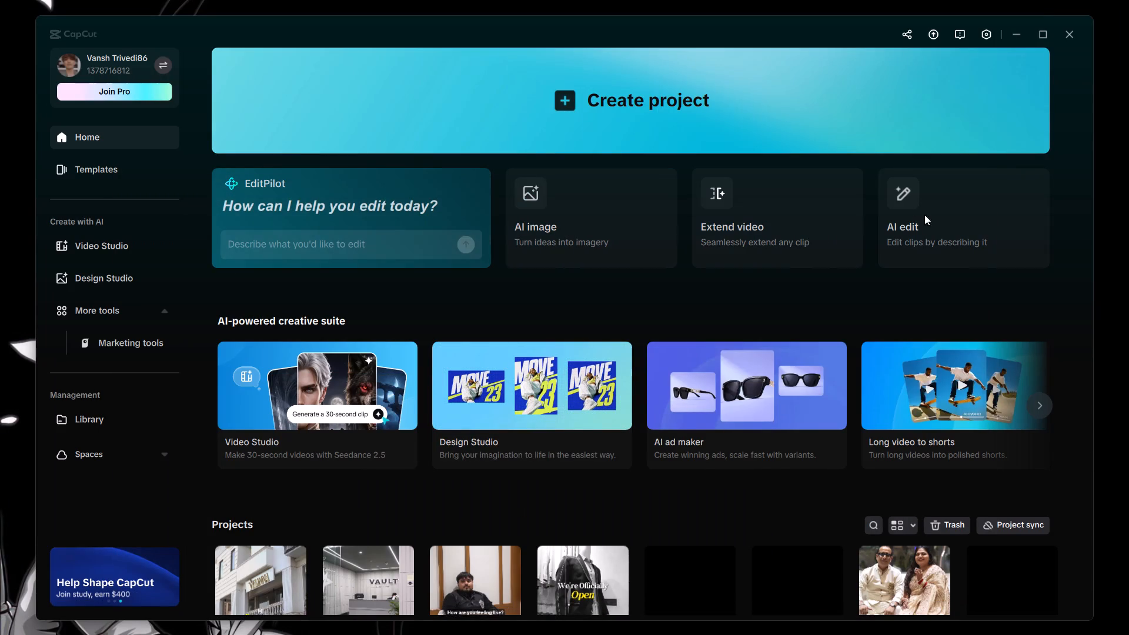
scroll(881, 410, "down", 6)
scroll(796, 428, "down", 6)
scroll(121, 436, "up", 1)
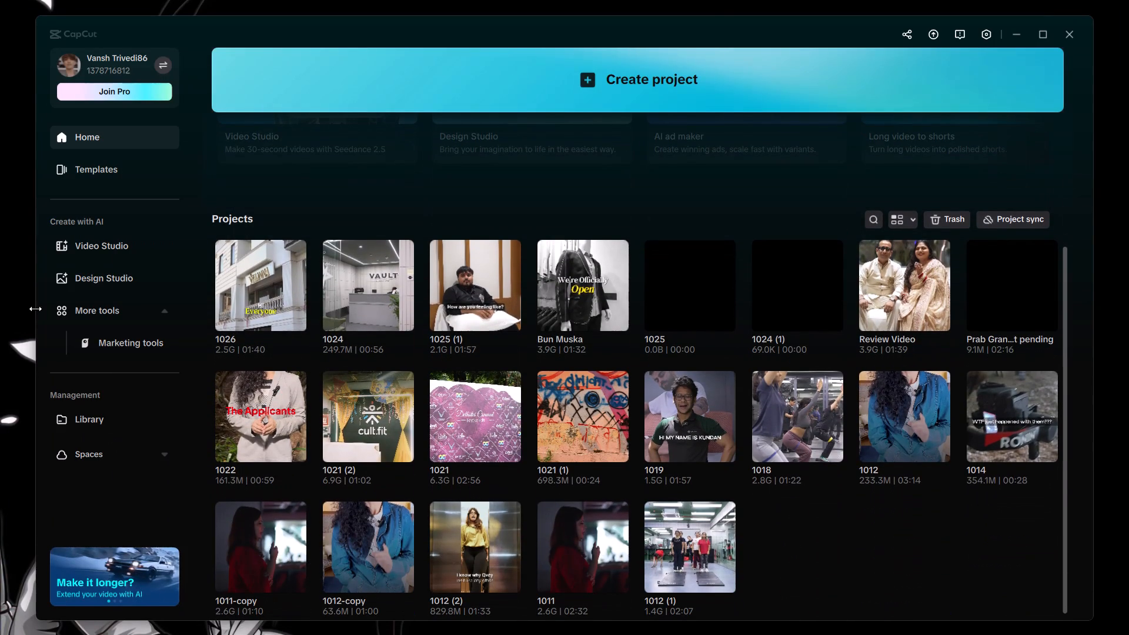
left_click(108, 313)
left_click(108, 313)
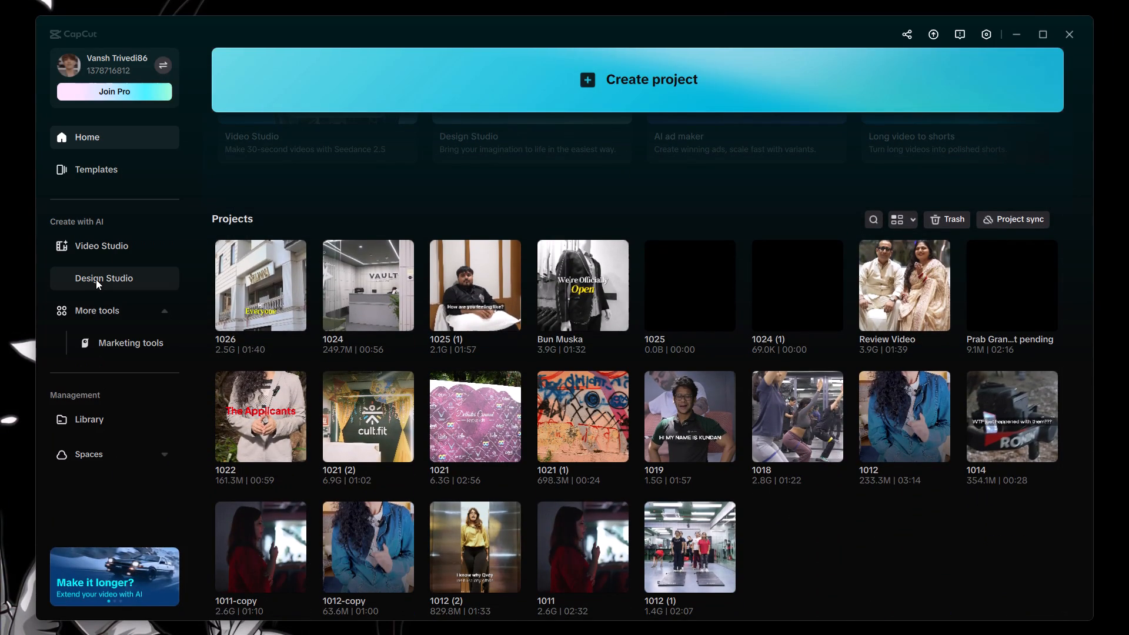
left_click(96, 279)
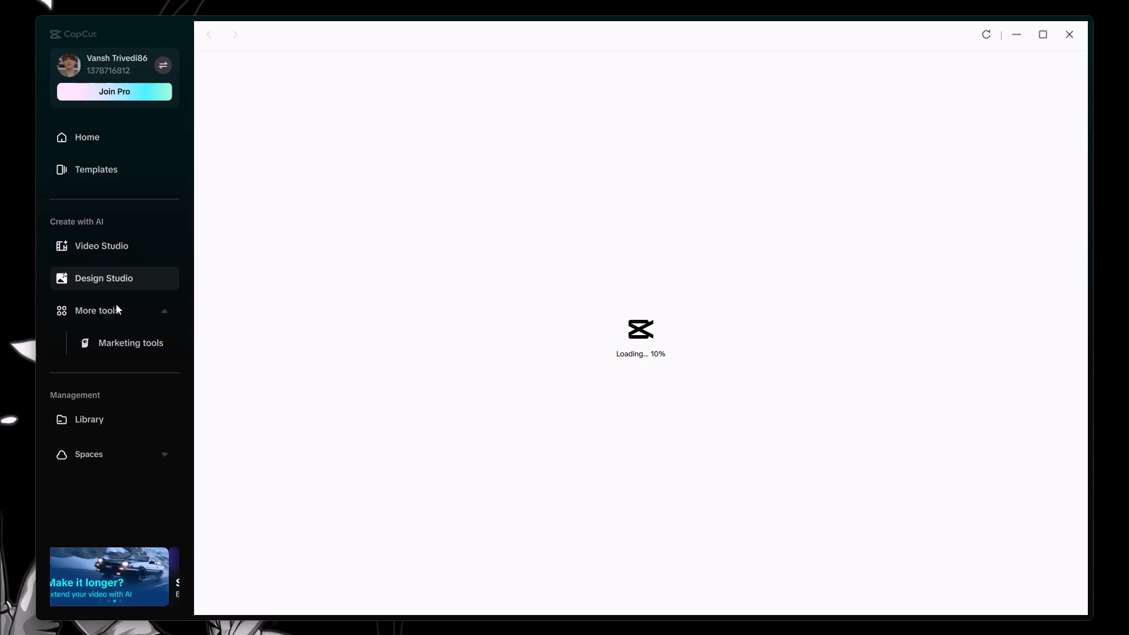
Open CapCut's Templates page.
left_click(113, 161)
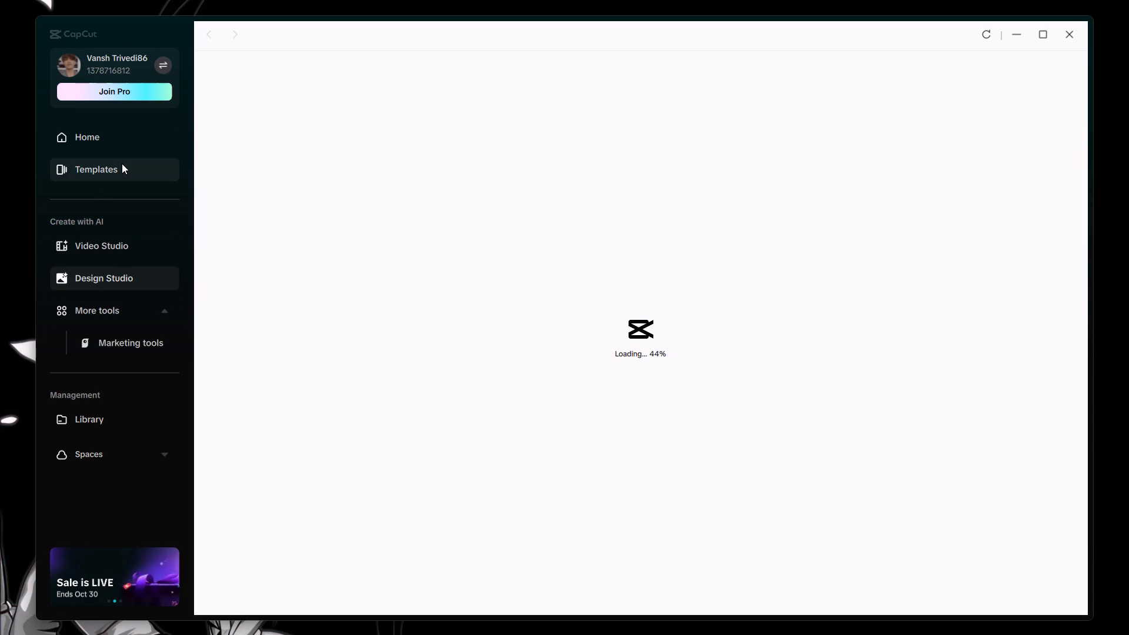
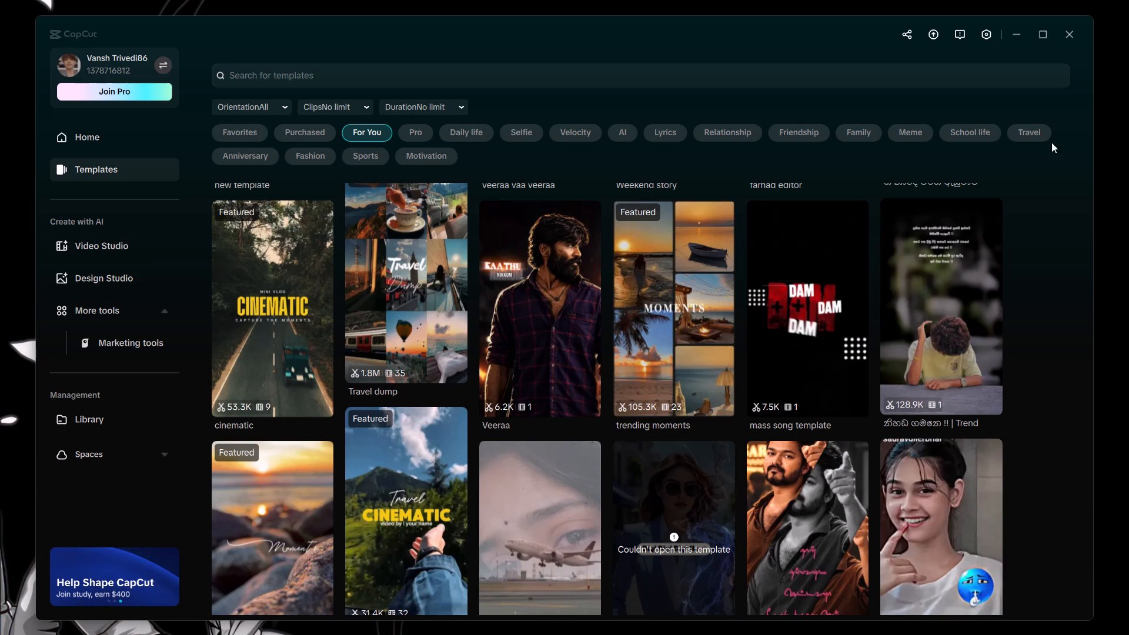
Check the Relationship template category, then look through the templates in the Lyrics category for a suitable one.
left_click(739, 131)
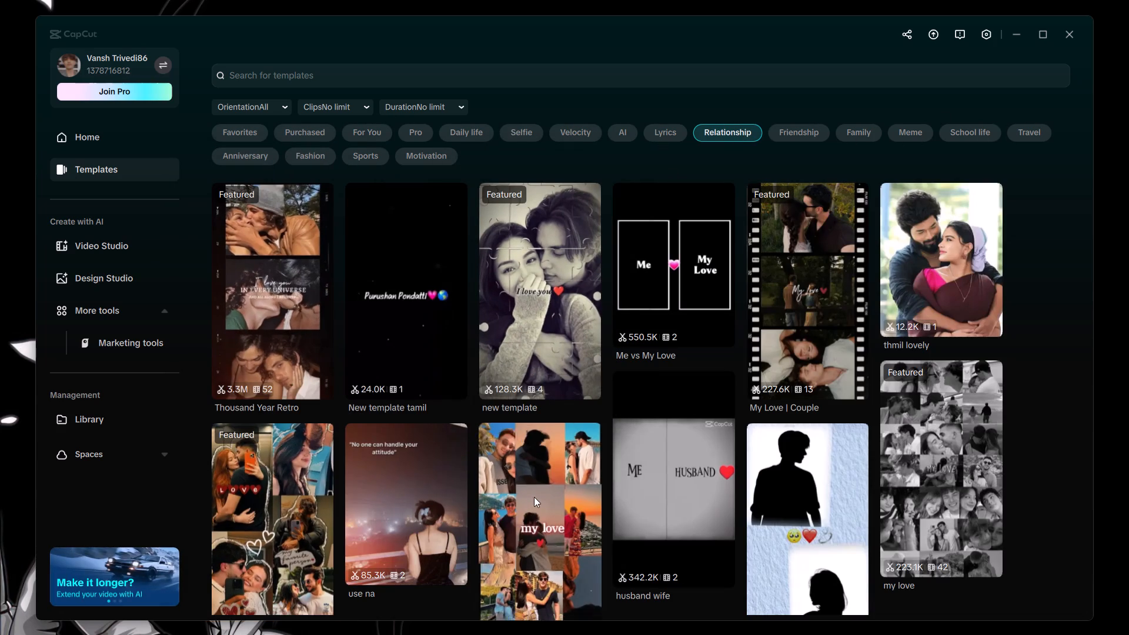
left_click(664, 129)
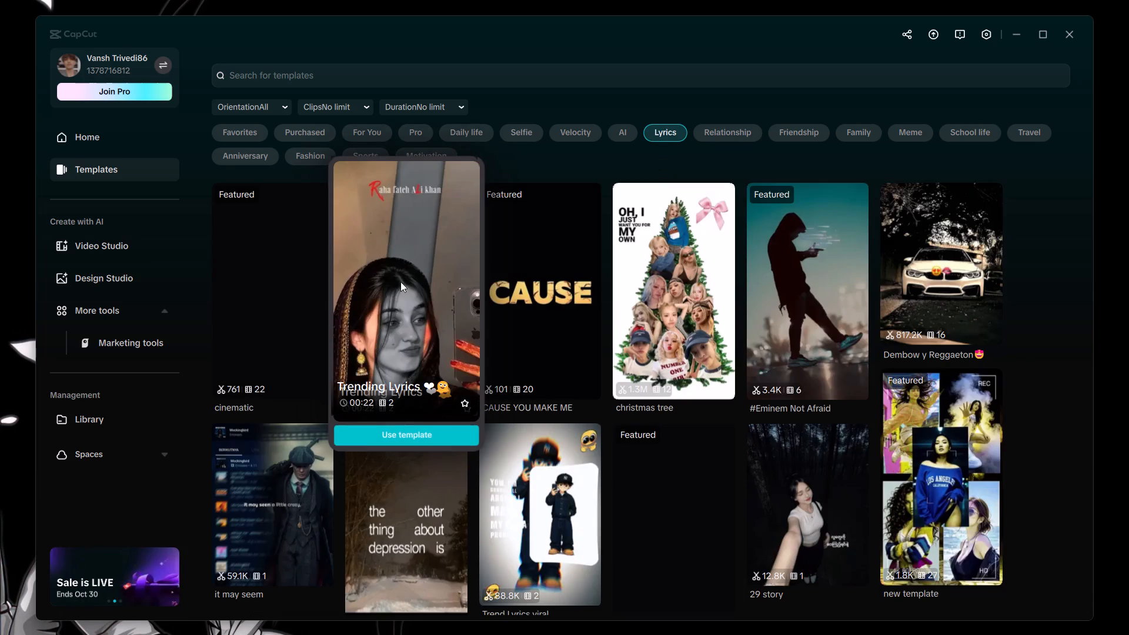
scroll(756, 450, "down", 3)
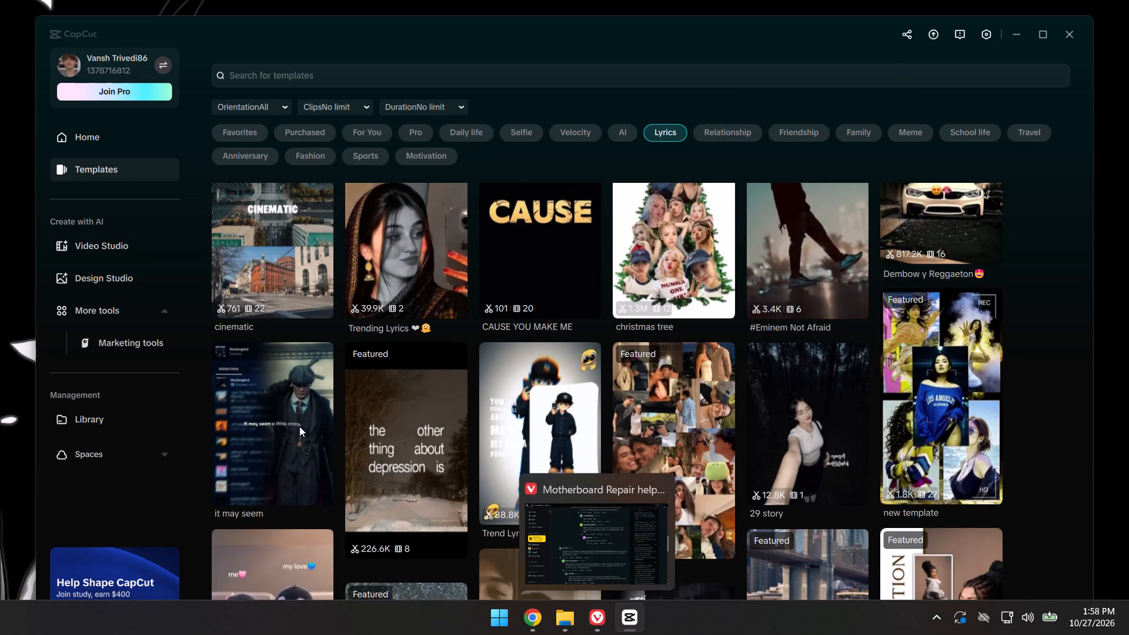
scroll(399, 443, "down", 3)
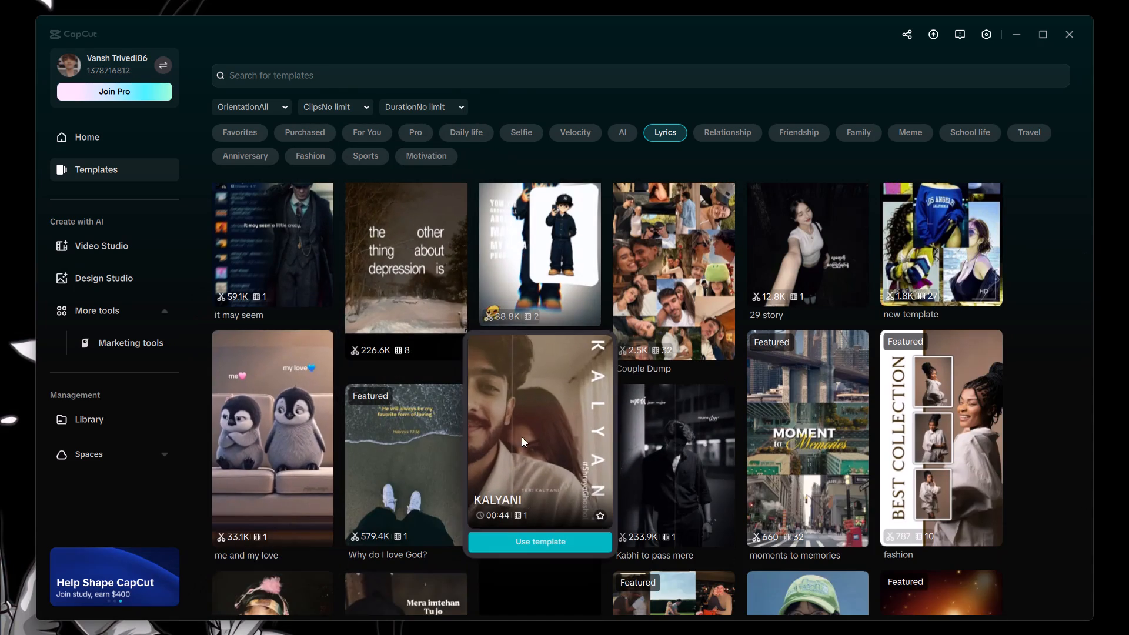
scroll(545, 437, "down", 1)
scroll(824, 359, "down", 2)
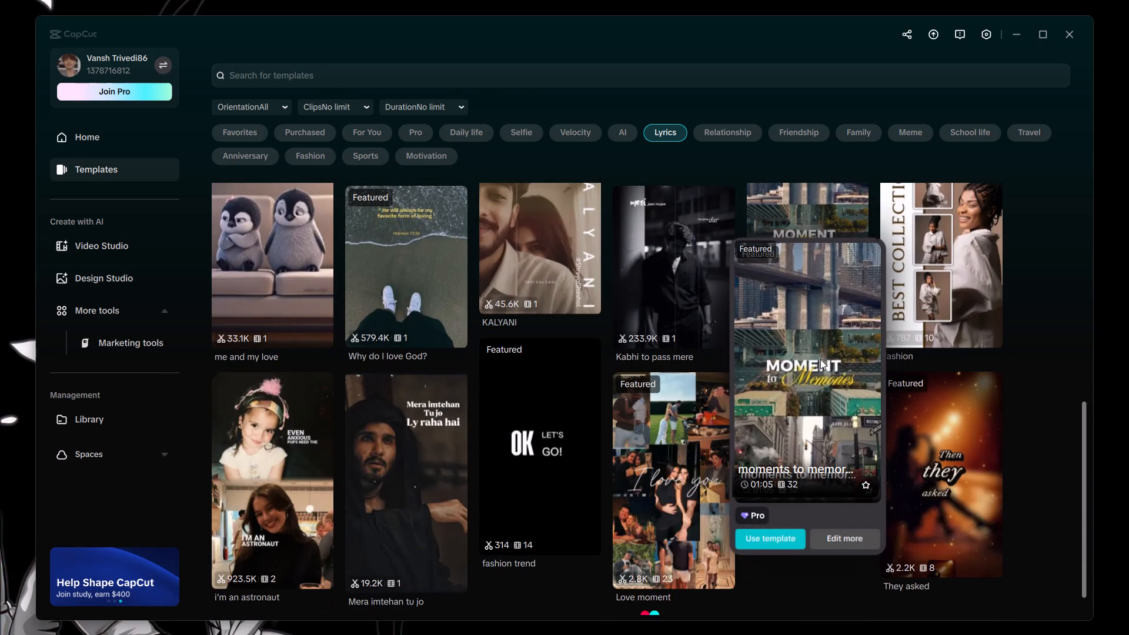
scroll(582, 441, "down", 4)
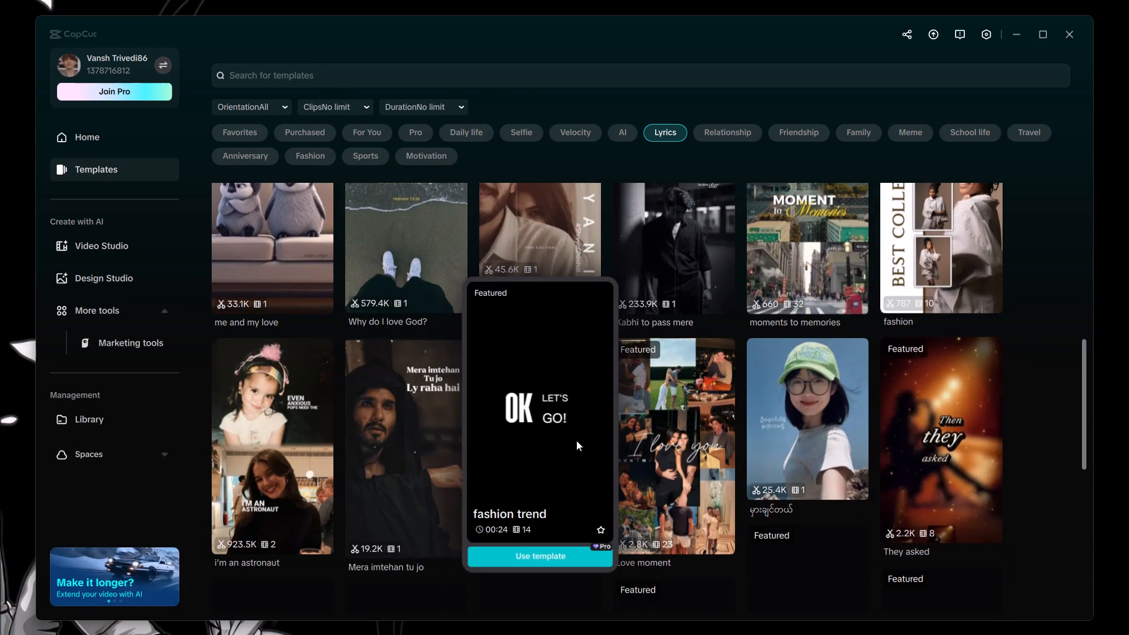
scroll(352, 529, "down", 4)
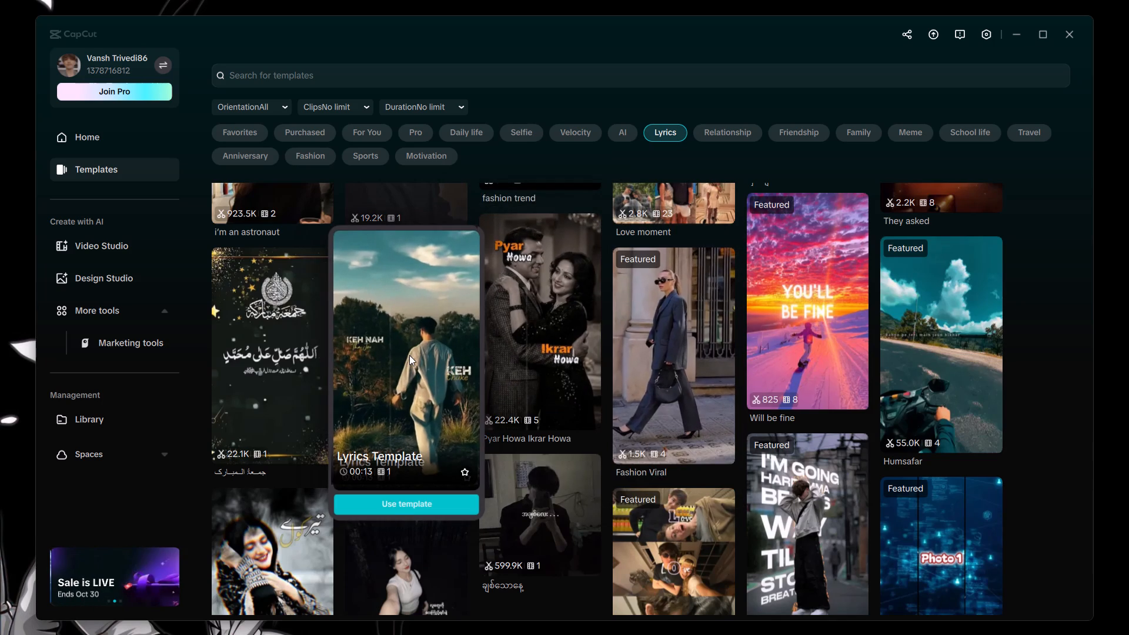
scroll(409, 355, "down", 3)
scroll(766, 503, "down", 3)
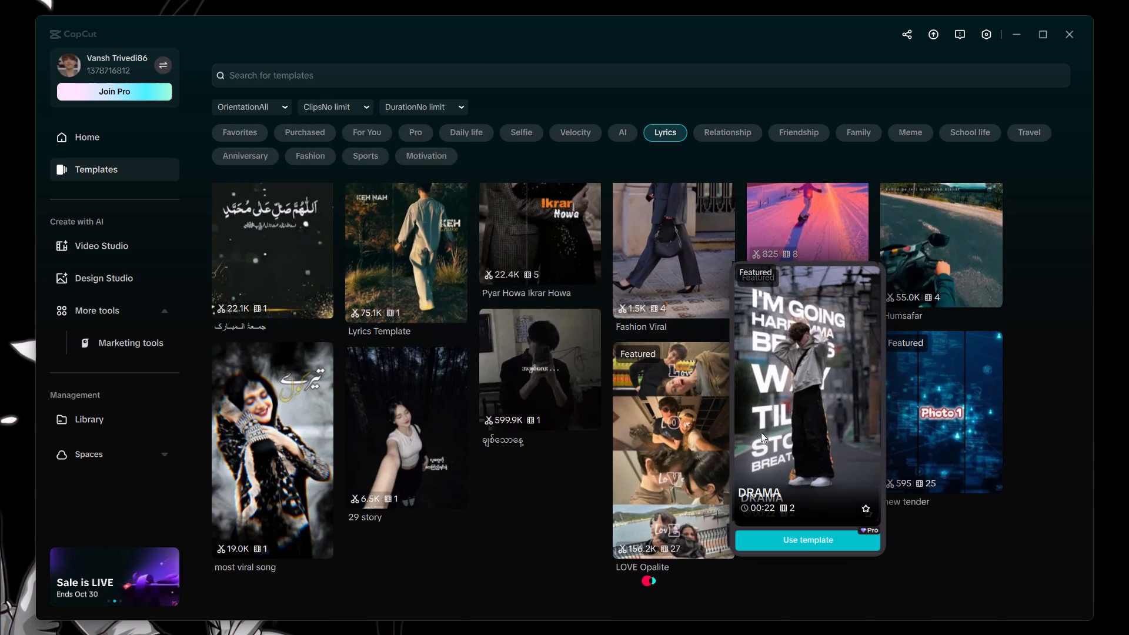
scroll(574, 423, "down", 5)
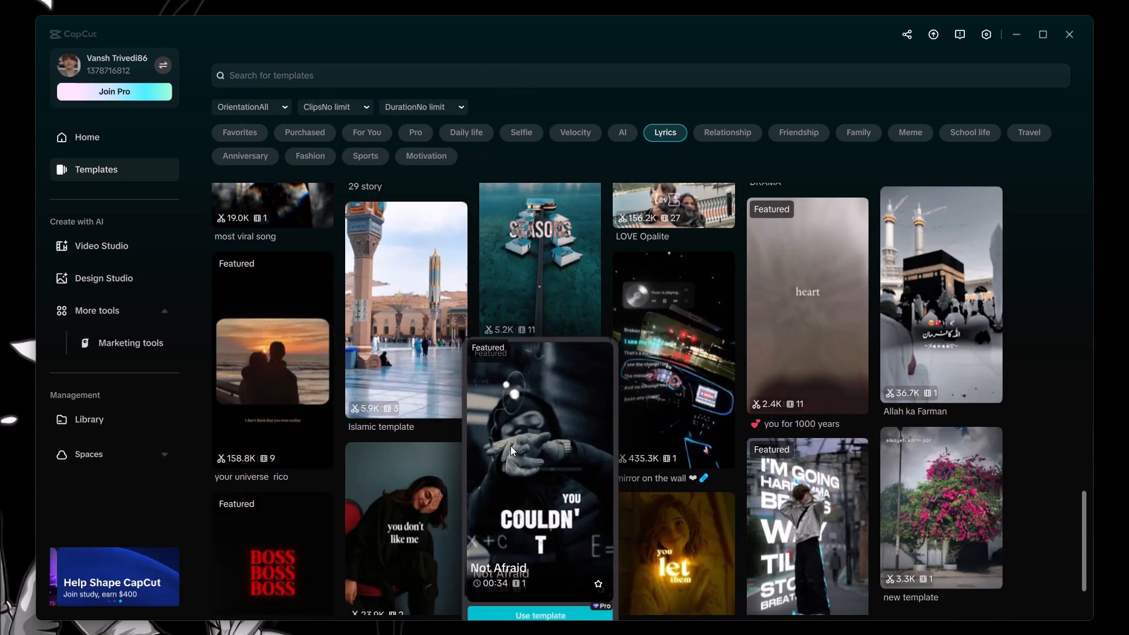
scroll(549, 412, "down", 3)
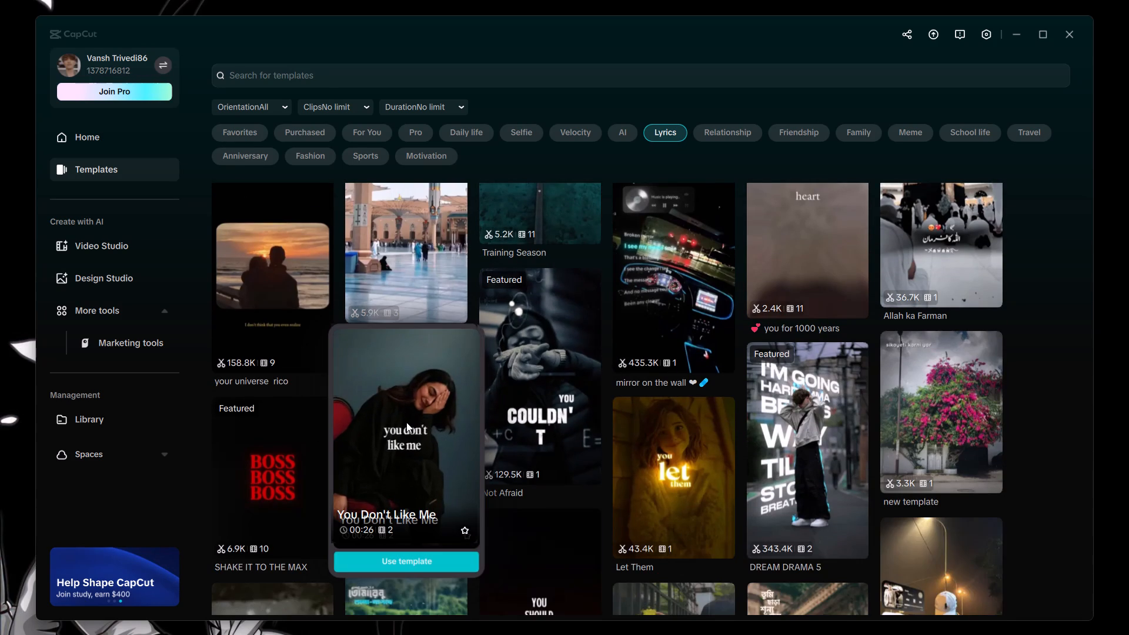
scroll(407, 425, "down", 5)
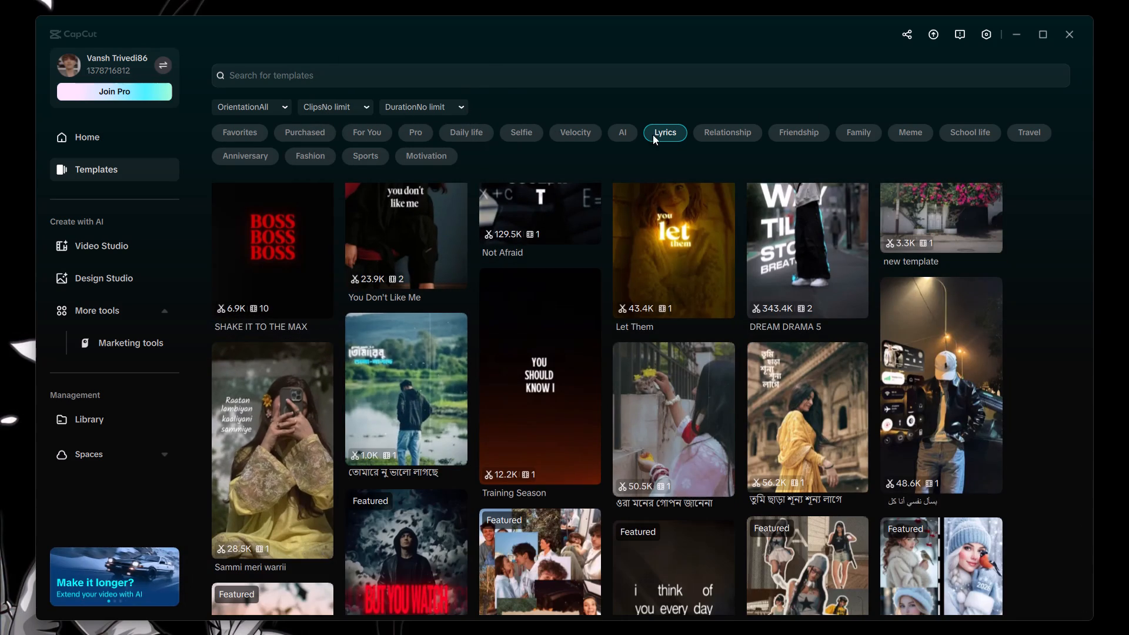
Minimise the CapCut desktop app and switch to Chrome with CapCut's All Template web page.
left_click(1014, 38)
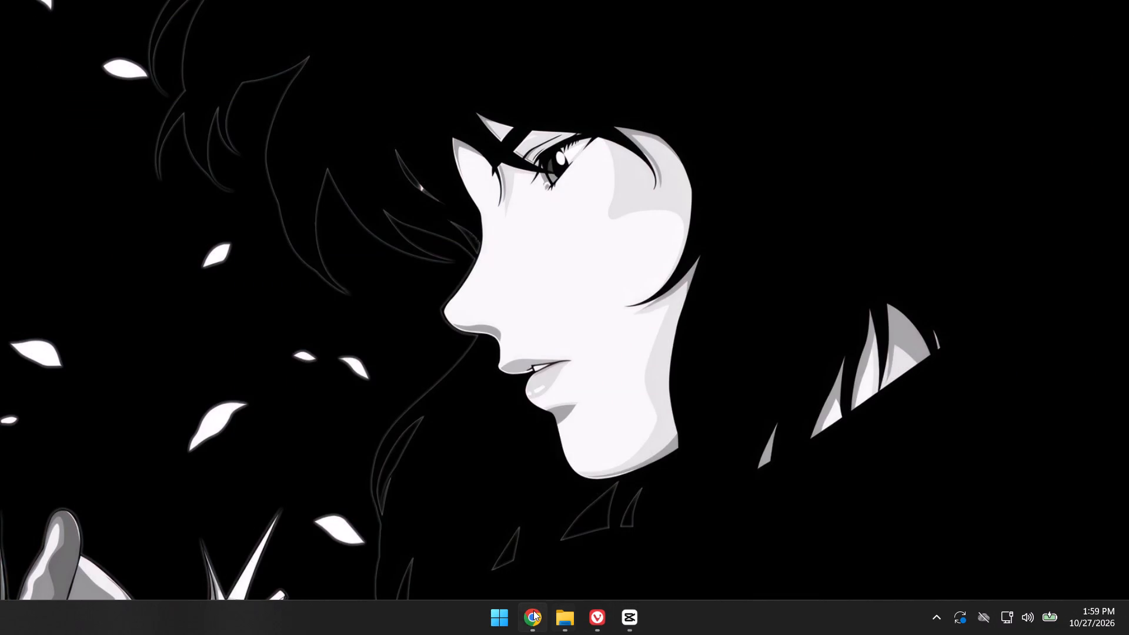
left_click(536, 535)
Look through the video templates on the web page and open the details of the "Takda hi jawan" template.
scroll(512, 363, "down", 1)
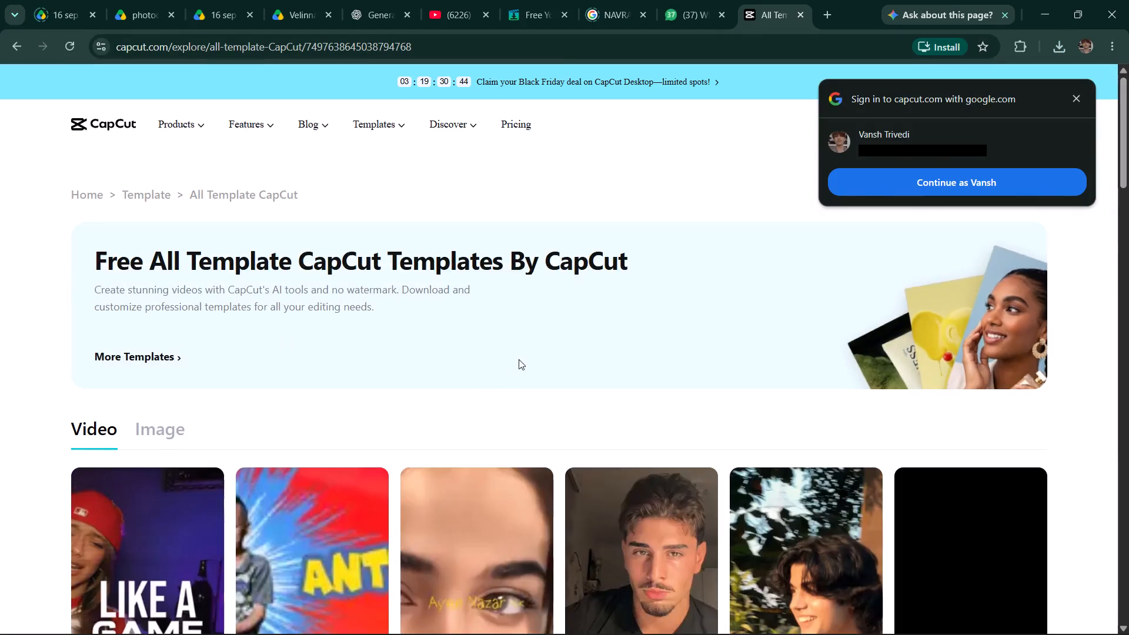
scroll(519, 359, "down", 3)
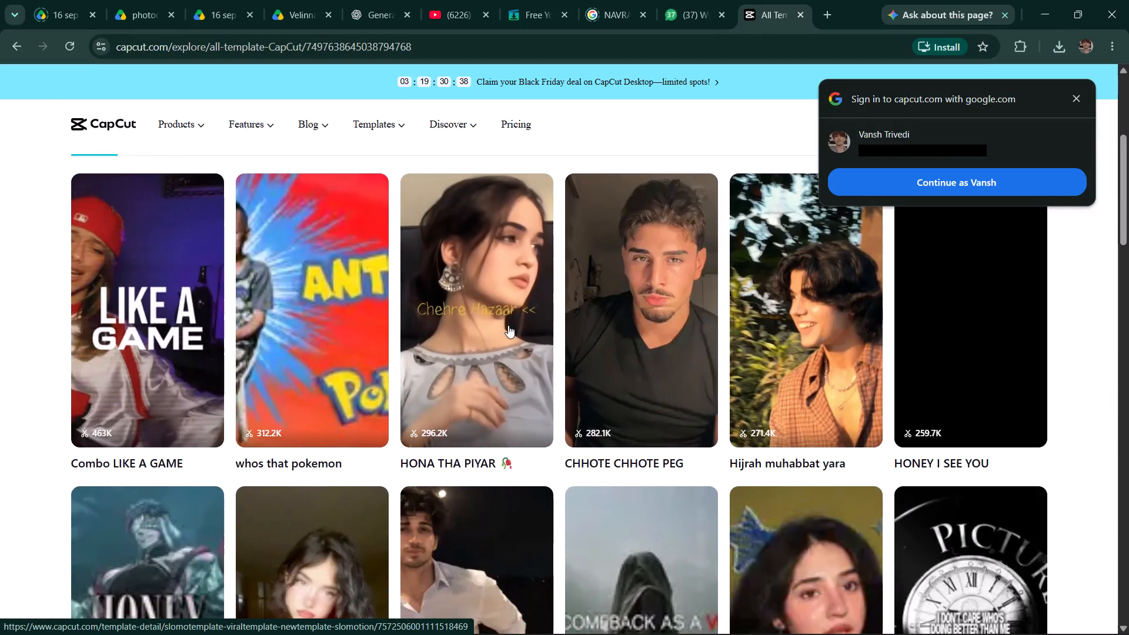
scroll(508, 325, "down", 2)
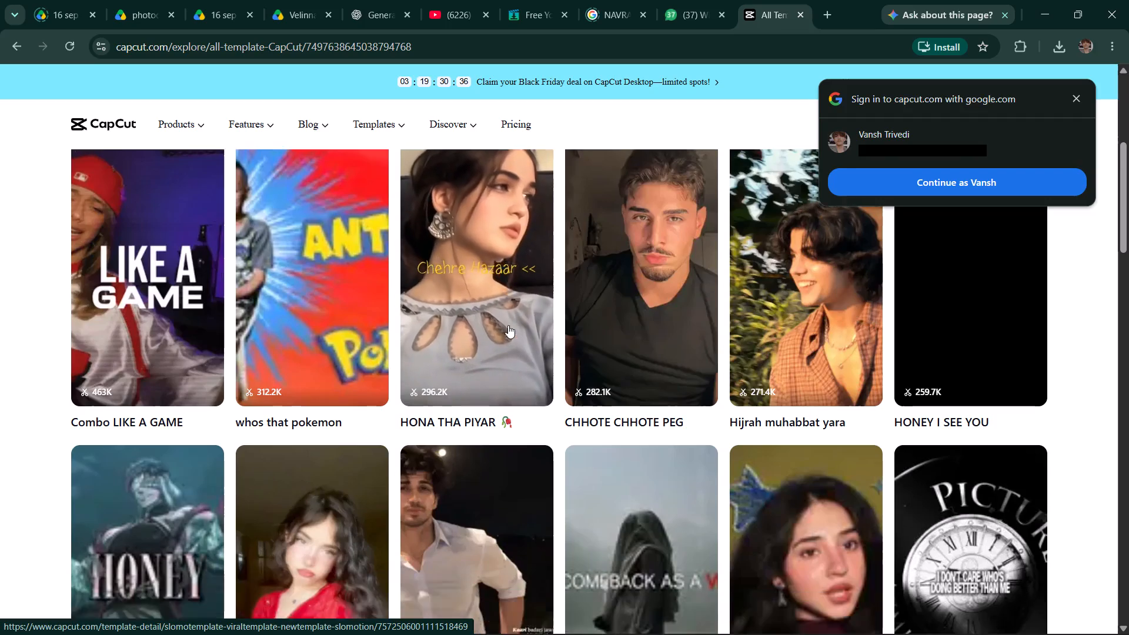
scroll(508, 325, "down", 2)
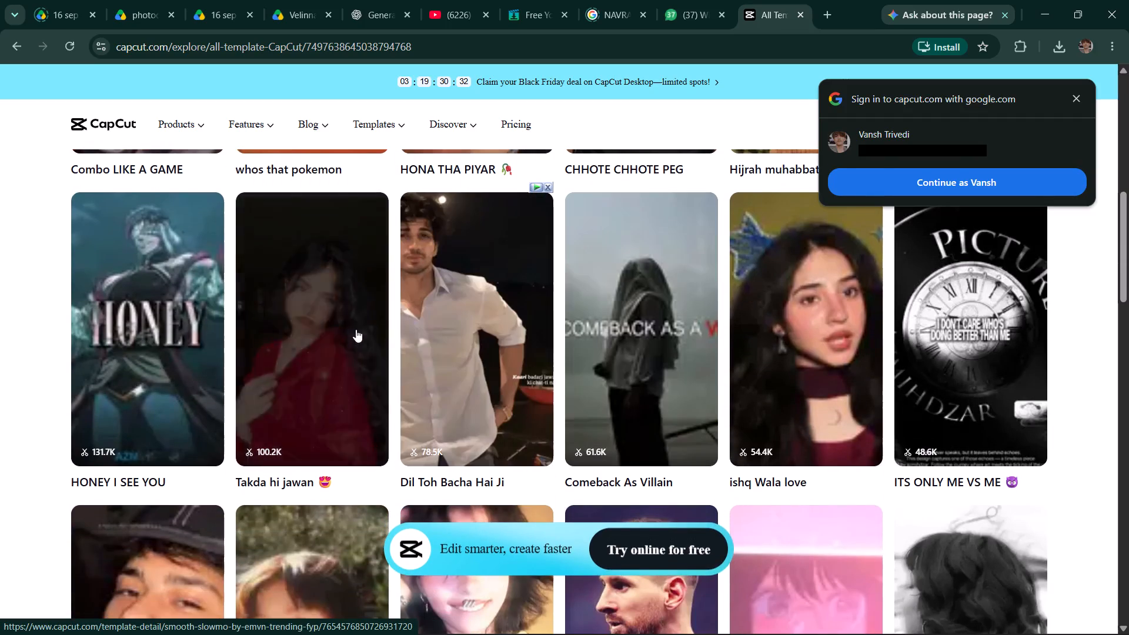
left_click(341, 323)
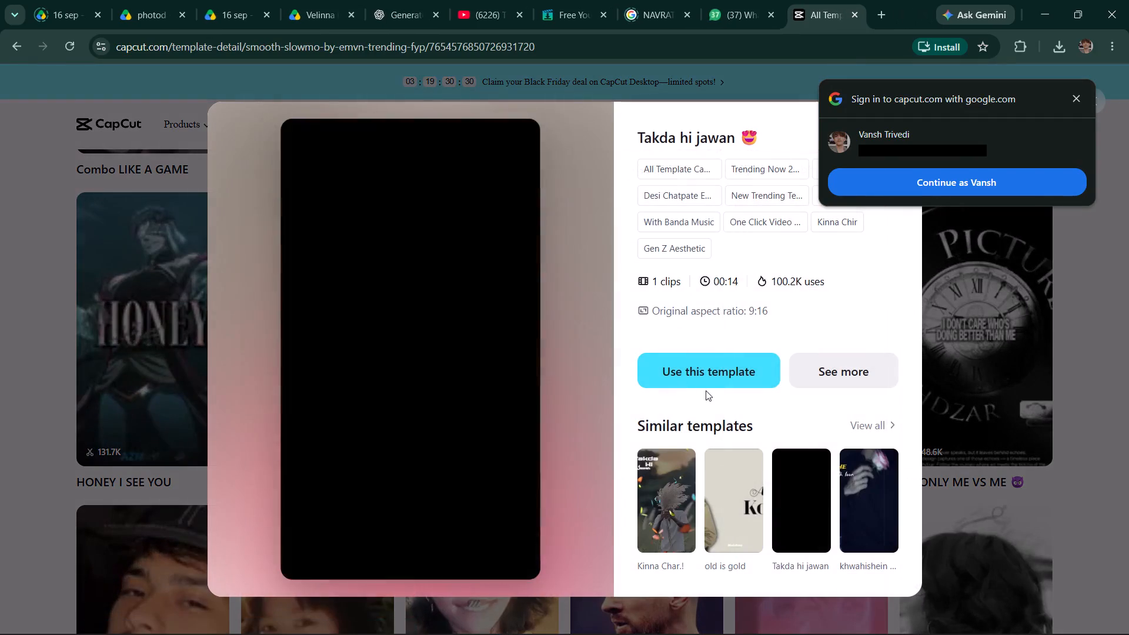
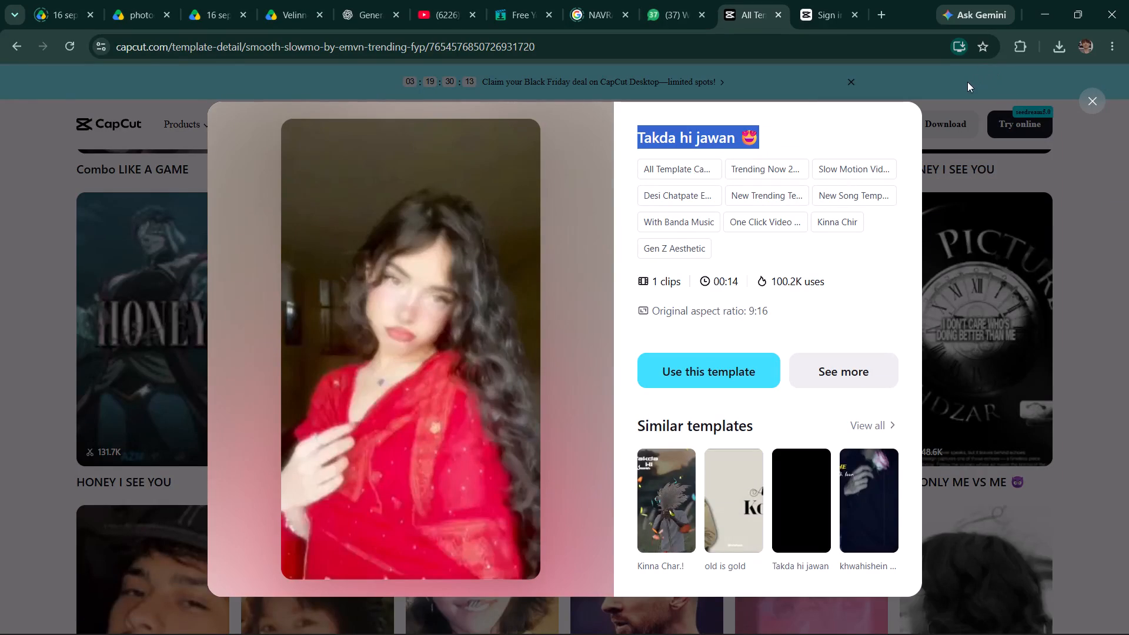
Copy the "Takda hi jawan" template title, switch to the CapCut desktop app, and search its templates for that title.
key("ctrl+c")
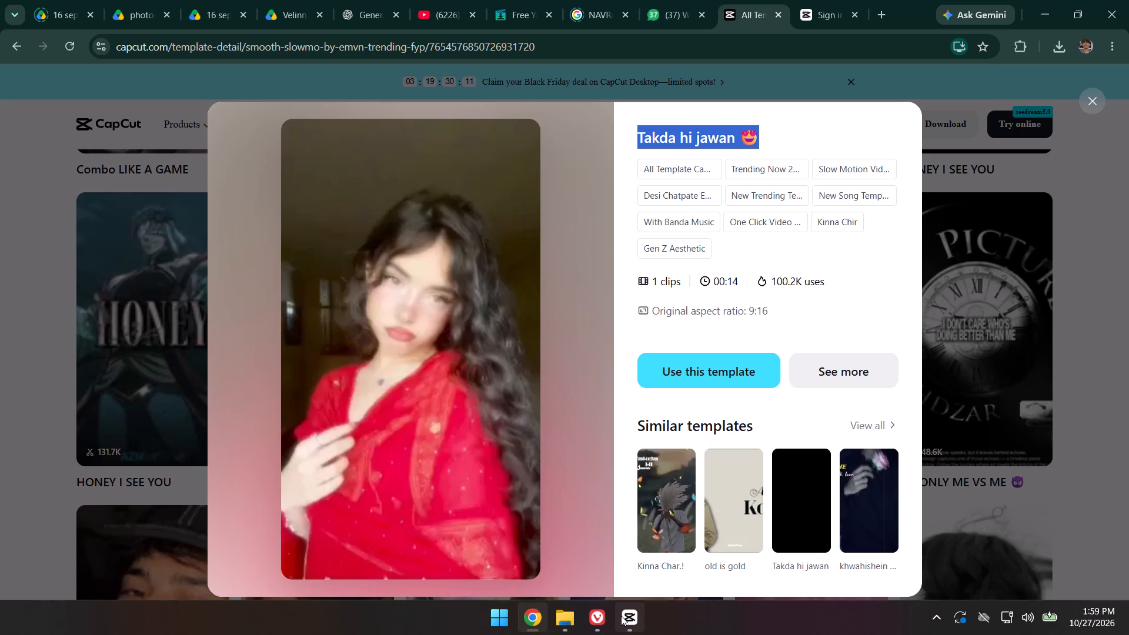
left_click(612, 526)
left_click(260, 67)
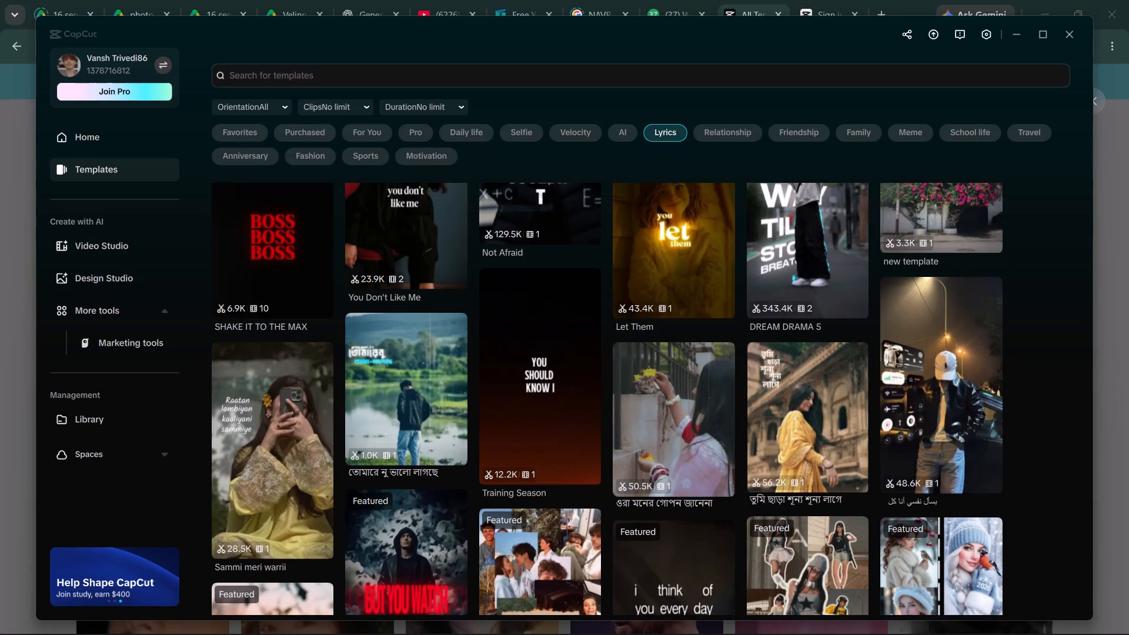
key("ctrl+v")
key("Return")
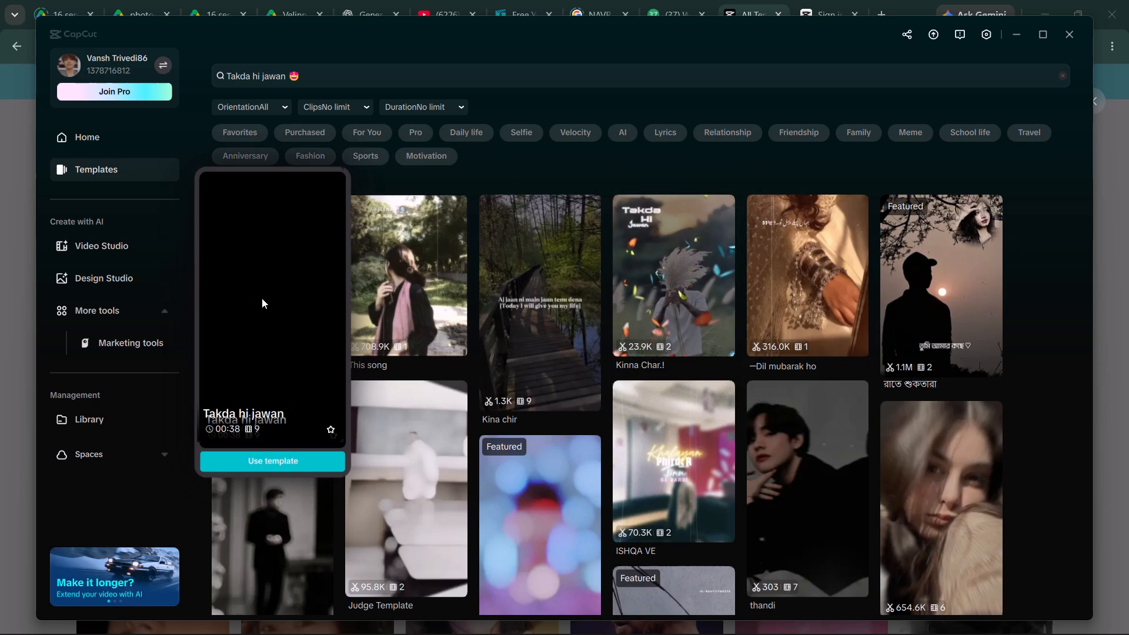
Look through the "Takda hi jawan" search results for the matching template and check the clip-count filter options.
scroll(262, 299, "down", 4)
scroll(342, 353, "down", 2)
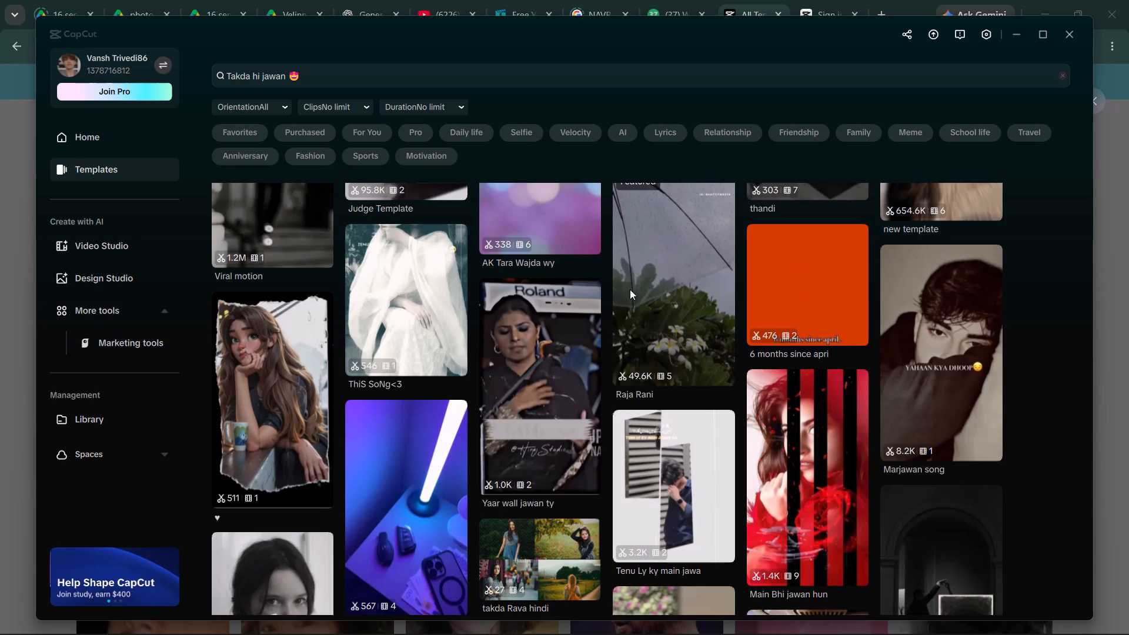
scroll(595, 343, "down", 4)
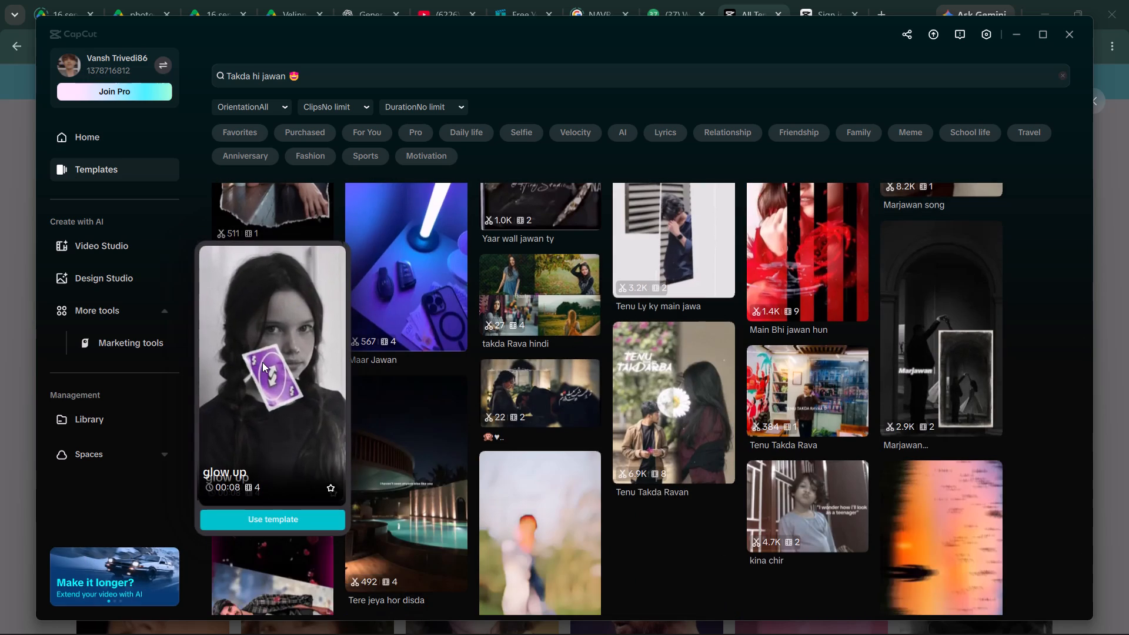
scroll(600, 438, "down", 2)
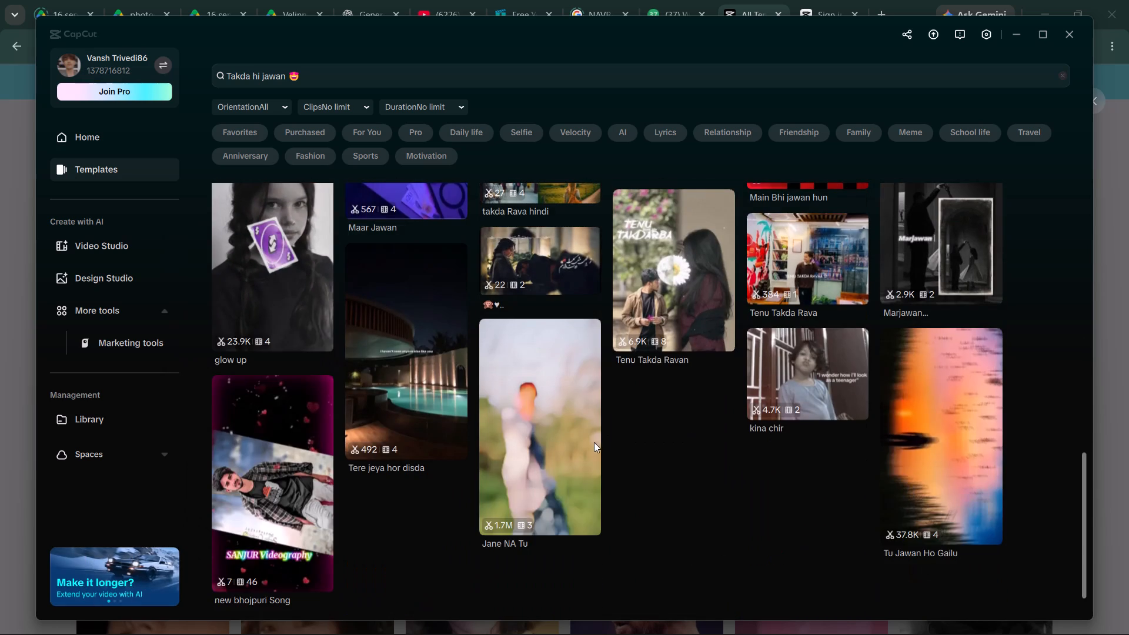
scroll(556, 449, "up", 2)
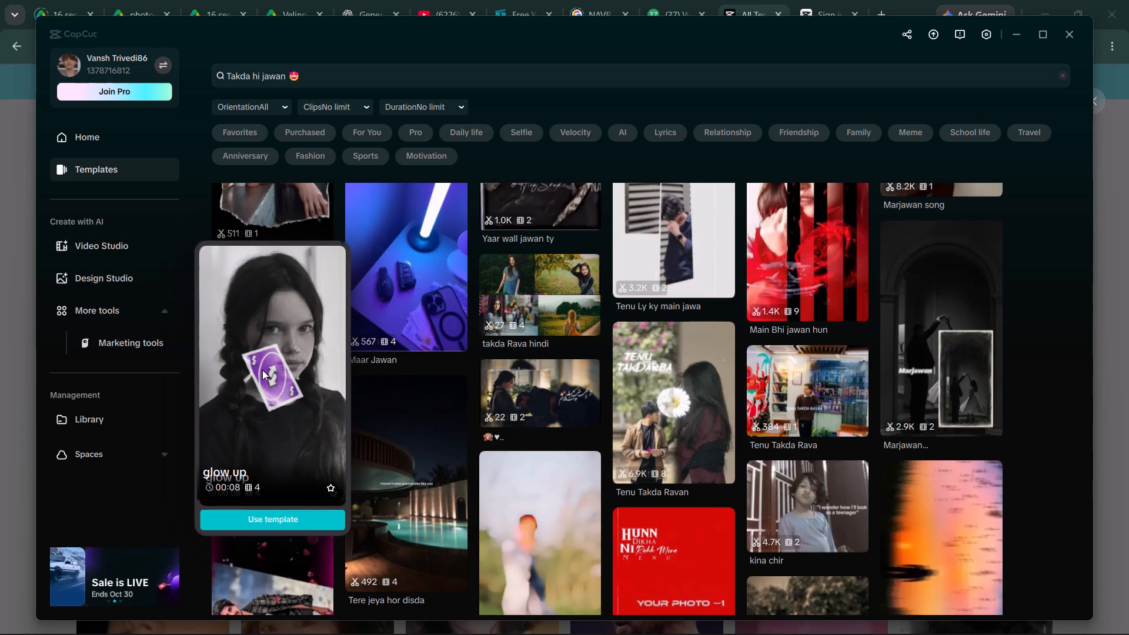
scroll(320, 382, "up", 8)
scroll(425, 349, "up", 5)
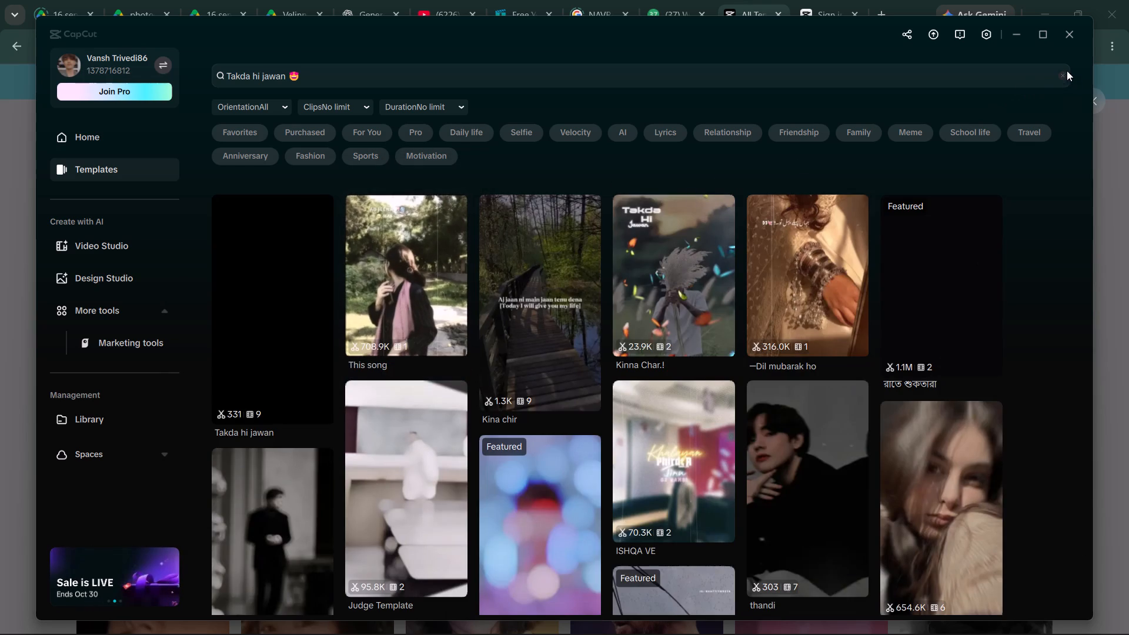
left_click(325, 103)
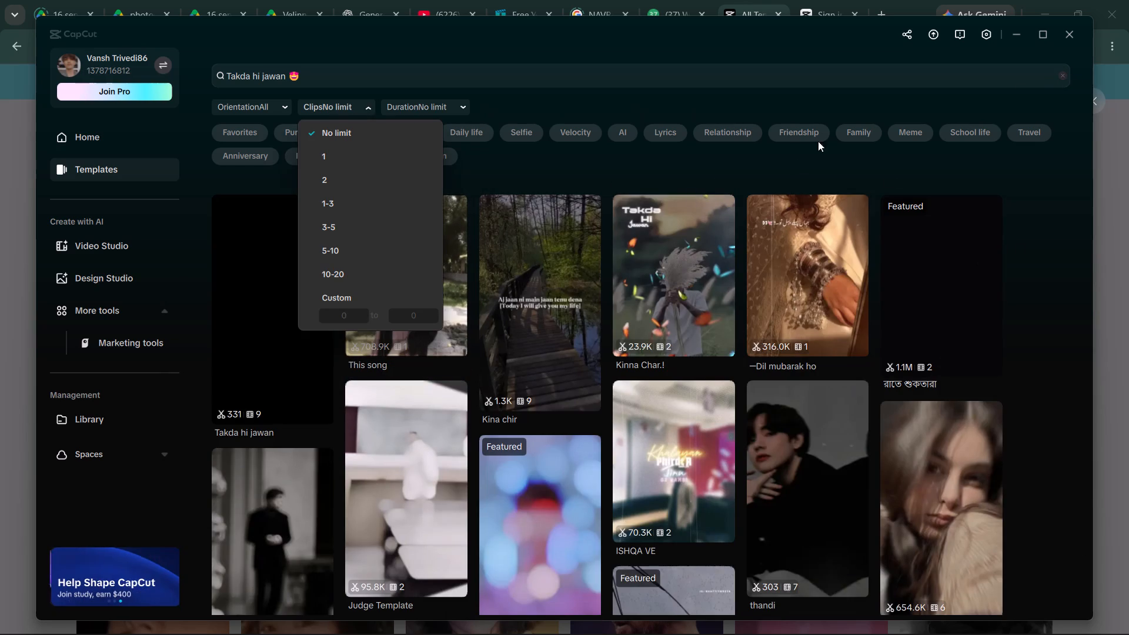
Switch back to Chrome and open the Desi Chatpate Edits tag from the "Takda hi jawan" template details.
left_click(1111, 220)
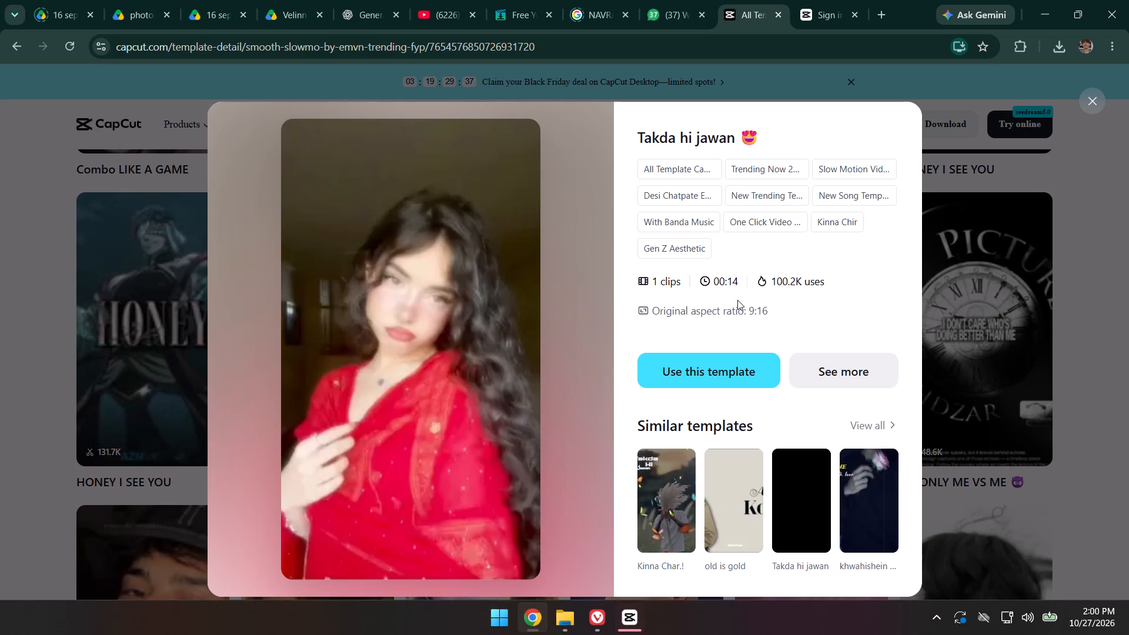
scroll(679, 238, "down", 2)
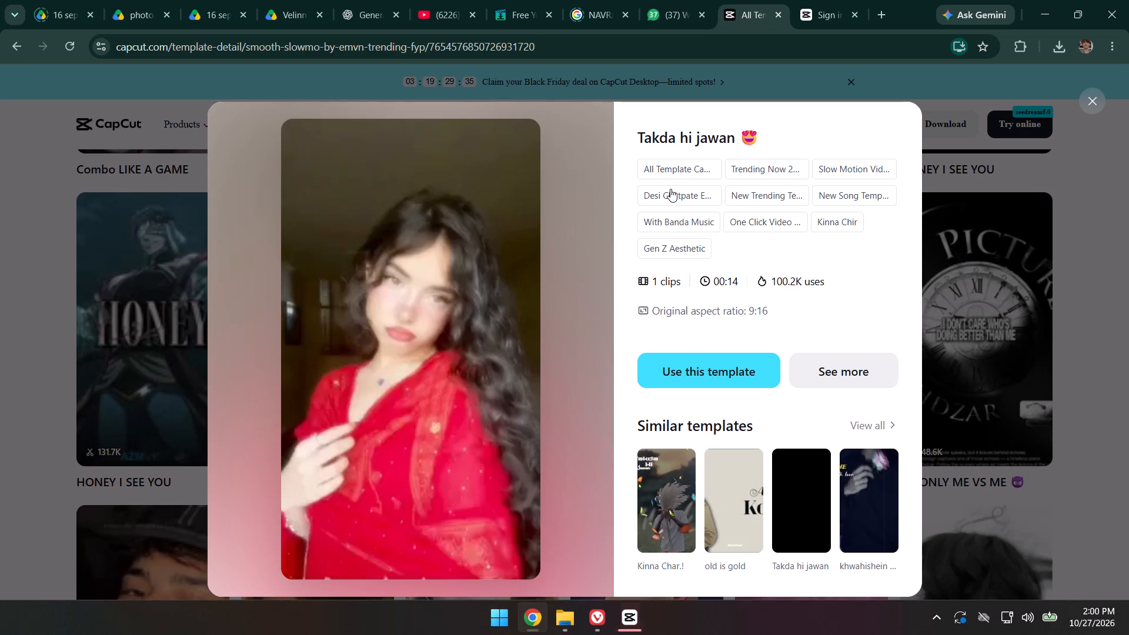
left_click(680, 193)
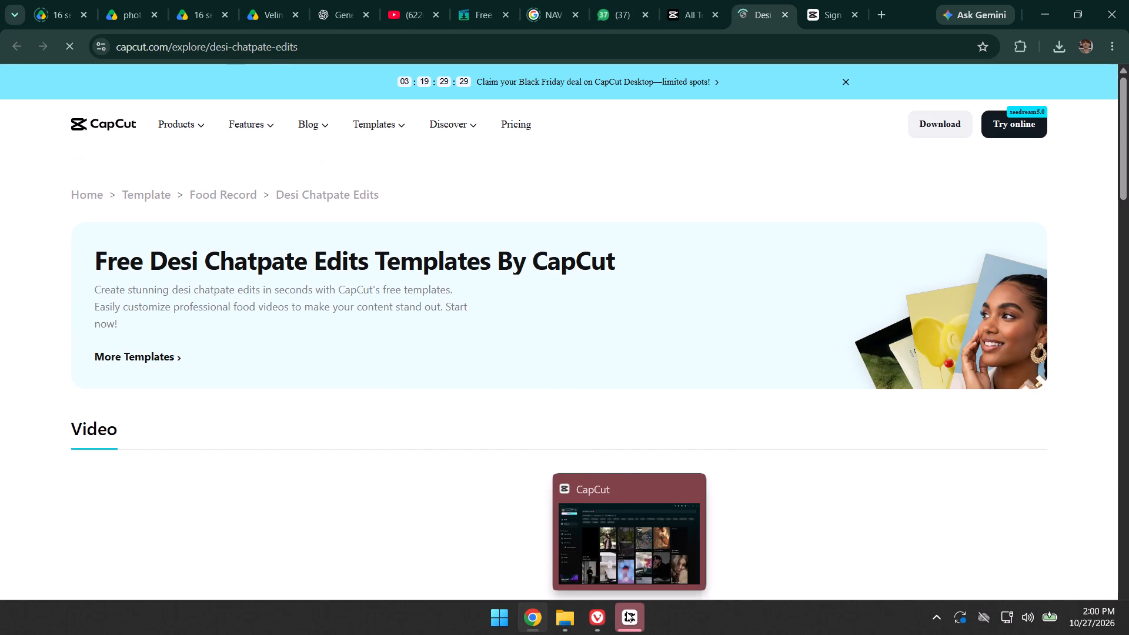
Switch to the CapCut desktop app and search its templates for "desi chatpate edits".
left_click(609, 553)
left_click_drag(358, 81, 215, 73)
type("desi chatpate edits")
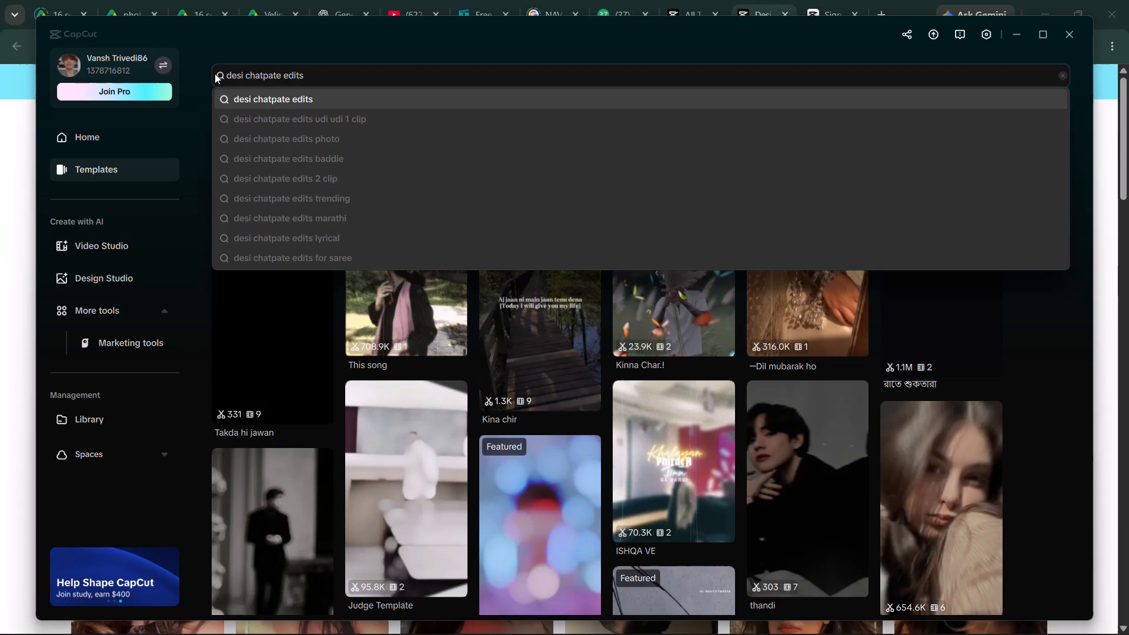
key("Left")
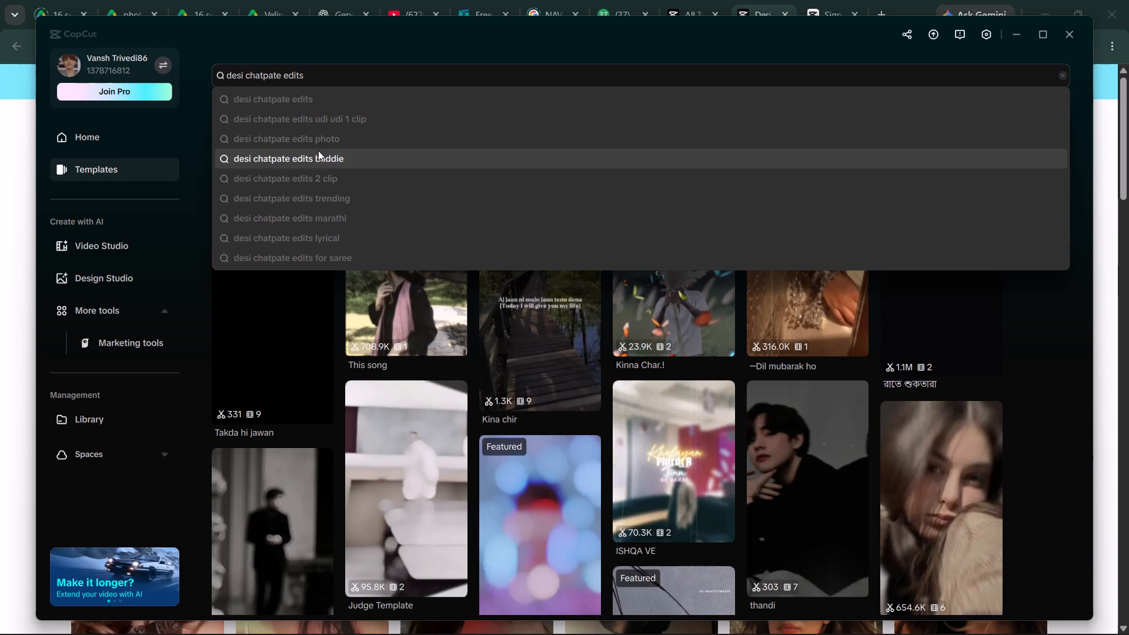
key("Return")
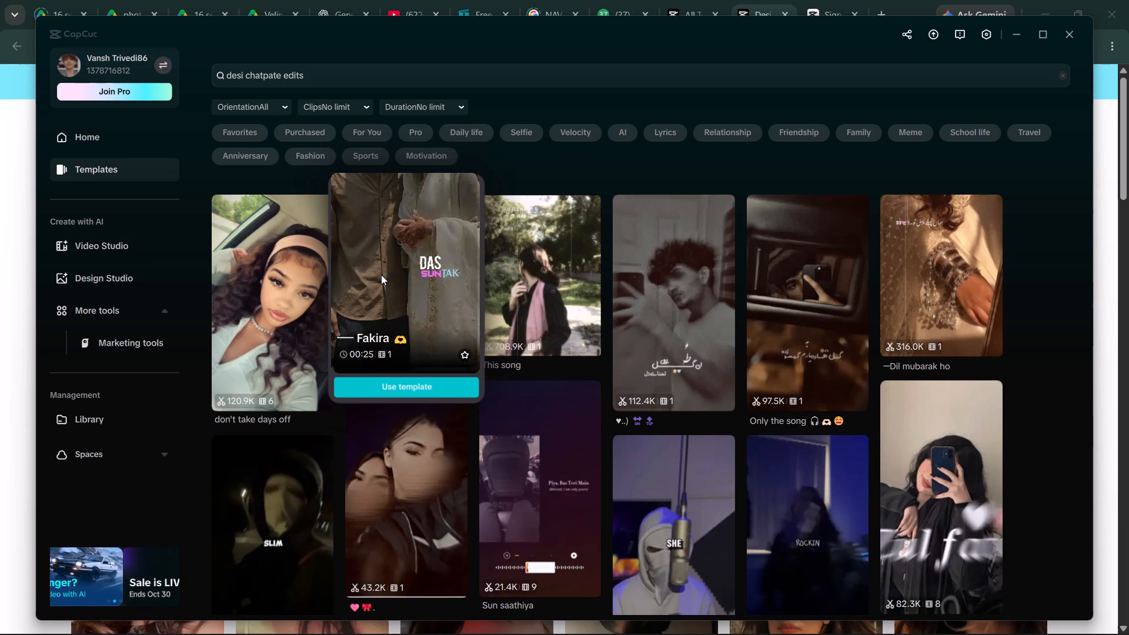
Look through the "desi chatpate edits" template results and their previews for a suitable one.
scroll(381, 275, "down", 2)
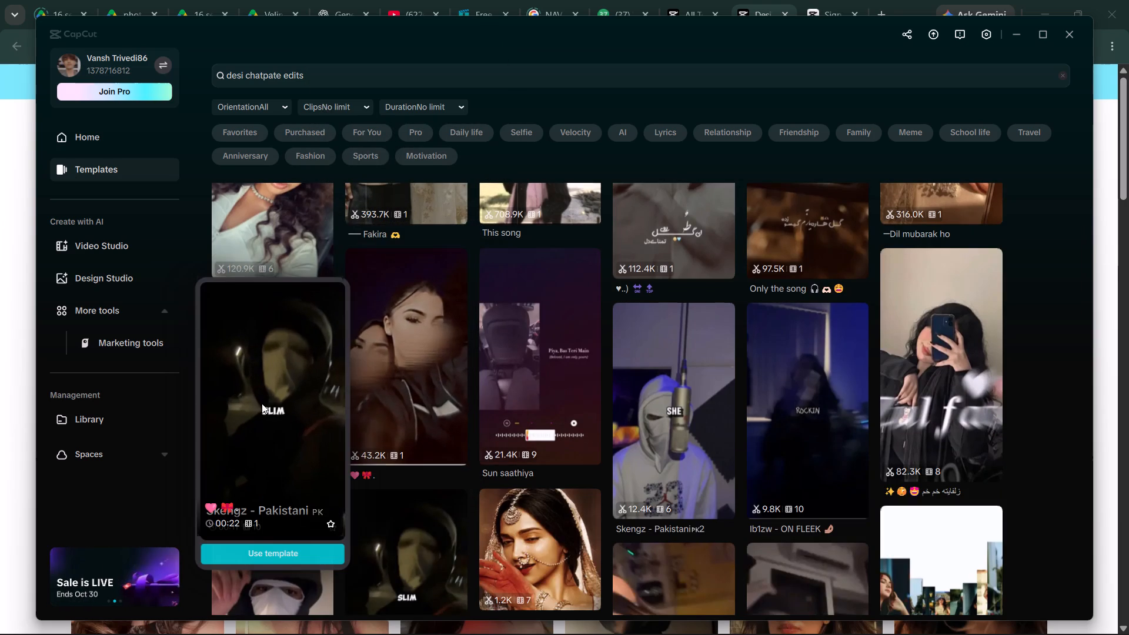
scroll(273, 432, "down", 1)
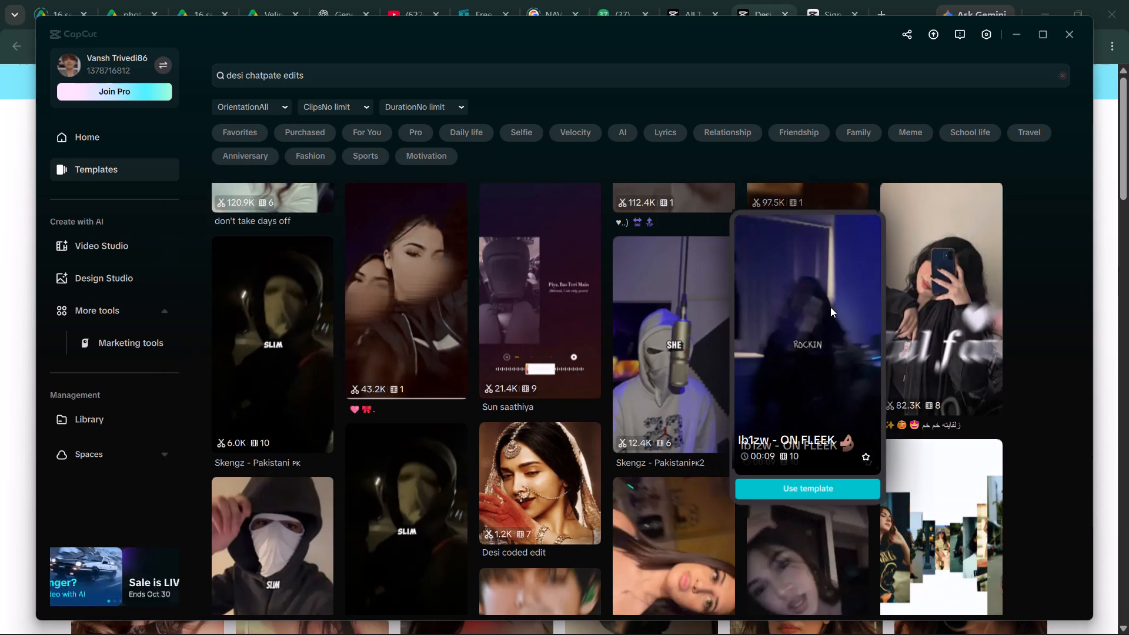
scroll(794, 293, "down", 1)
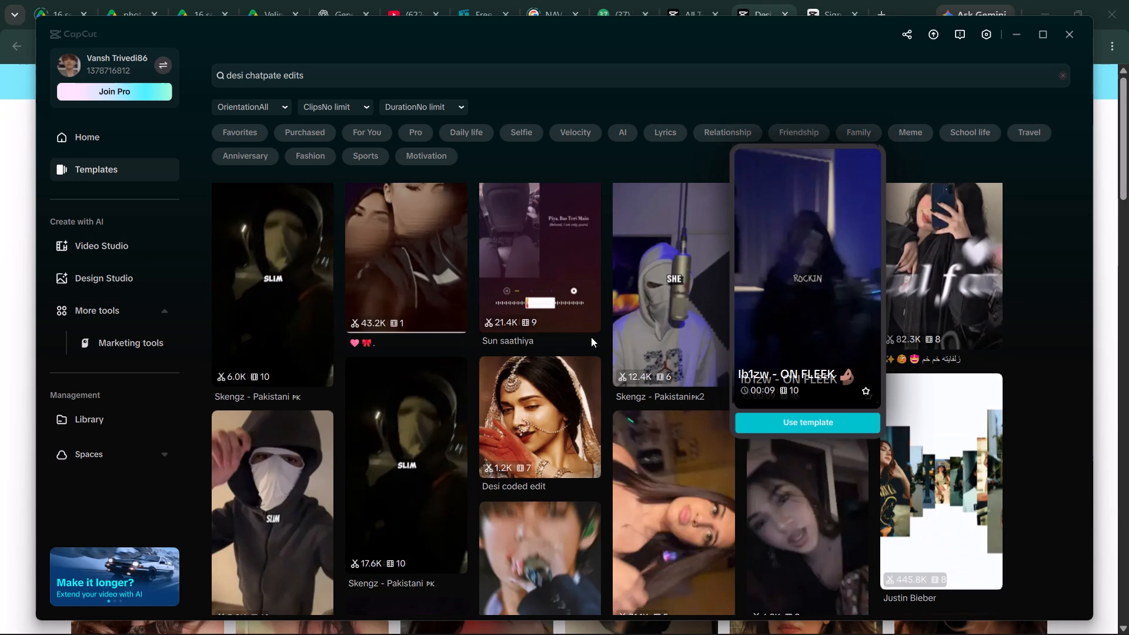
scroll(440, 444, "down", 4)
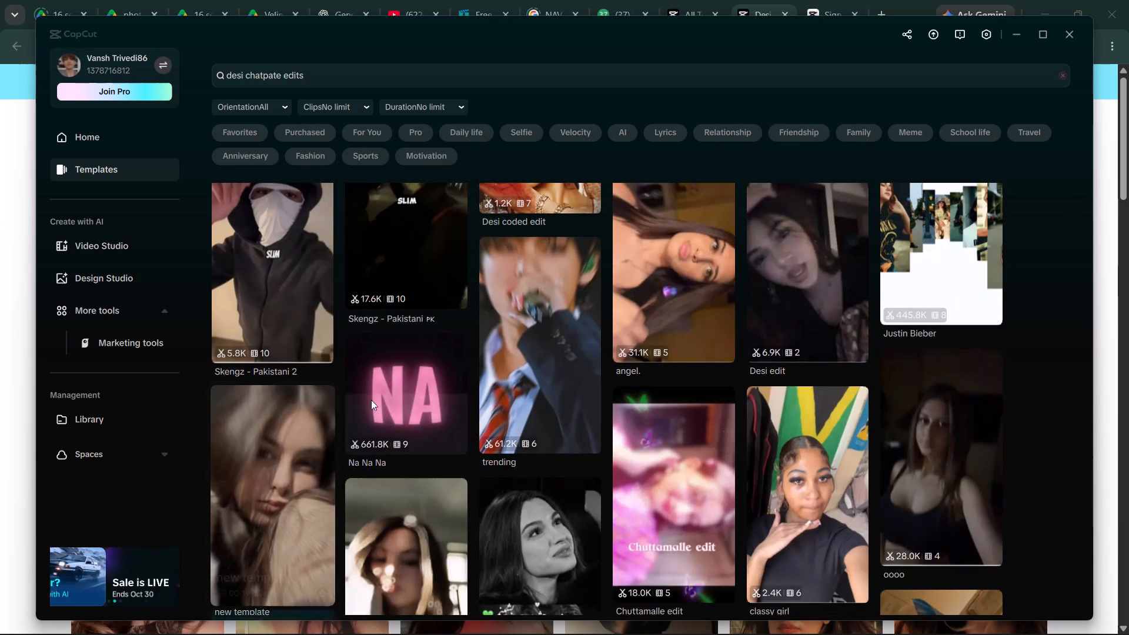
scroll(666, 472, "down", 1)
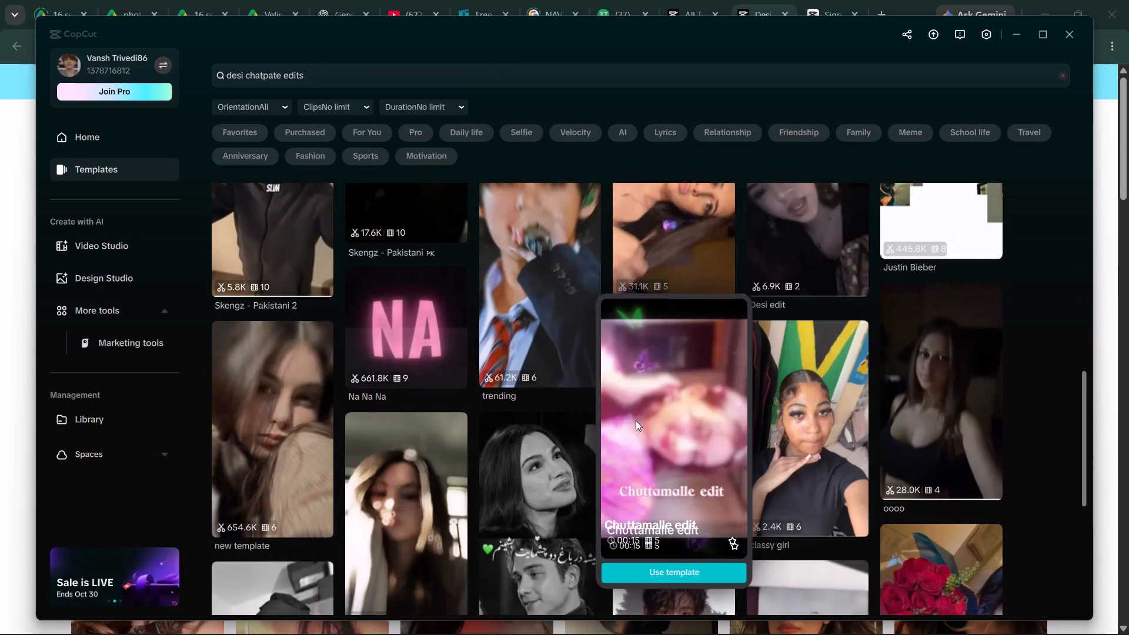
scroll(642, 424, "down", 1)
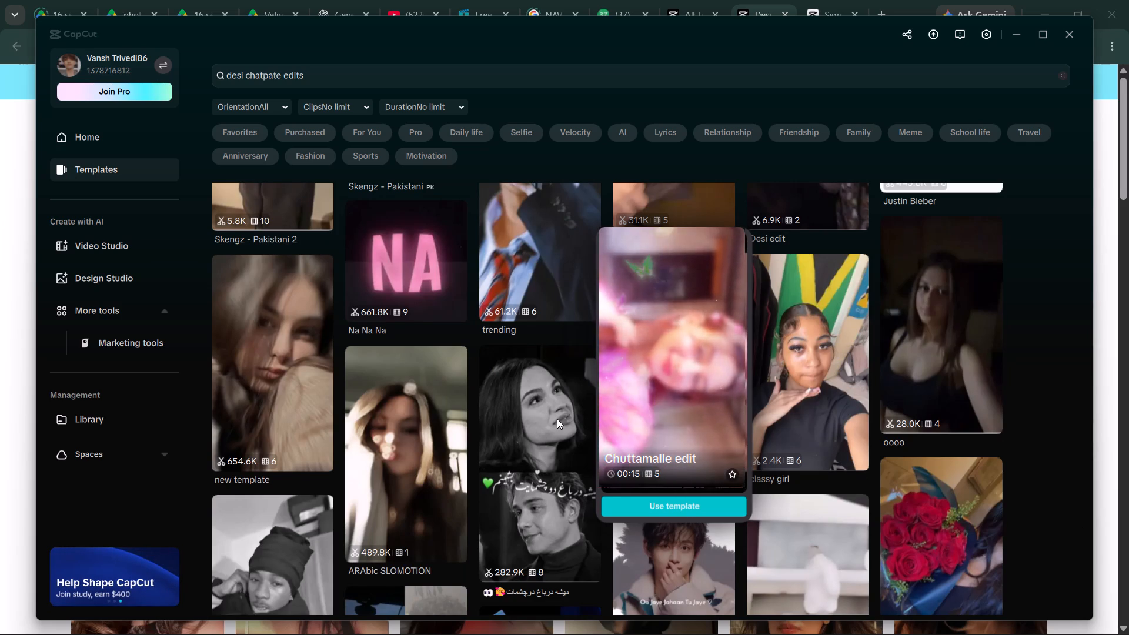
scroll(557, 419, "down", 3)
scroll(525, 347, "down", 2)
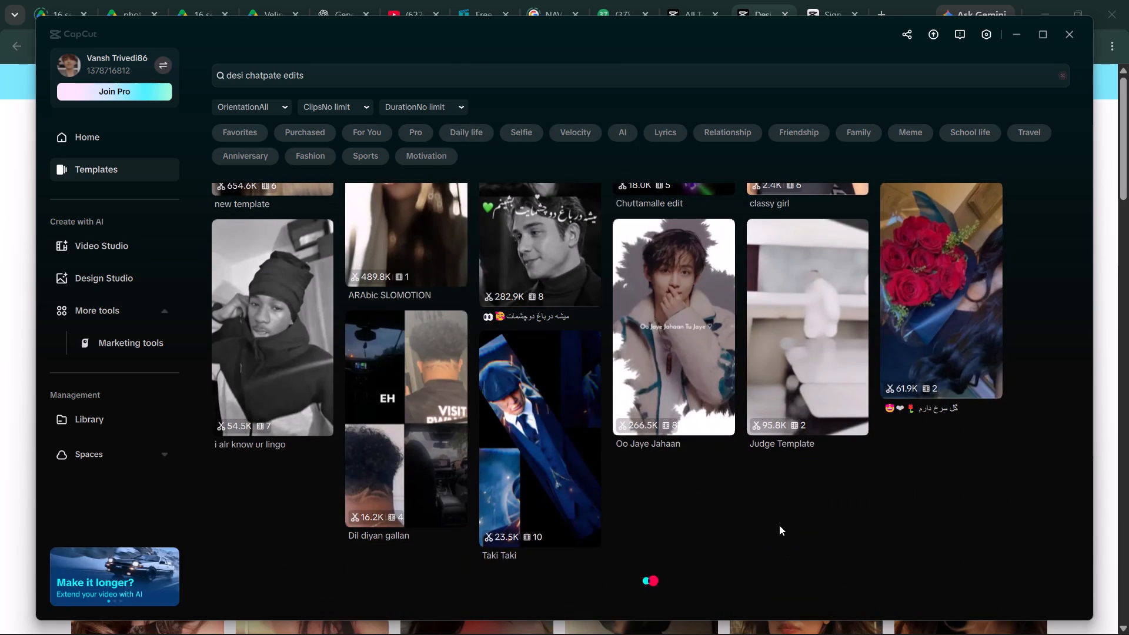
scroll(777, 524, "up", 2)
scroll(738, 547, "down", 7)
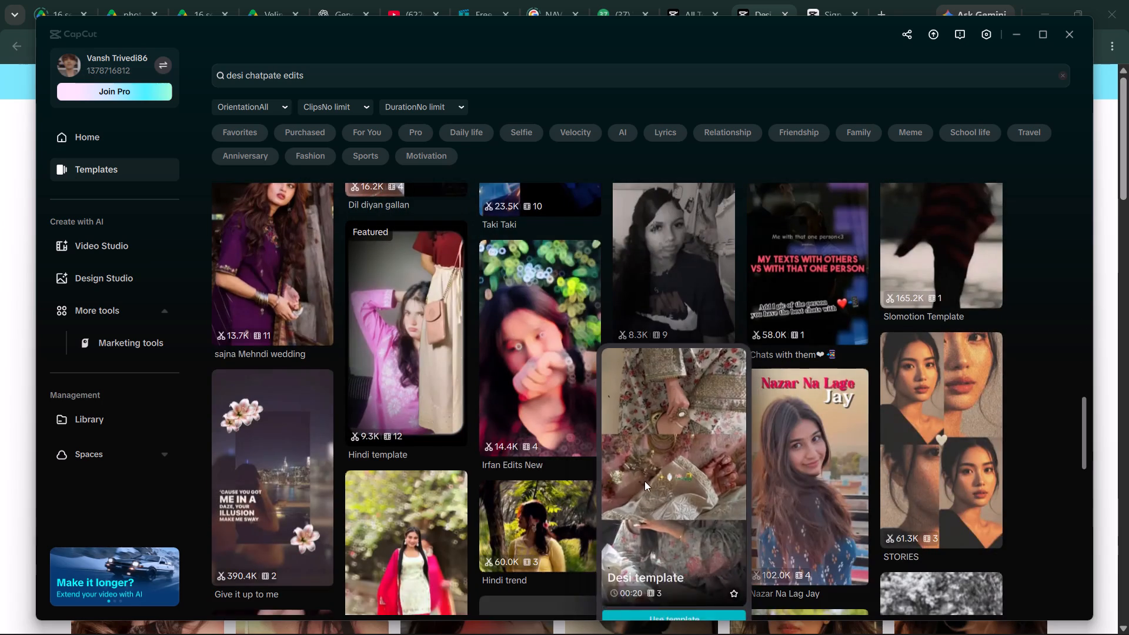
scroll(643, 479, "down", 2)
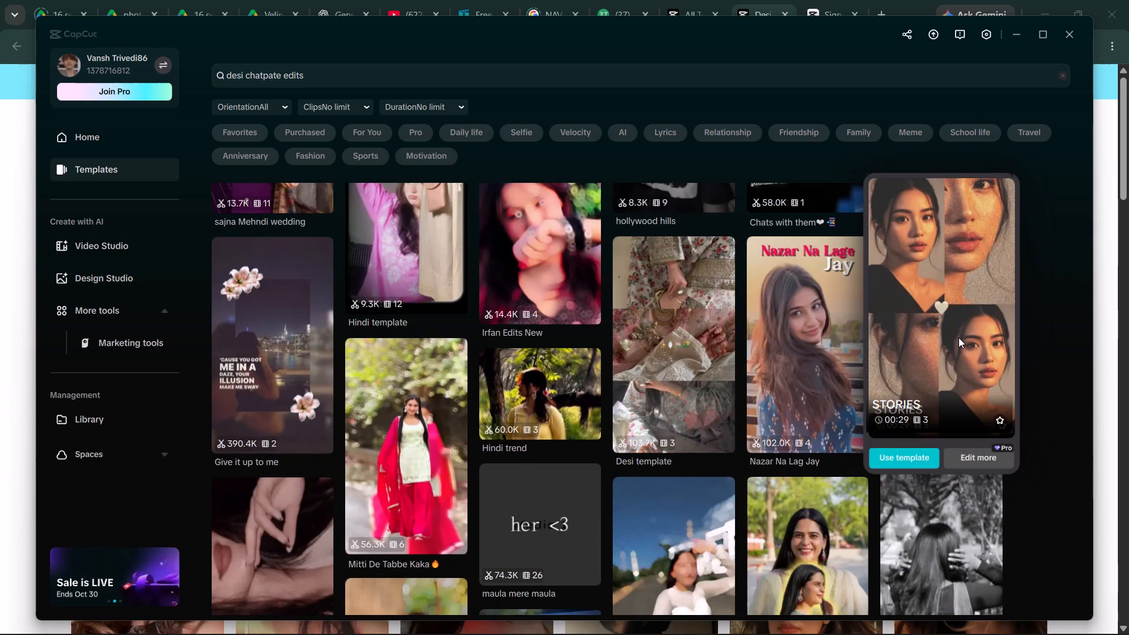
scroll(958, 337, "down", 3)
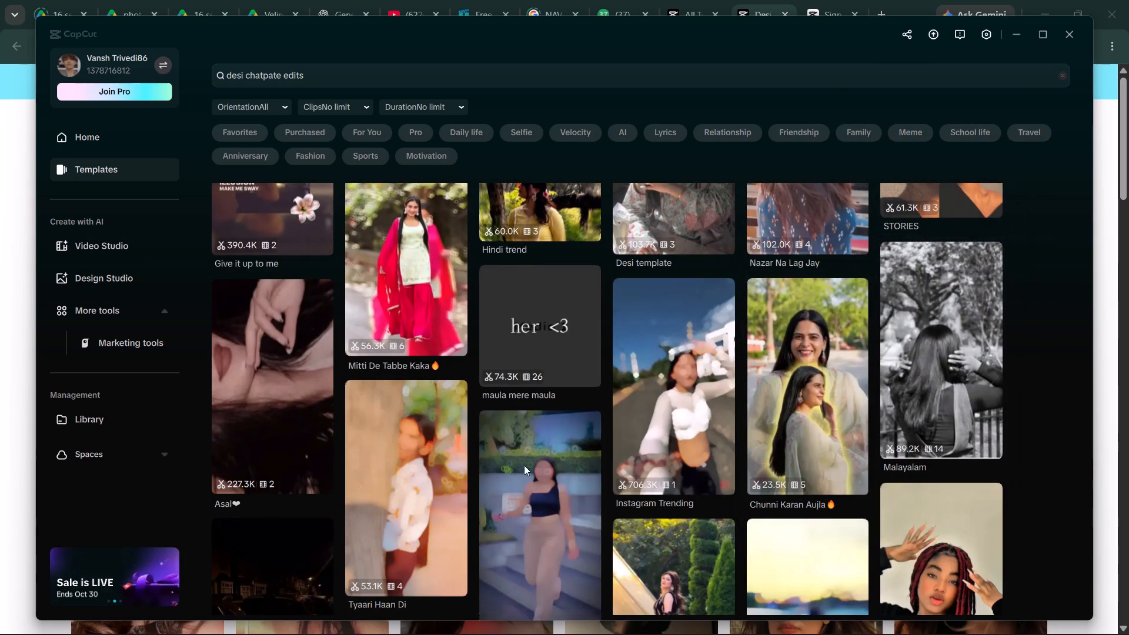
scroll(272, 436, "up", 9)
scroll(273, 398, "up", 16)
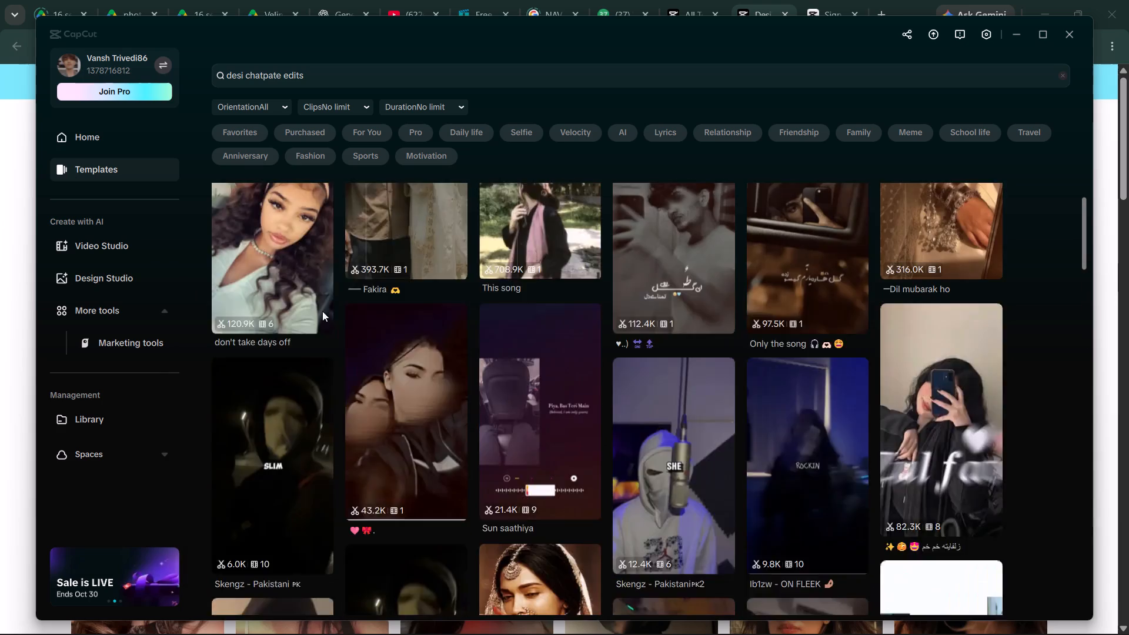
scroll(322, 311, "up", 5)
Replace the template search with "trending girls edit" and run it.
left_click_drag(318, 73, 169, 68)
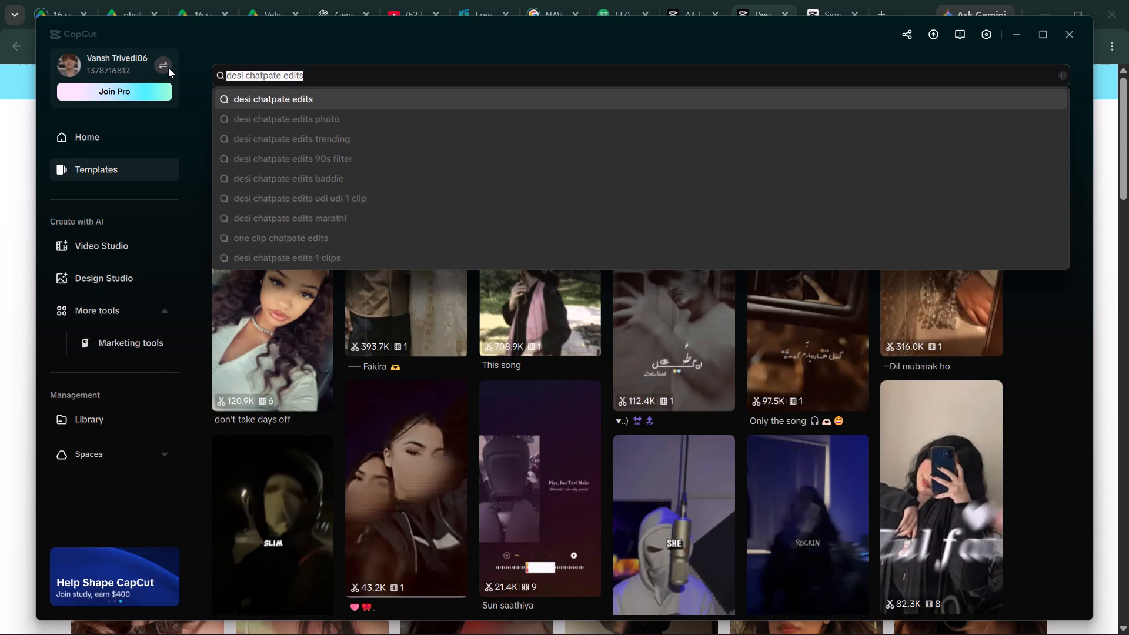
type("trending d")
key("BackSpace")
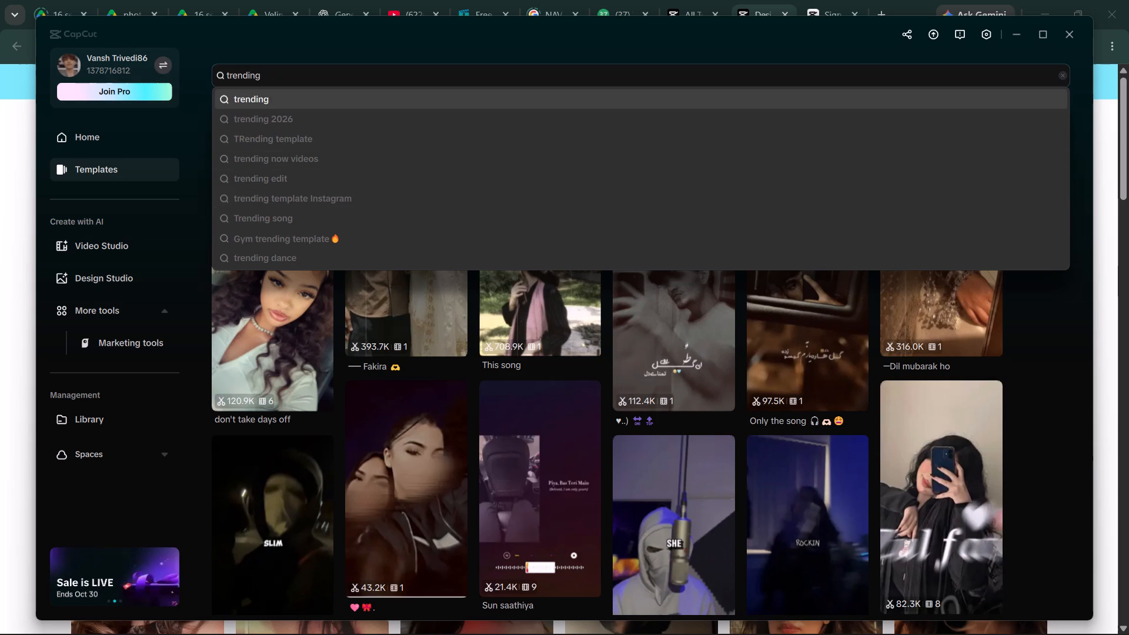
type("girls edit")
key("Return")
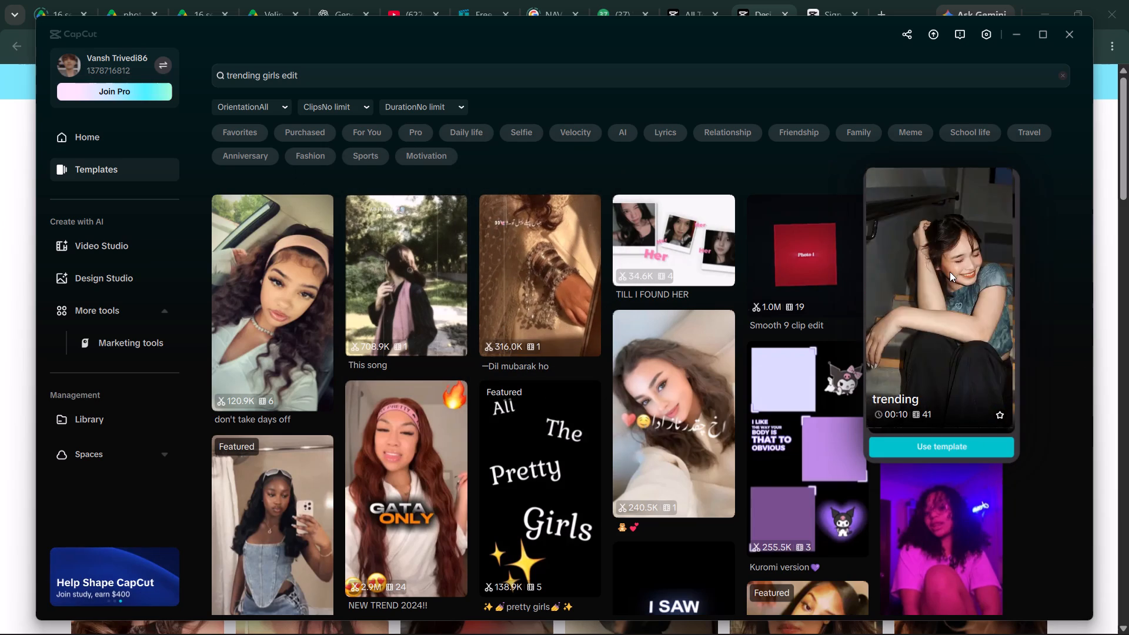
Look through the "trending girls edit" template results and their previews for a suitable one.
scroll(950, 272, "down", 5)
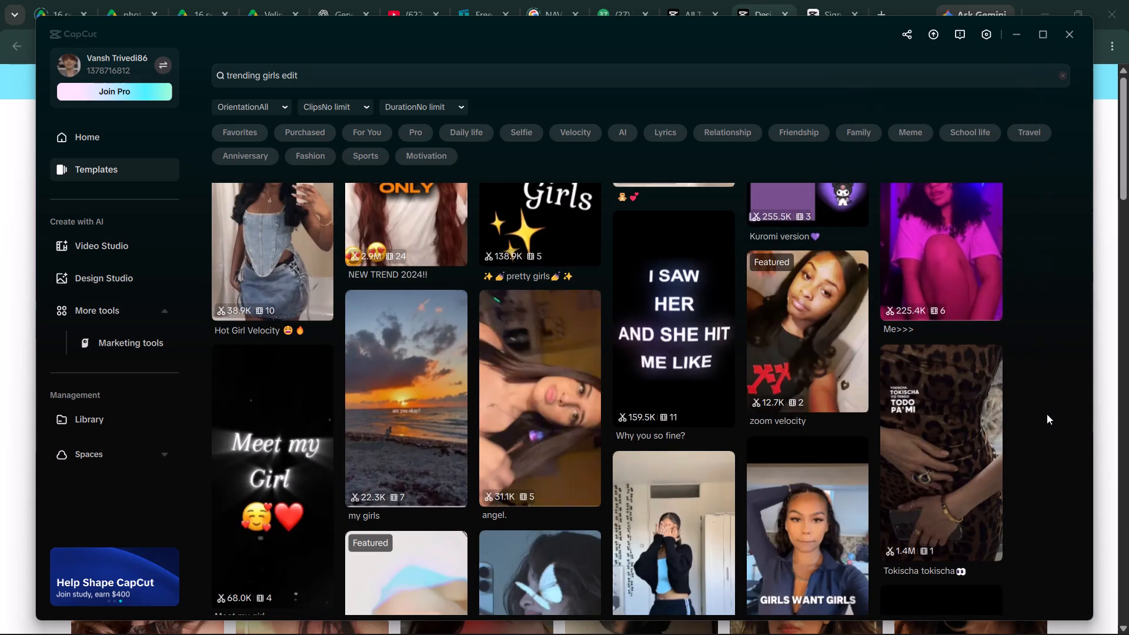
scroll(908, 456, "down", 5)
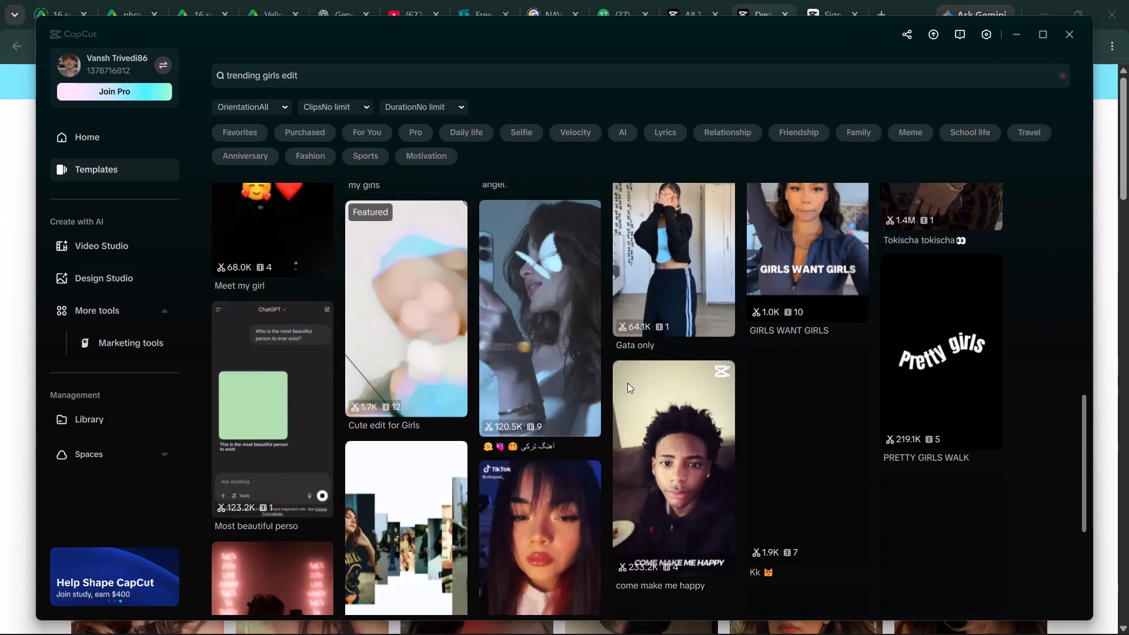
scroll(683, 429, "down", 3)
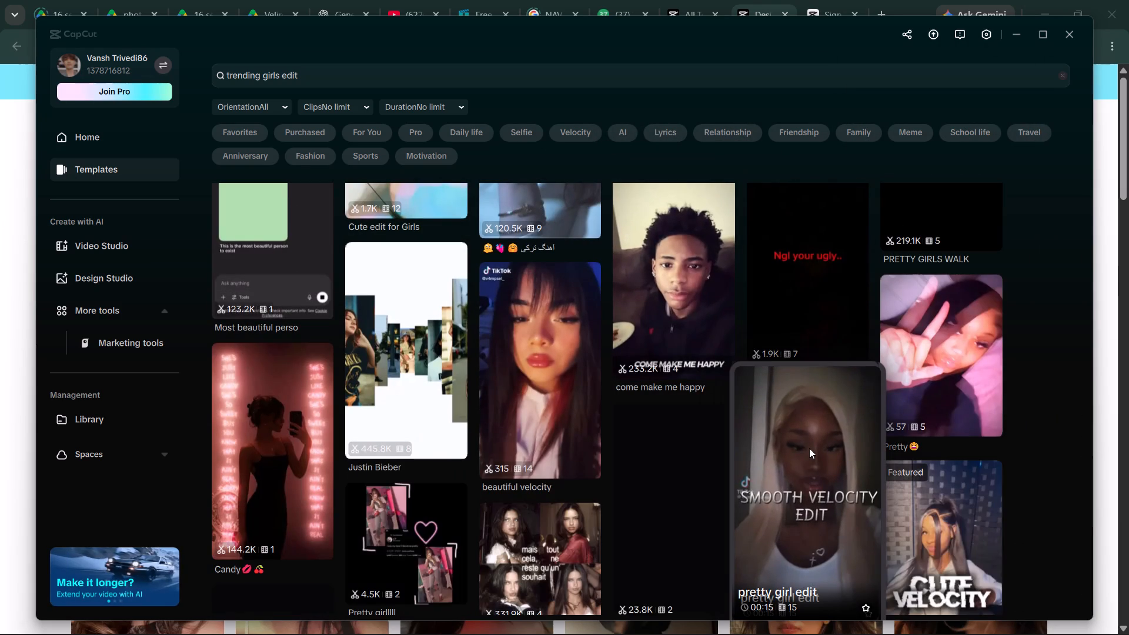
scroll(809, 448, "down", 1)
scroll(514, 497, "down", 3)
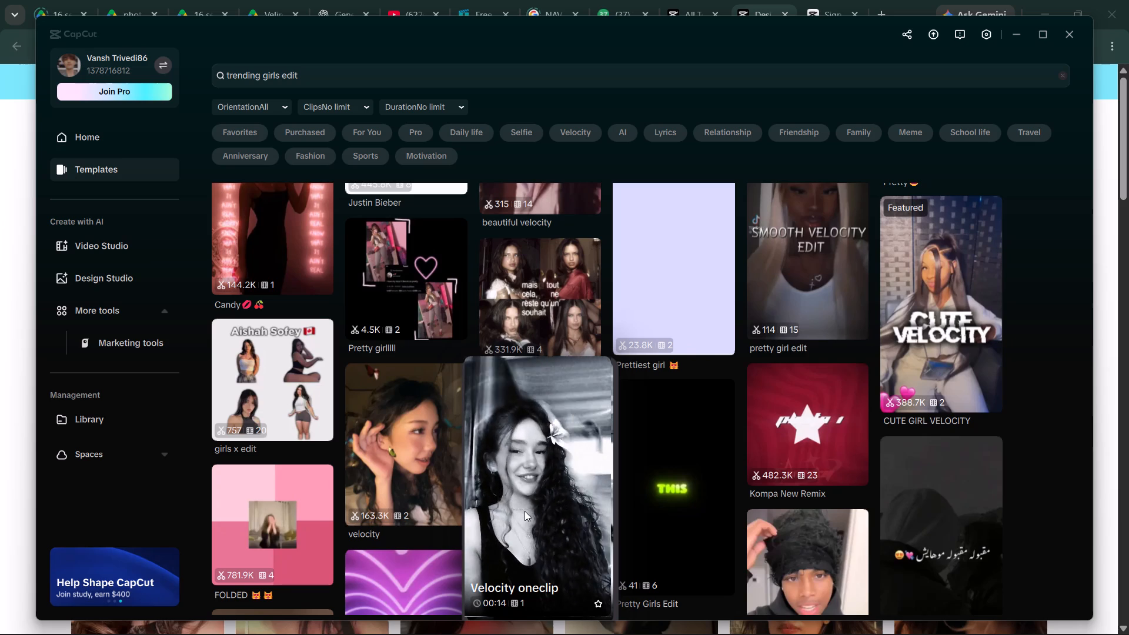
scroll(225, 510, "down", 1)
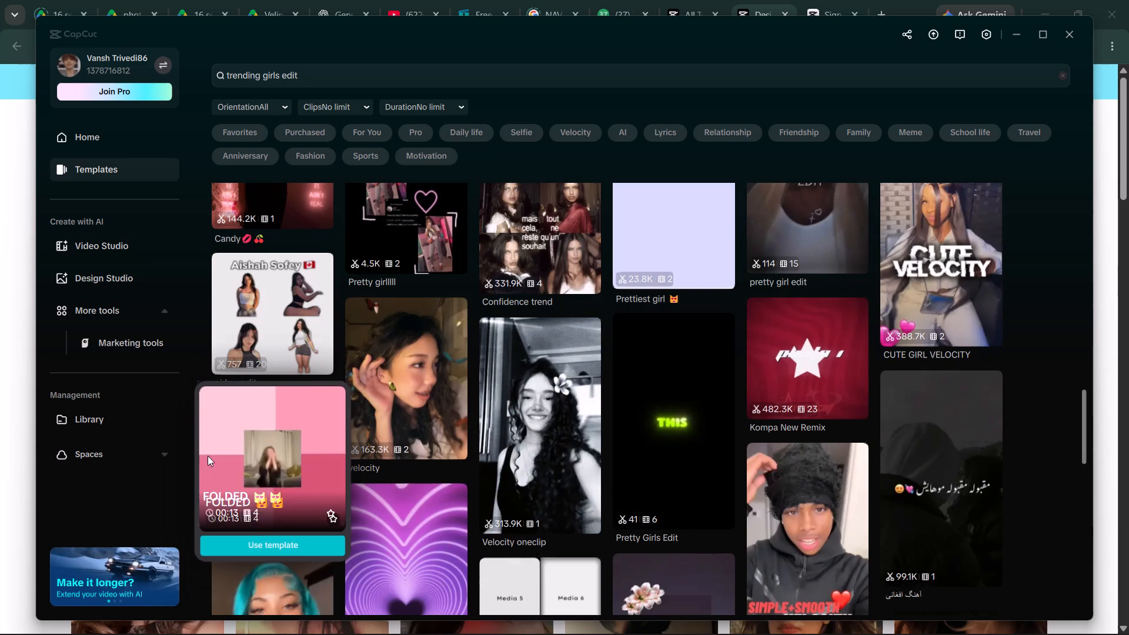
scroll(206, 441, "down", 1)
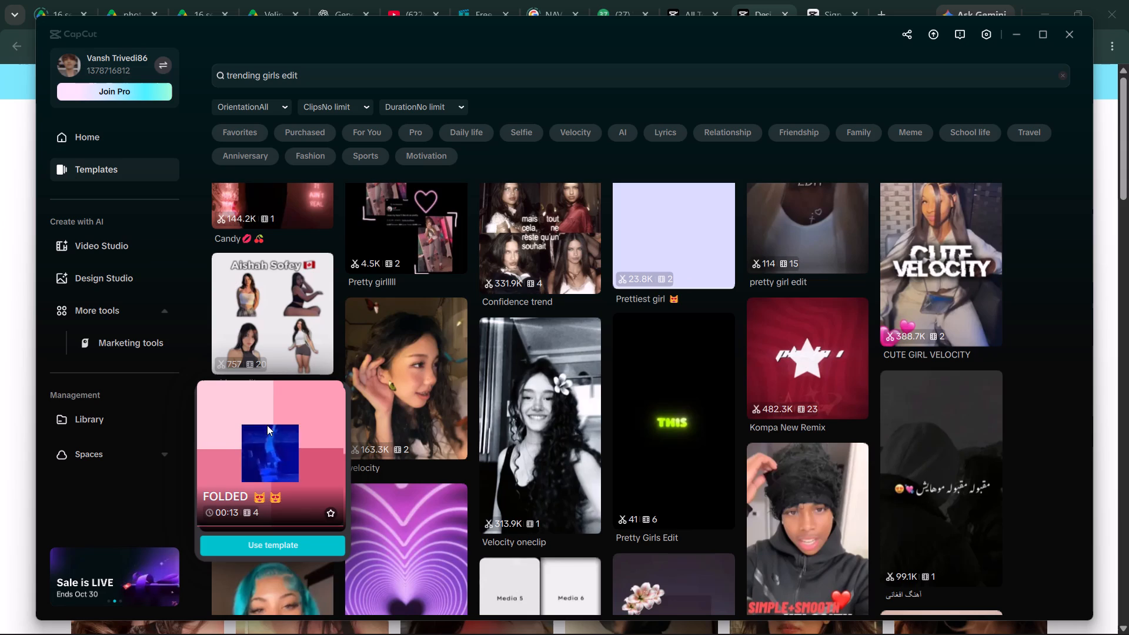
scroll(267, 425, "down", 5)
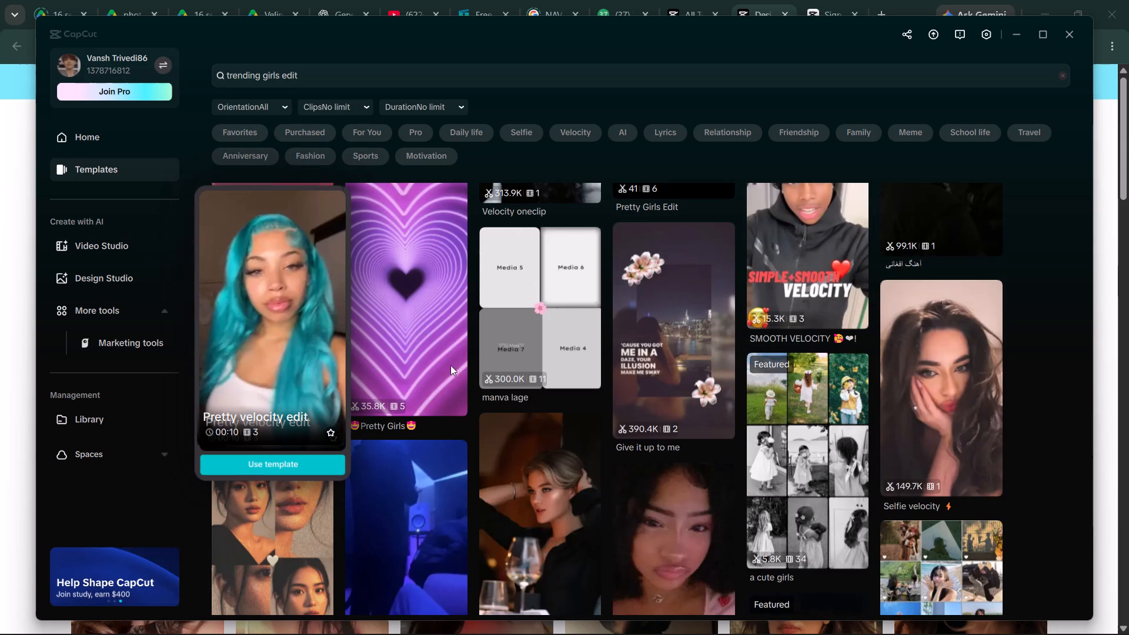
scroll(520, 379, "down", 2)
scroll(941, 280, "up", 2)
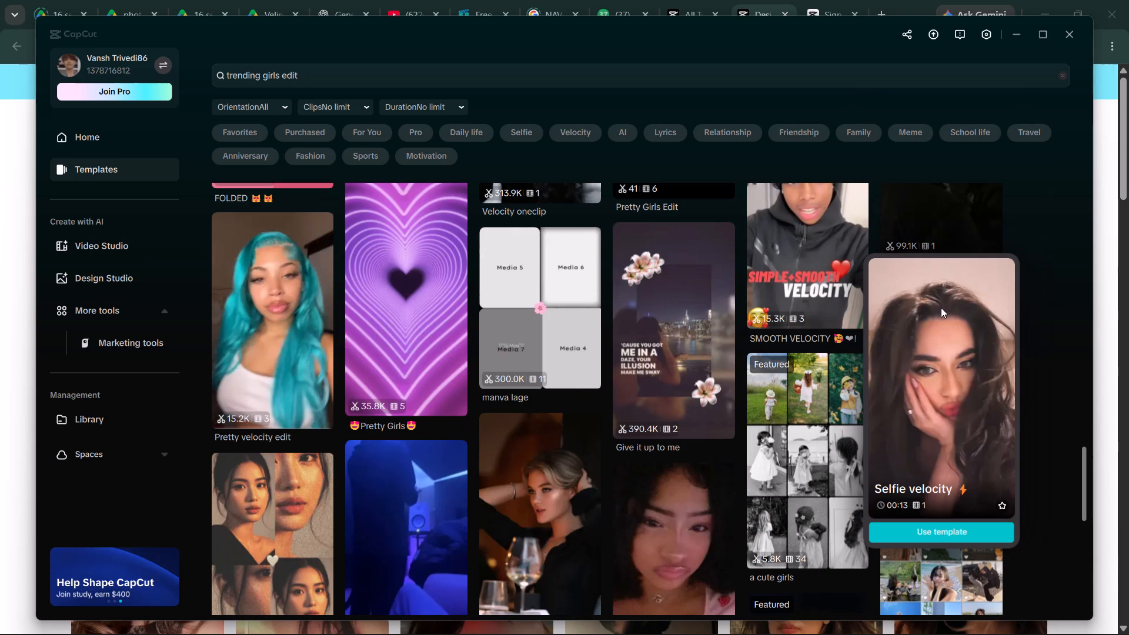
scroll(938, 358, "down", 1)
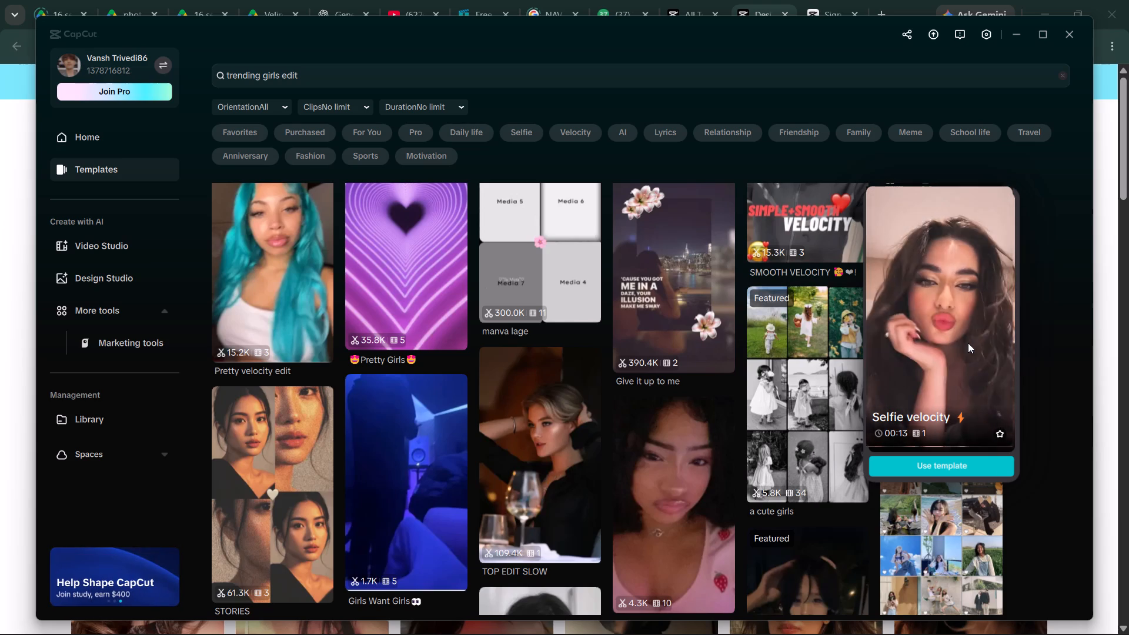
scroll(968, 343, "down", 5)
scroll(817, 347, "up", 1)
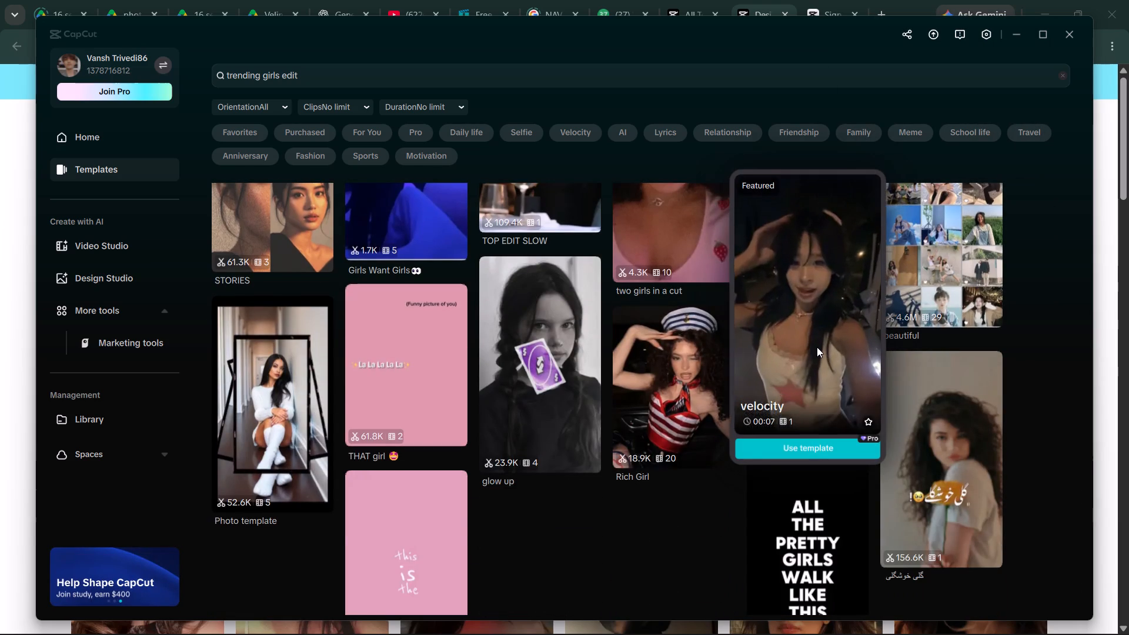
scroll(816, 360, "down", 2)
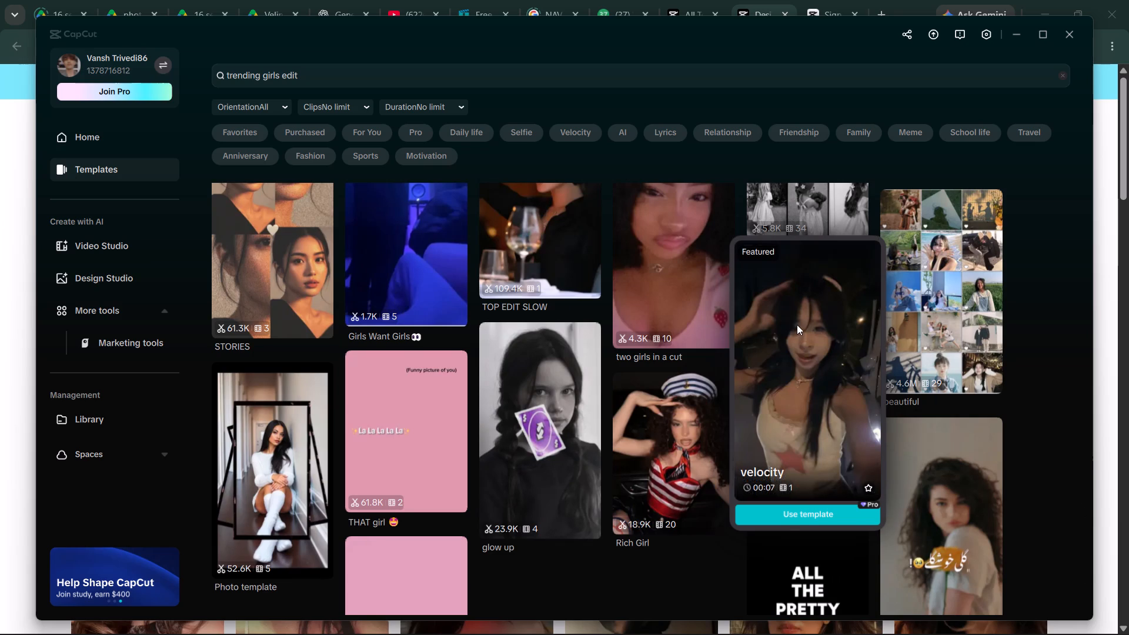
scroll(786, 265, "up", 1)
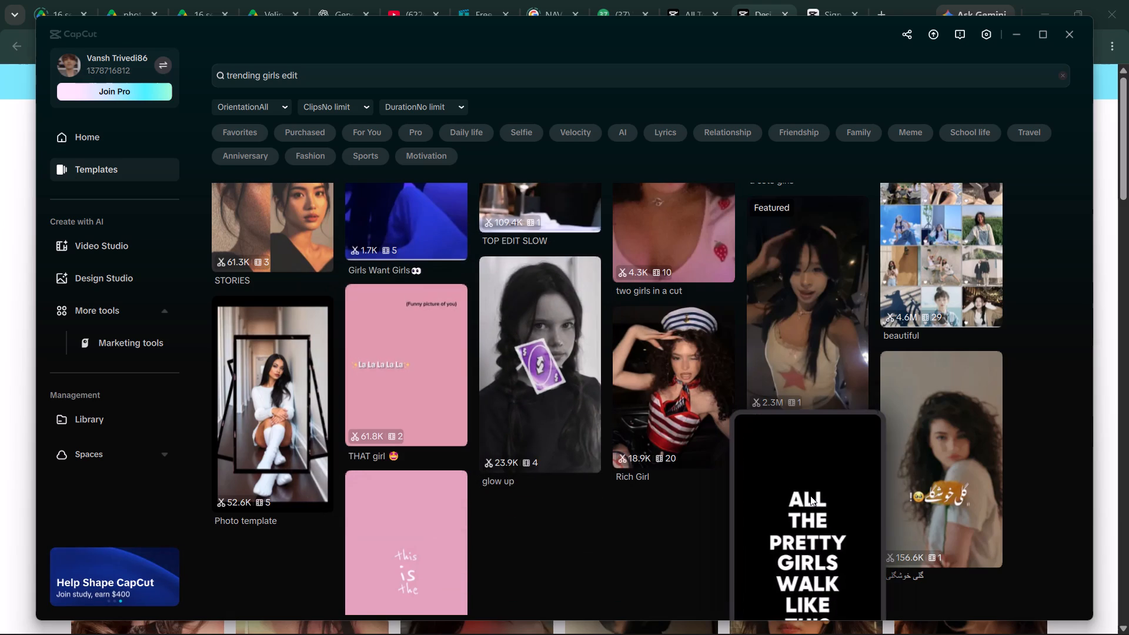
scroll(810, 496, "down", 1)
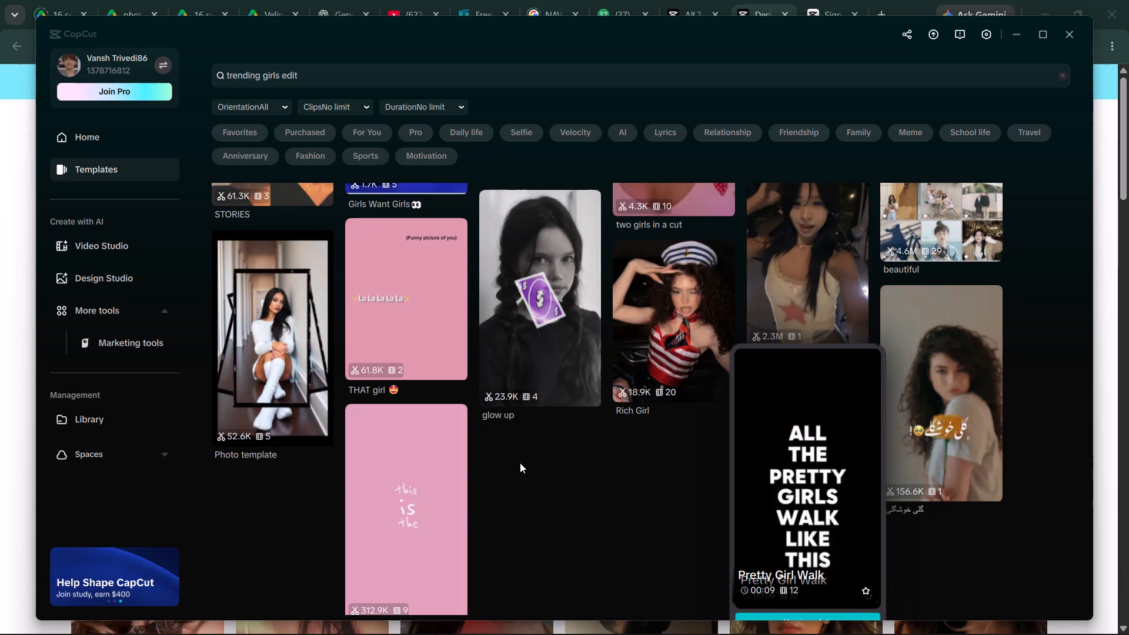
scroll(479, 467, "down", 4)
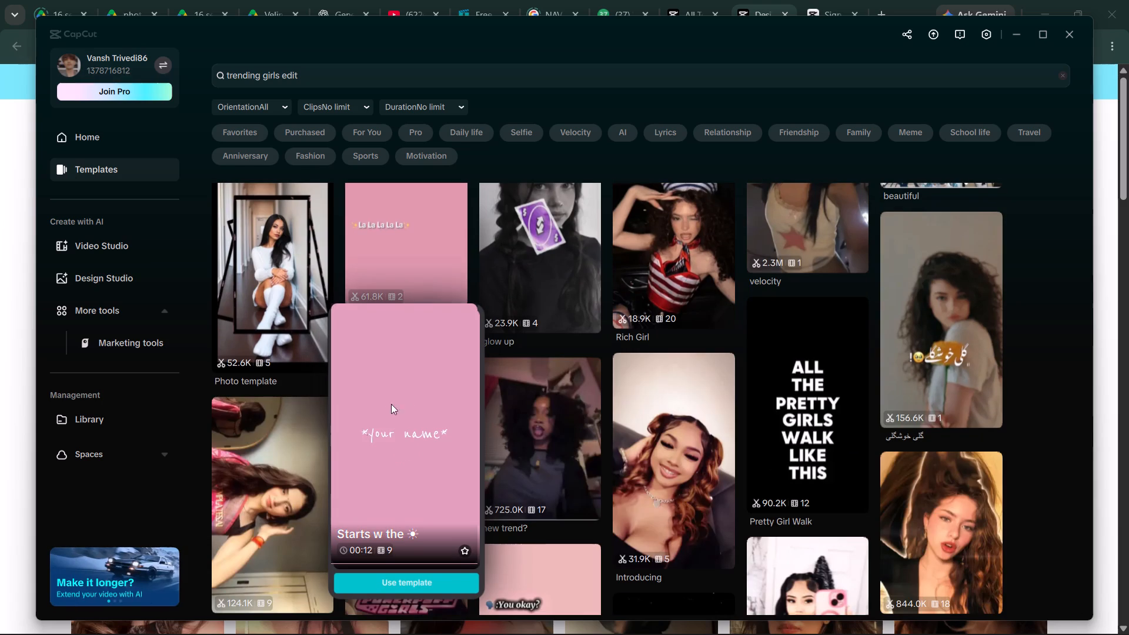
scroll(269, 493, "down", 1)
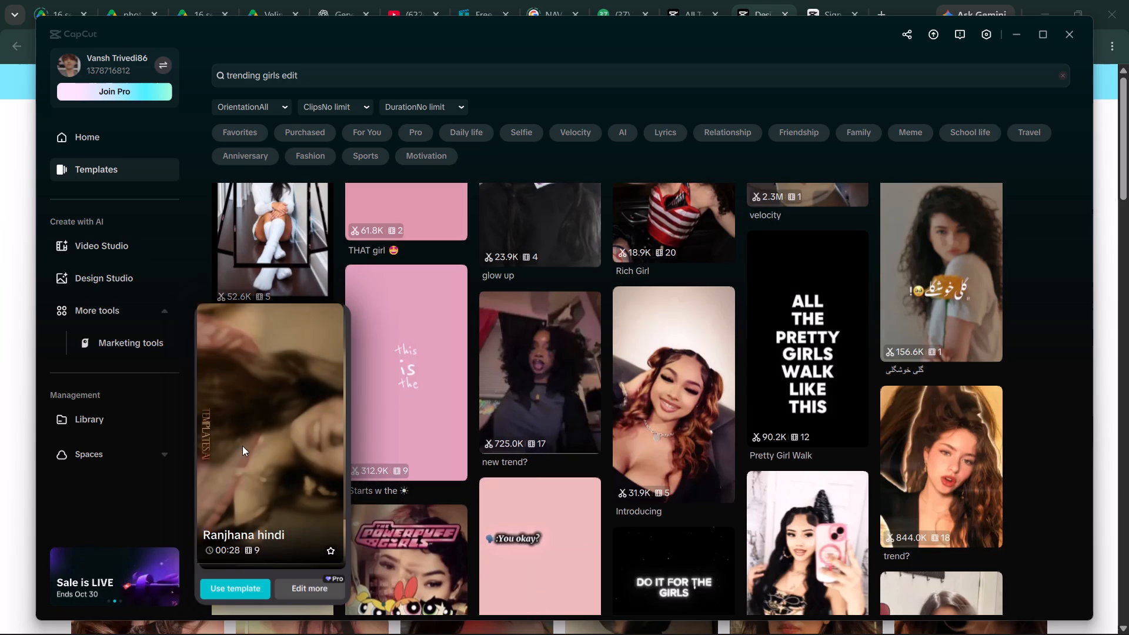
scroll(242, 446, "down", 1)
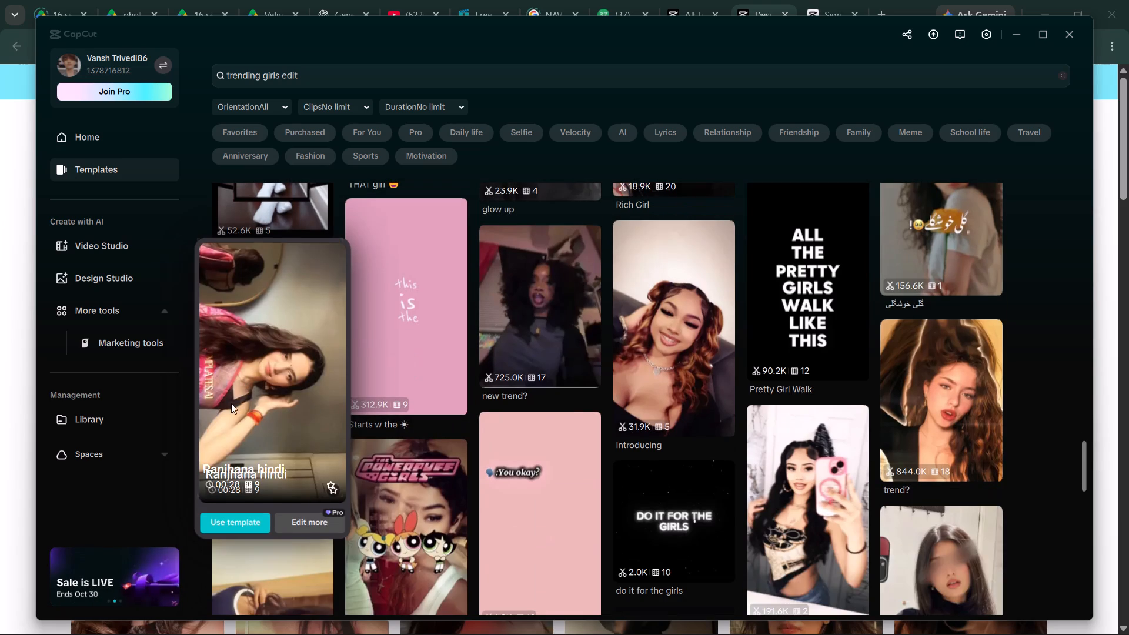
Open the "Ranjhana hindi" template's details, watch its preview video and close it.
left_click(231, 390)
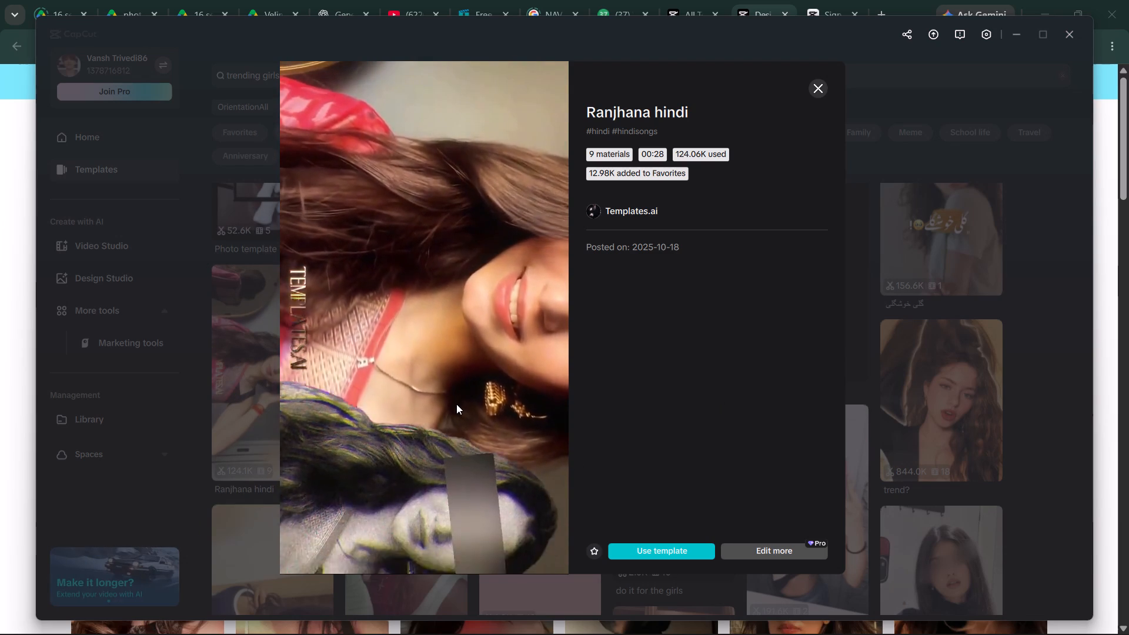
right_click(456, 404)
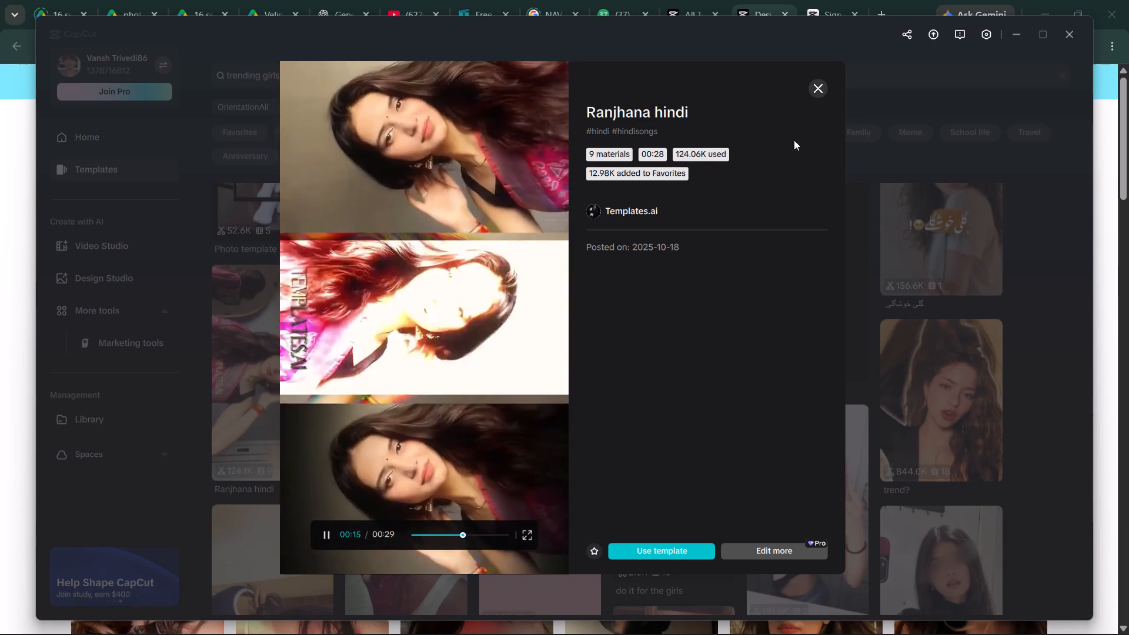
left_click(820, 89)
Look further through the "trending girls edit" results, past the "Ranjhana hindi" template.
scroll(369, 417, "down", 4)
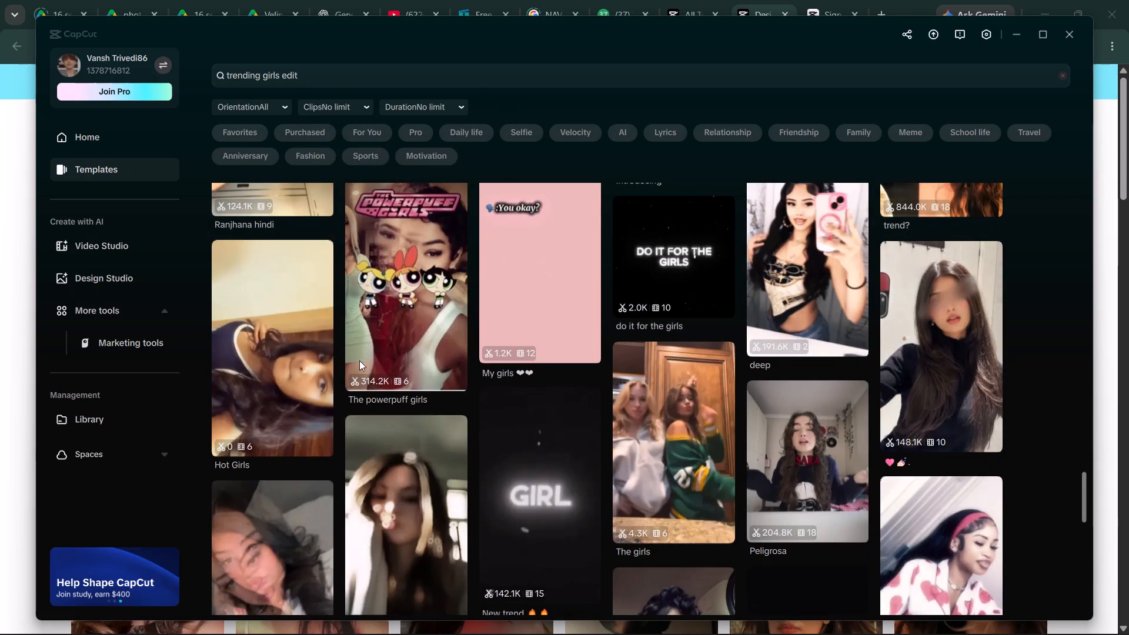
scroll(293, 344, "down", 2)
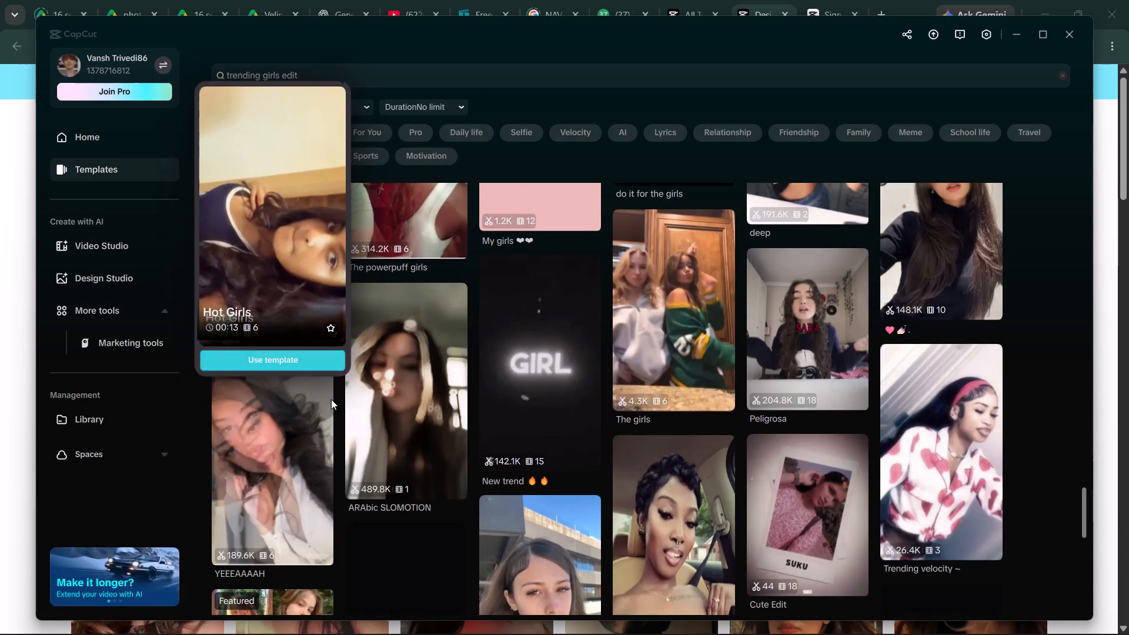
scroll(643, 437, "down", 4)
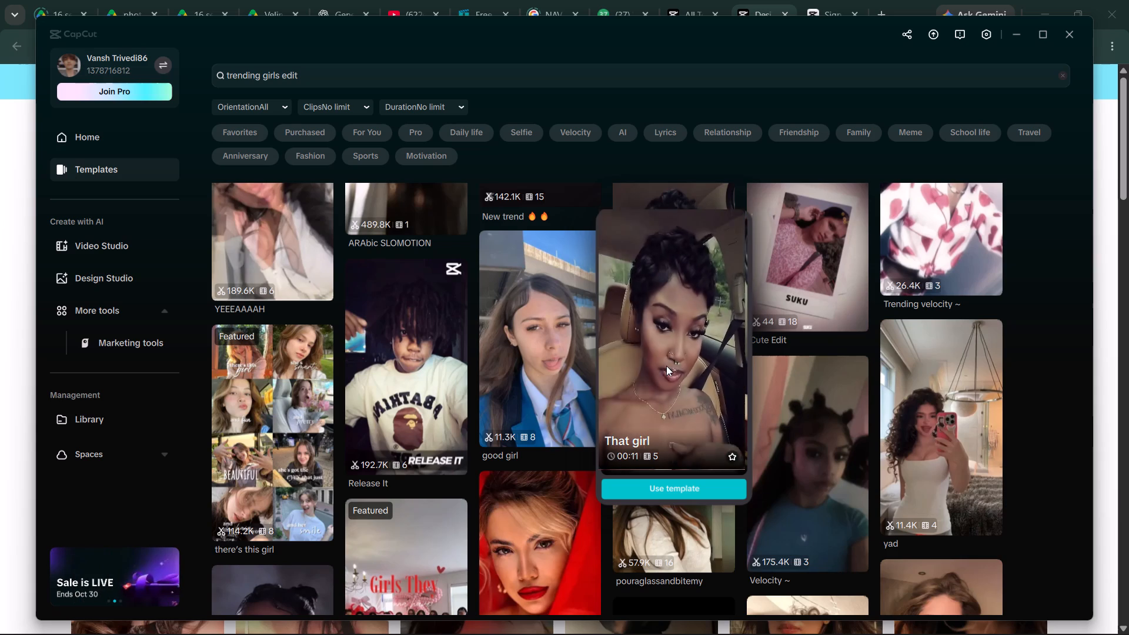
scroll(666, 366, "down", 3)
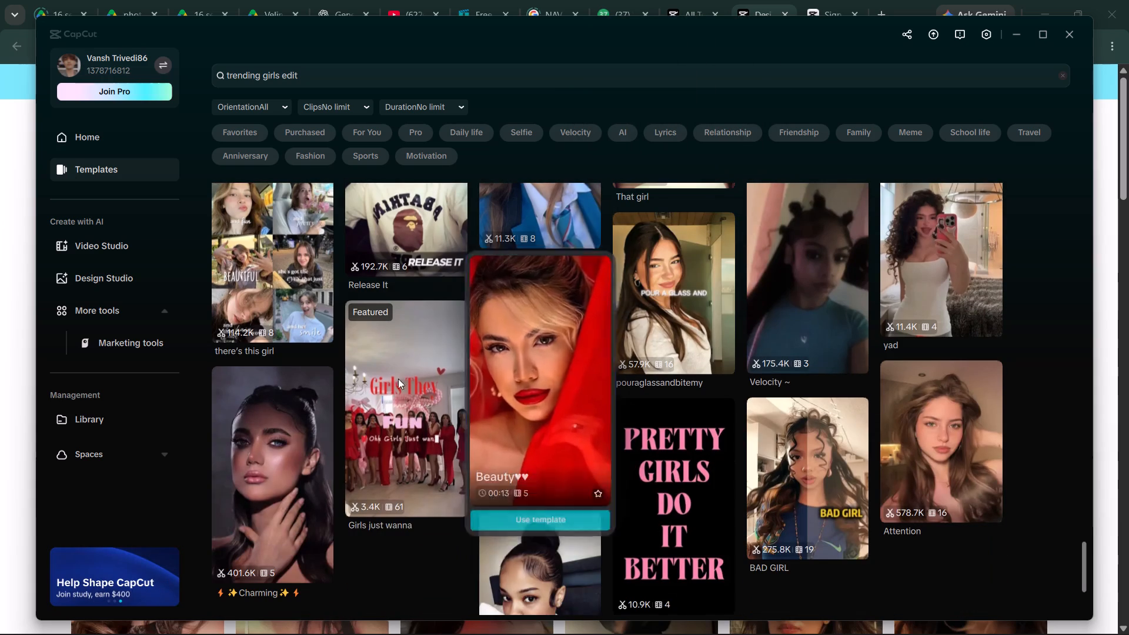
scroll(646, 436, "down", 1)
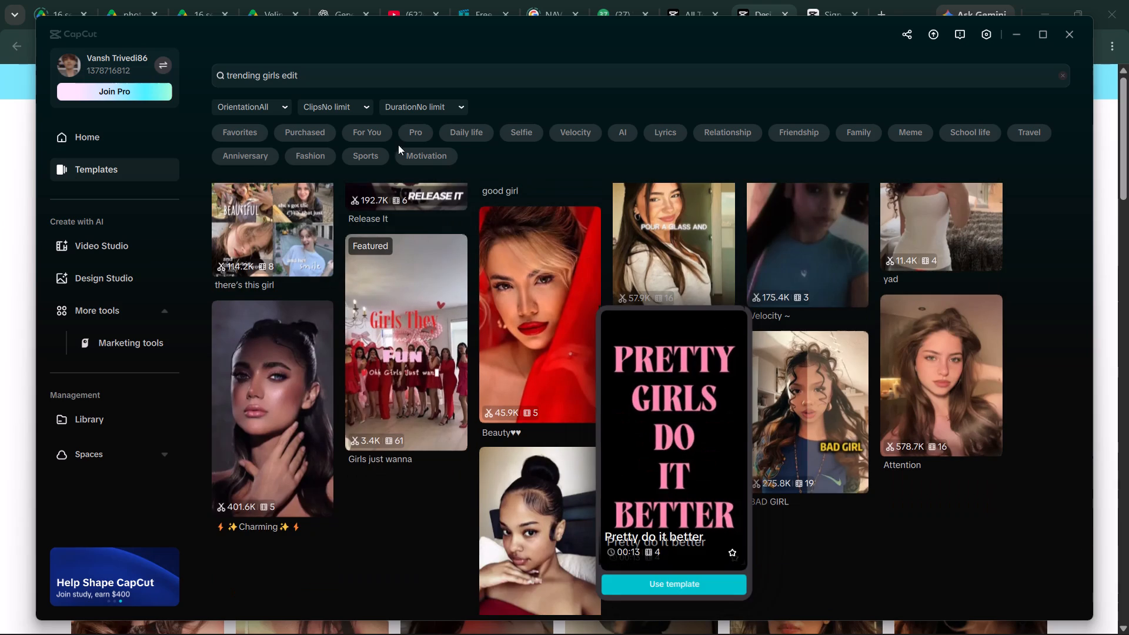
Switch to Chrome and look through the video templates and previews on the Desi Chatpate Edits page.
left_click(19, 133)
scroll(589, 370, "down", 1)
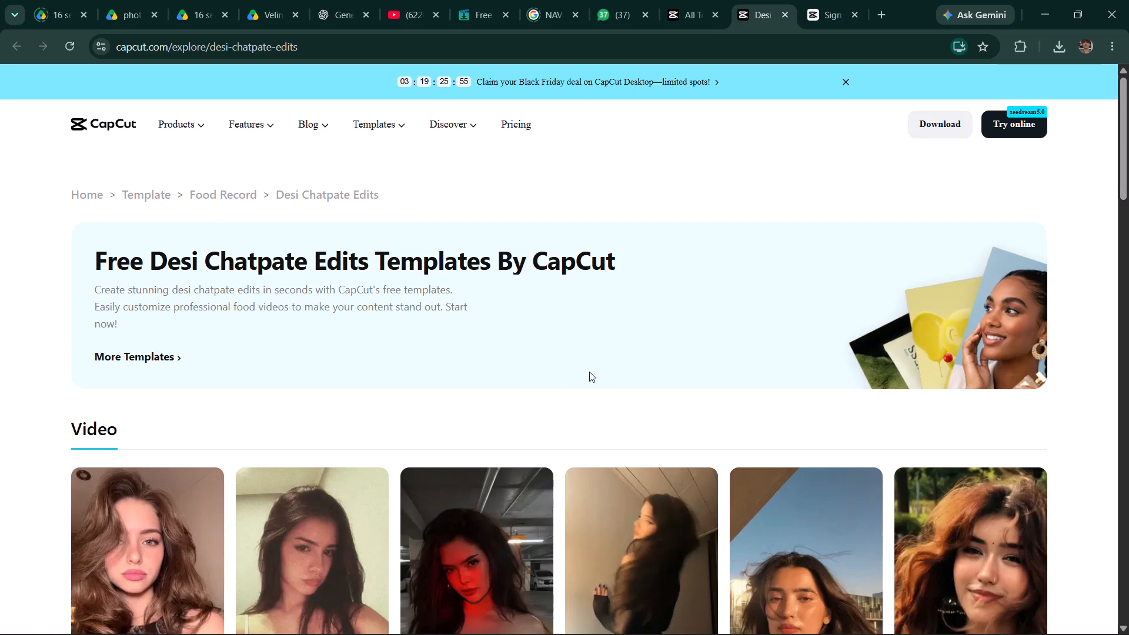
scroll(589, 372, "down", 4)
scroll(345, 287, "up", 1)
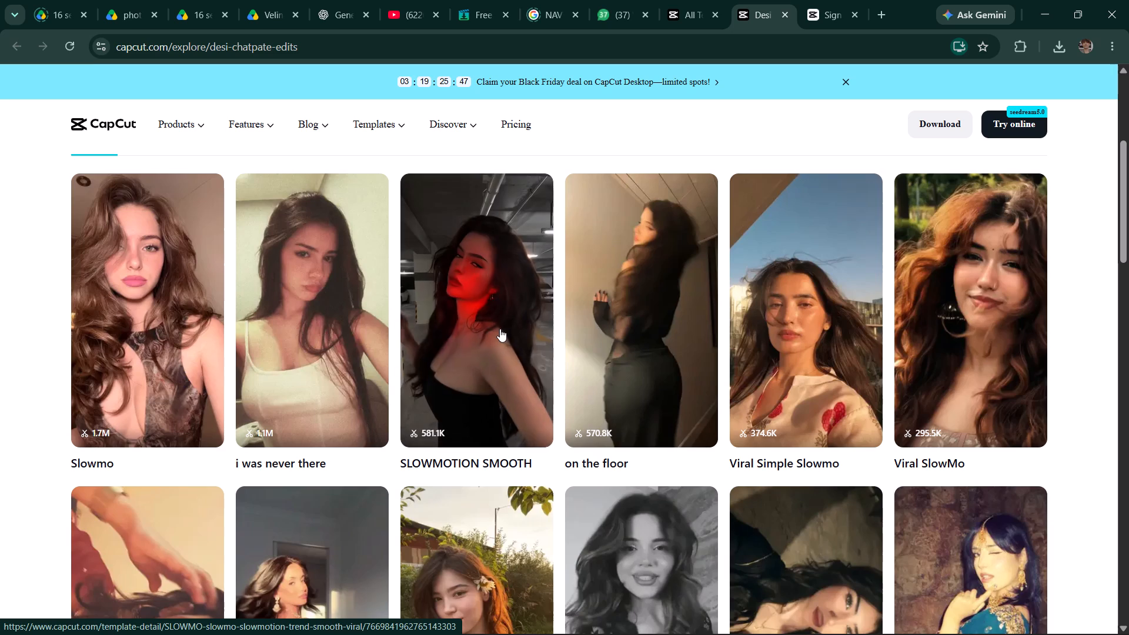
scroll(564, 459, "down", 3)
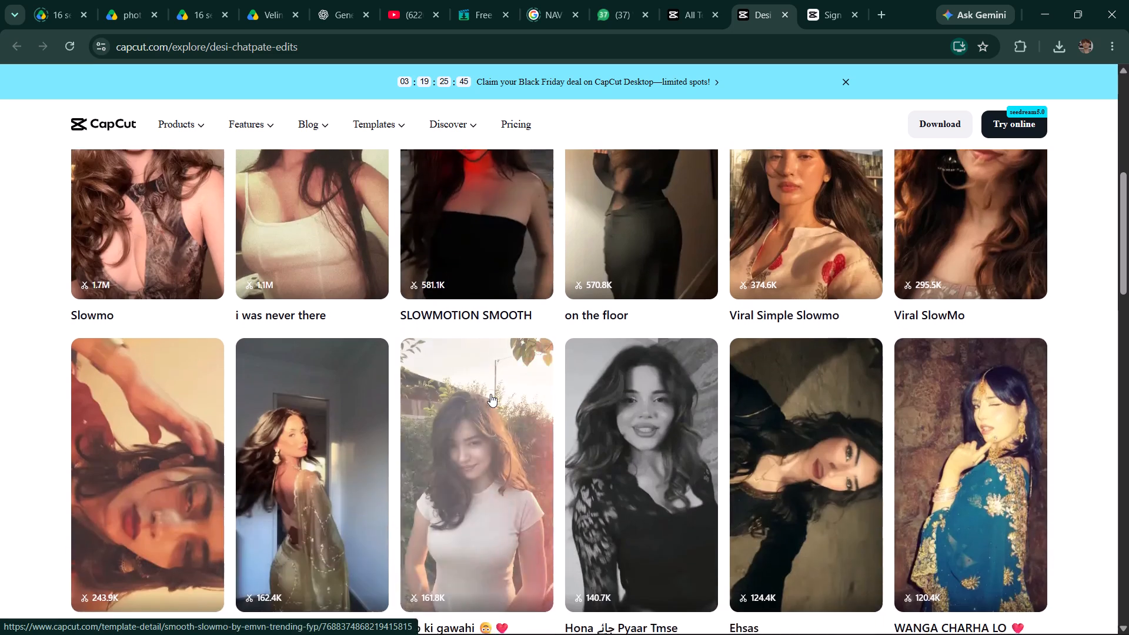
scroll(450, 377, "up", 8)
scroll(409, 348, "up", 4)
scroll(442, 418, "down", 5)
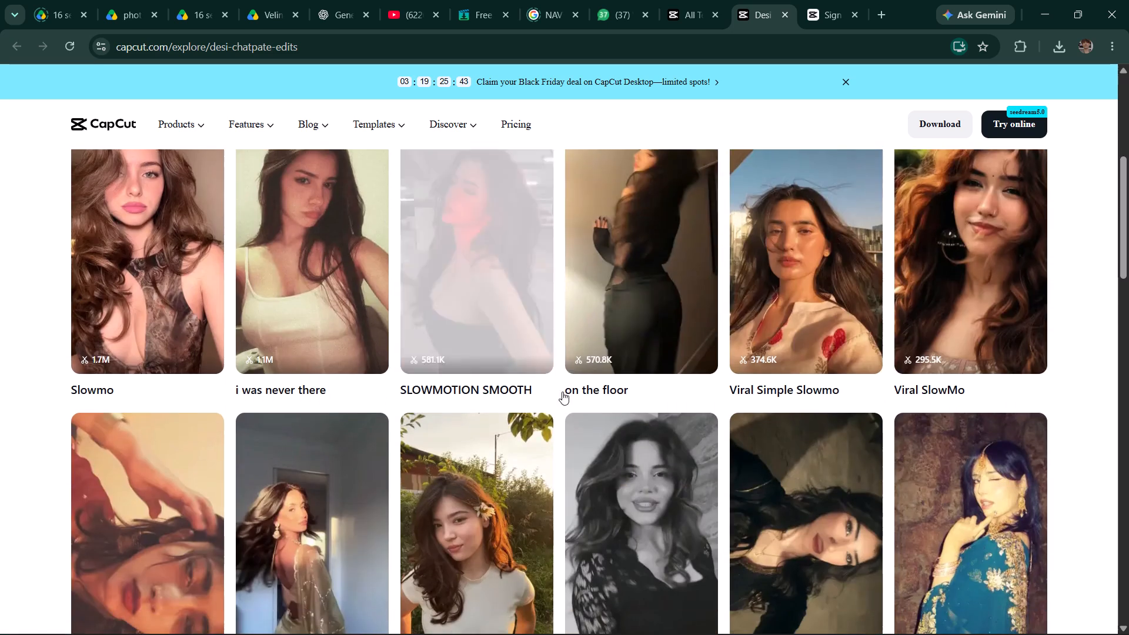
scroll(924, 293, "up", 2)
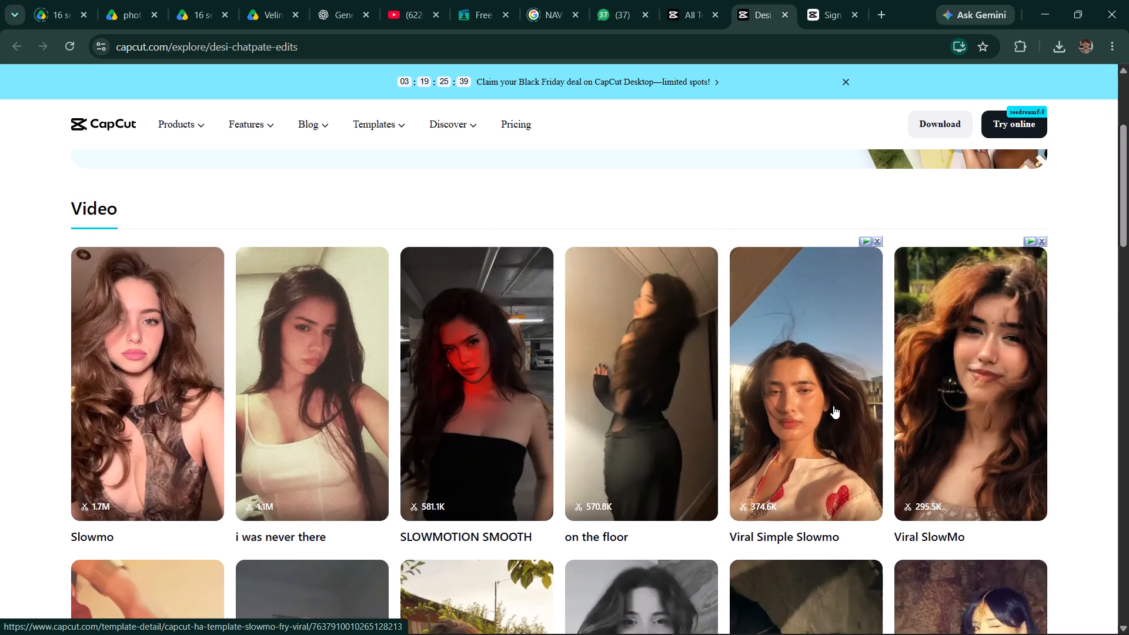
scroll(833, 406, "down", 6)
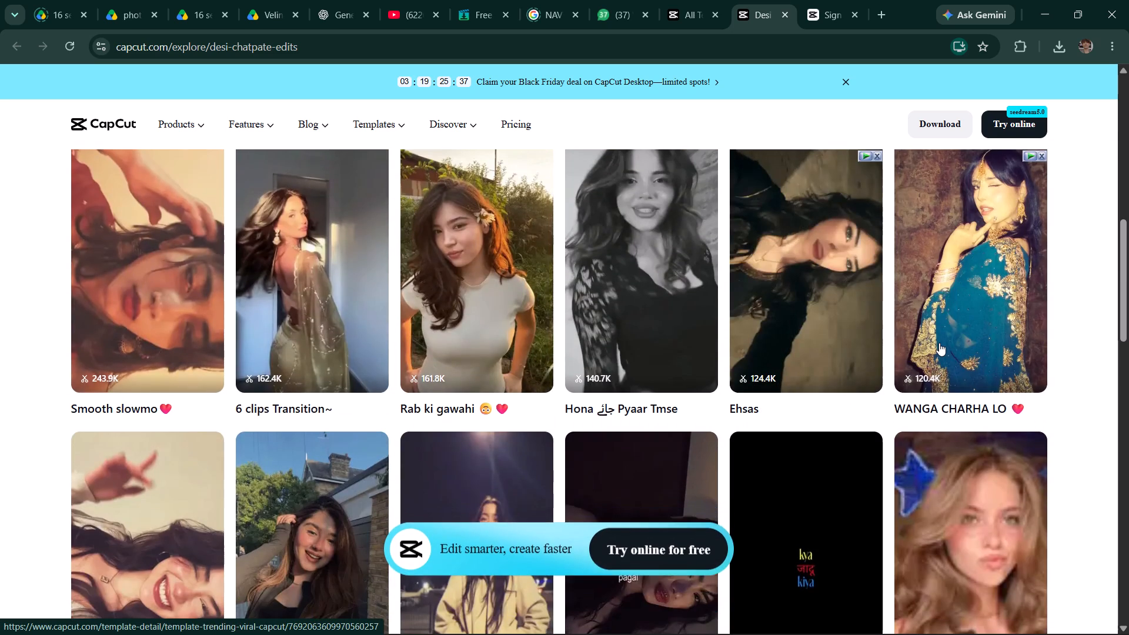
scroll(939, 343, "up", 2)
scroll(944, 379, "down", 1)
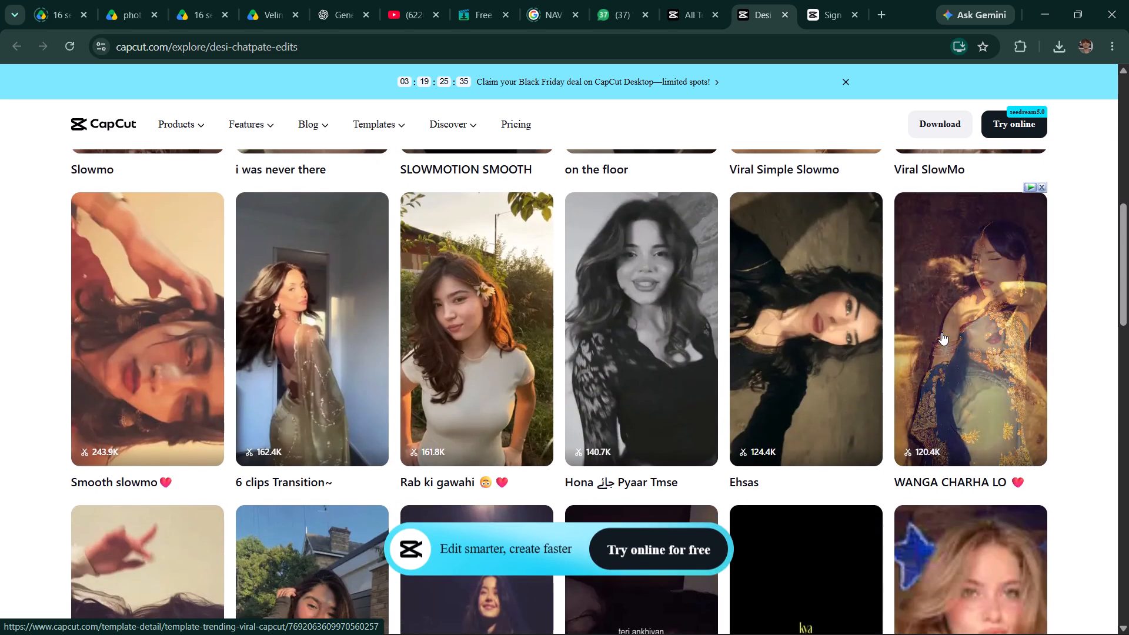
scroll(942, 332, "down", 5)
scroll(942, 332, "up", 1)
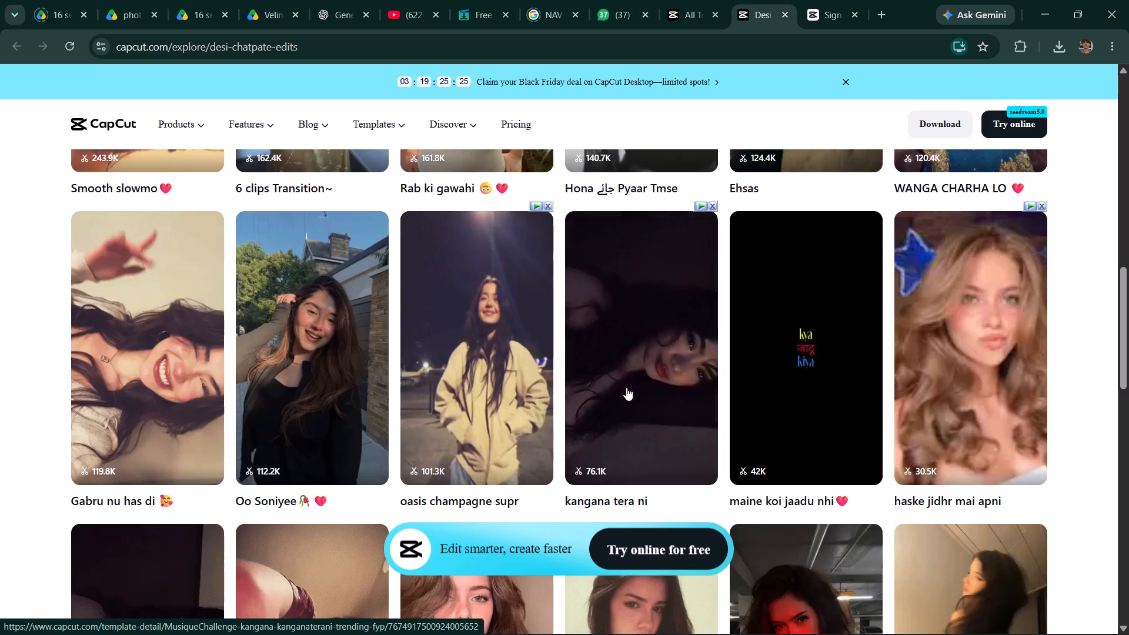
scroll(612, 379, "down", 3)
scroll(699, 415, "up", 3)
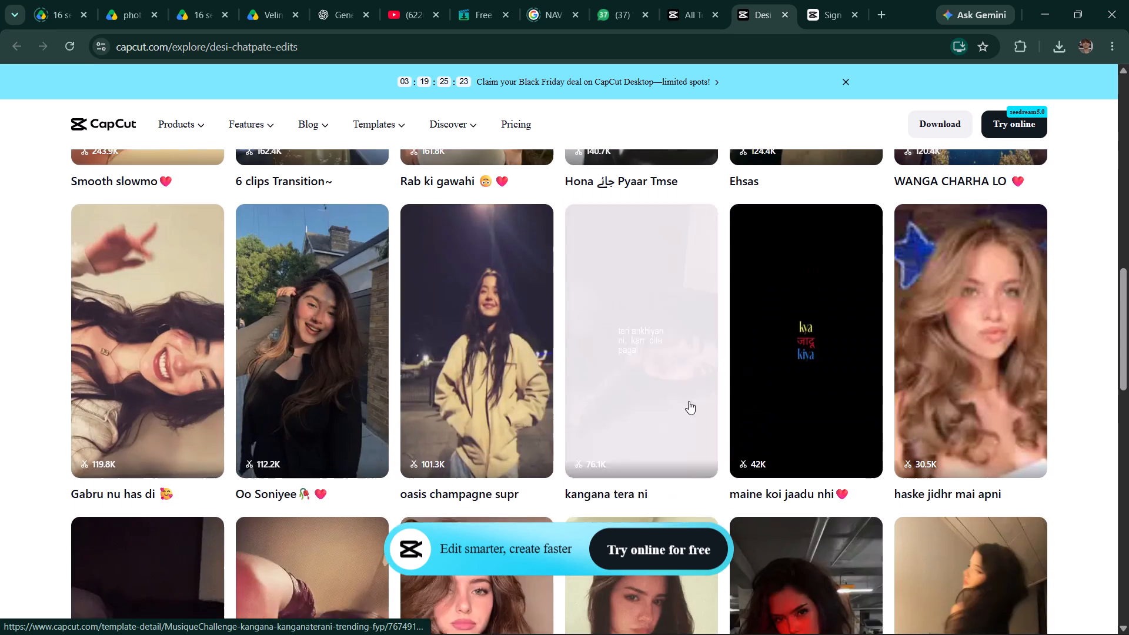
Open the "kangana tera ni" template from the Desi Chatpate Edits page.
left_click(660, 358)
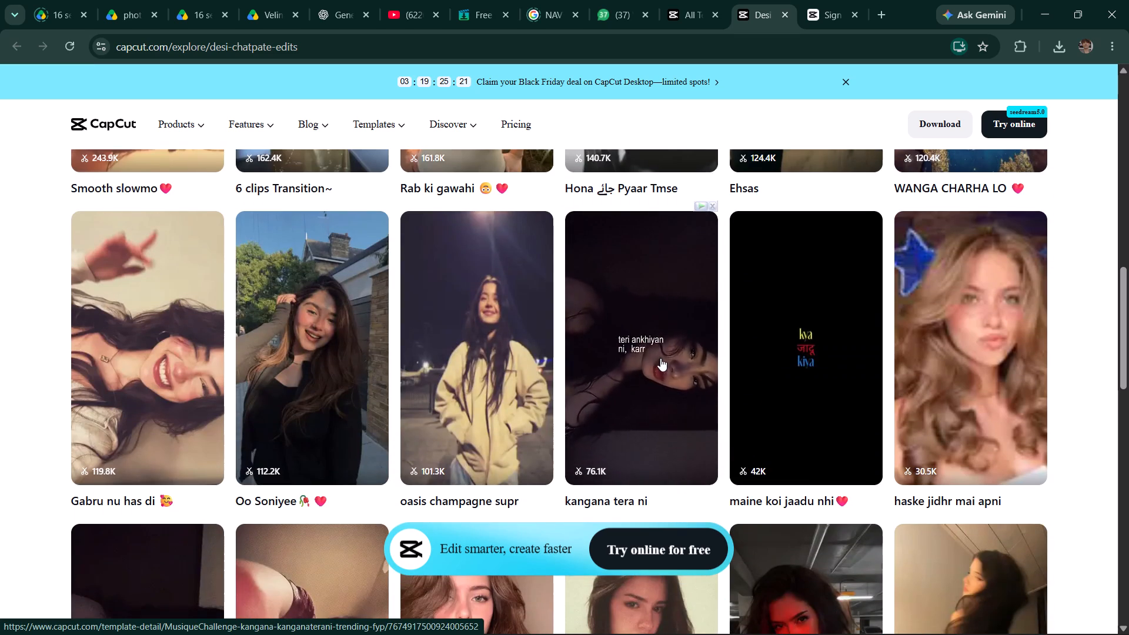
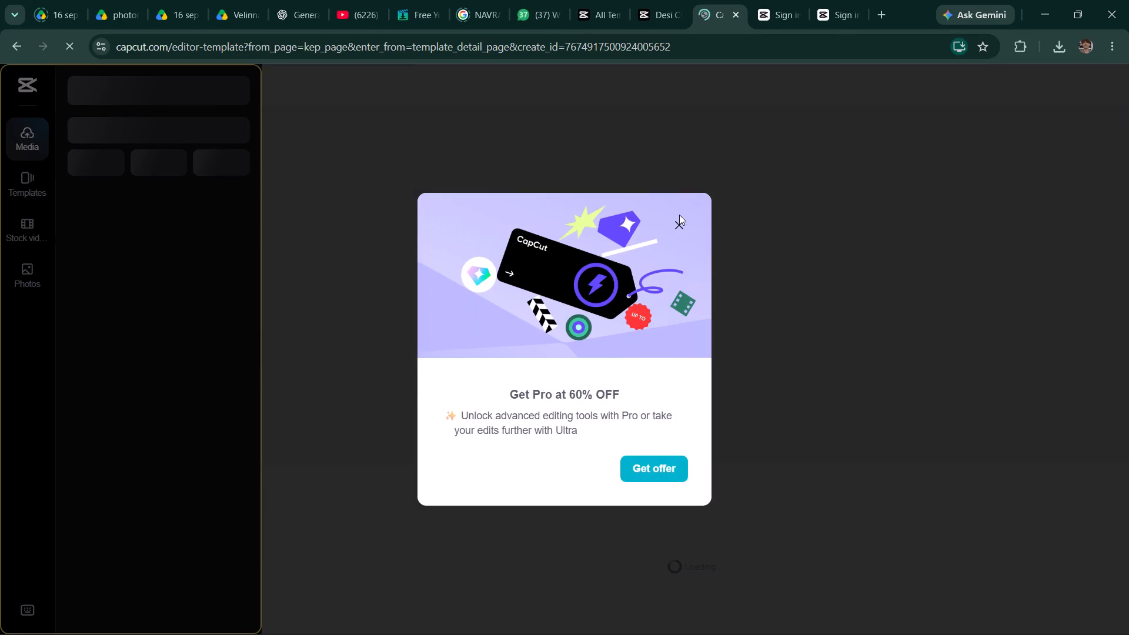
Dismiss the Pro offer and editor introduction tips, watch the template's preview, and return it to the start.
left_click(681, 221)
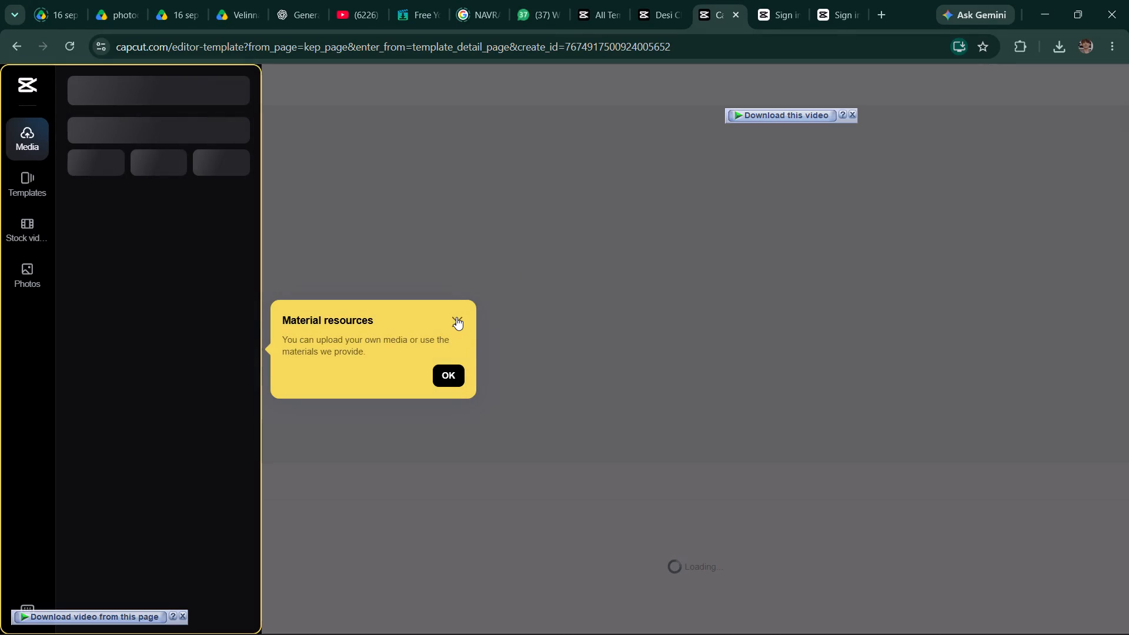
left_click(456, 317)
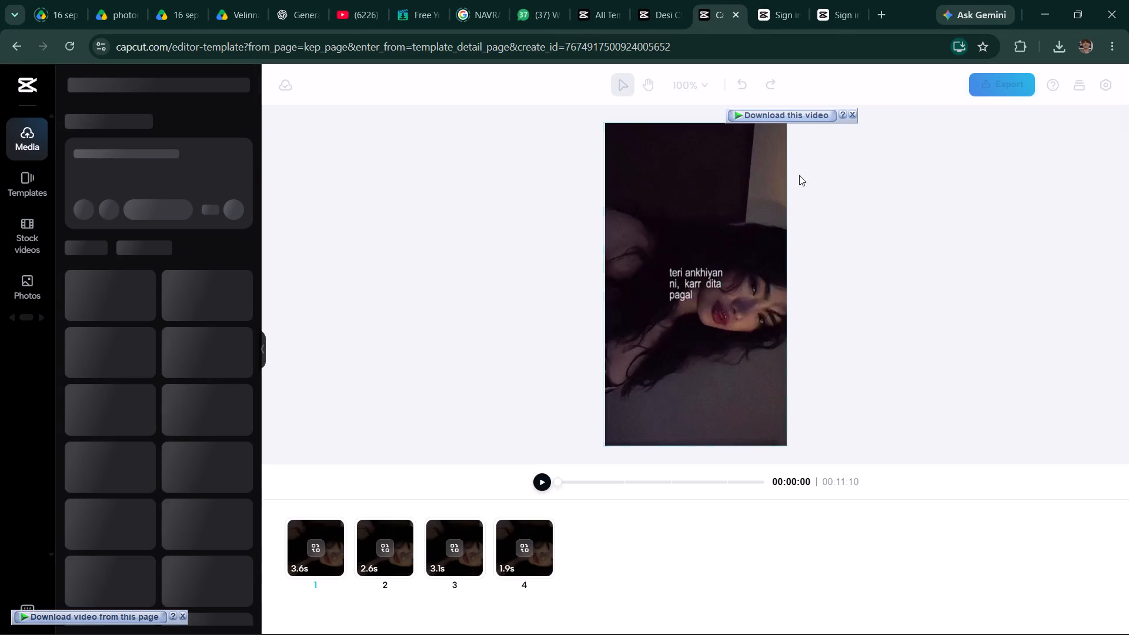
left_click(540, 483)
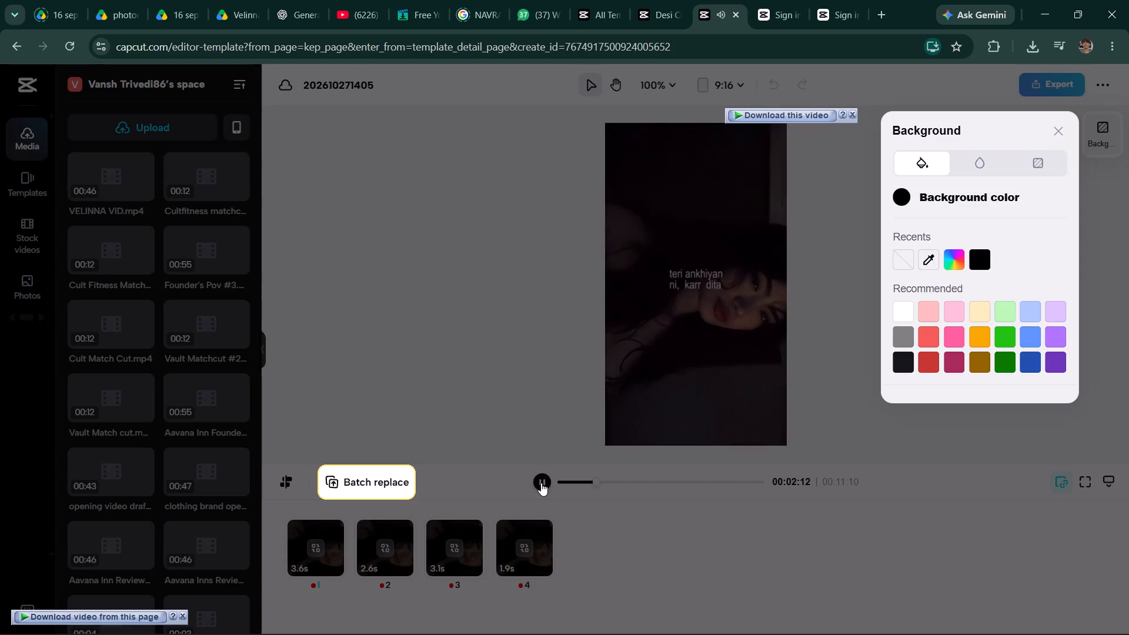
left_click(457, 395)
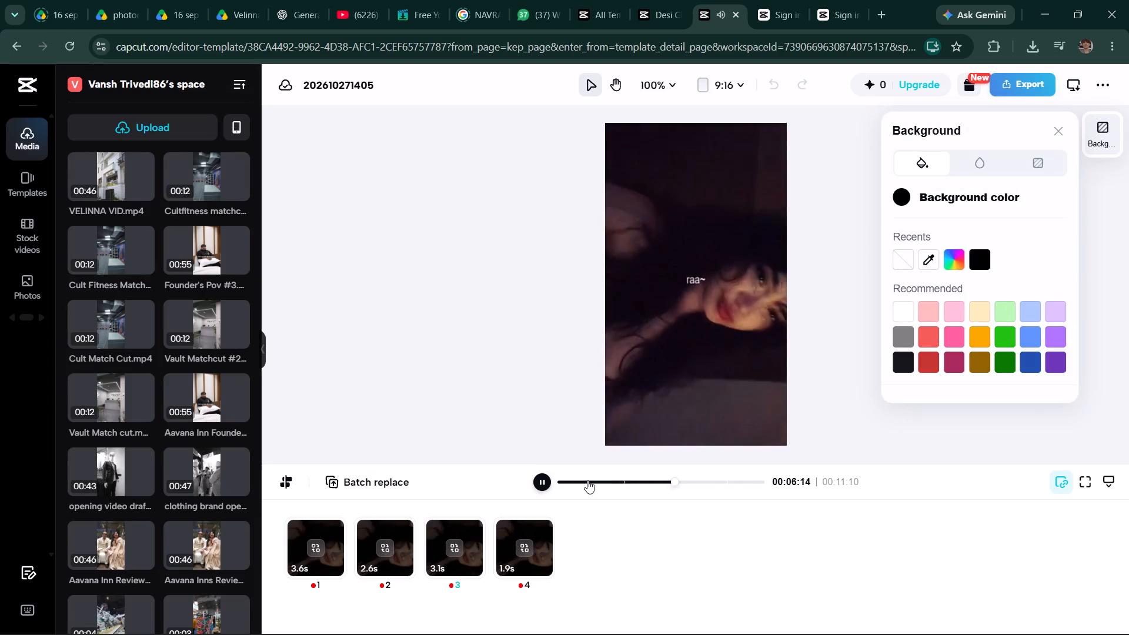
left_click_drag(580, 478, 537, 472)
left_click_drag(631, 480, 547, 485)
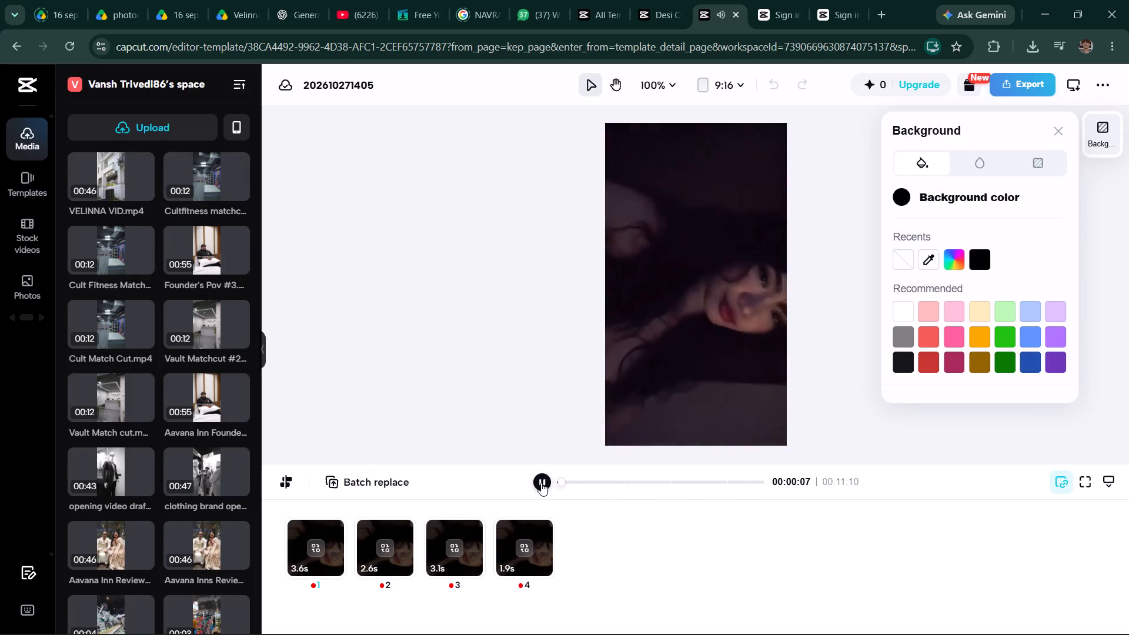
left_click(541, 483)
left_click_drag(574, 481, 535, 482)
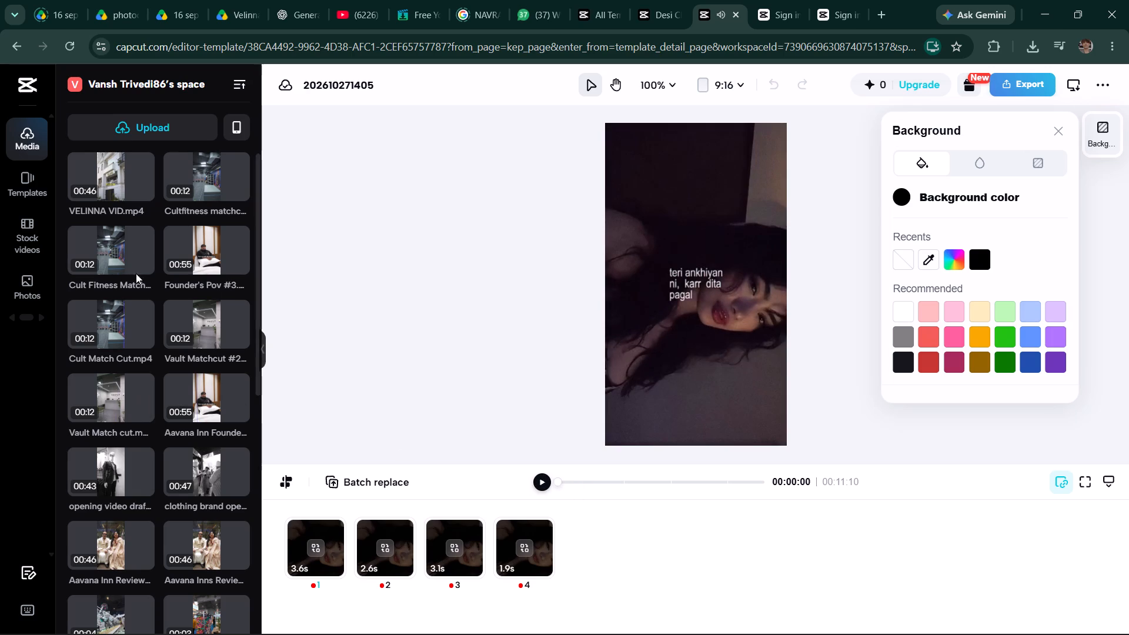
Upload the six Snapchat video files from the Downloads folder to the project media.
scroll(89, 195, "up", 6)
scroll(115, 218, "down", 2)
scroll(117, 223, "up", 8)
scroll(128, 209, "down", 14)
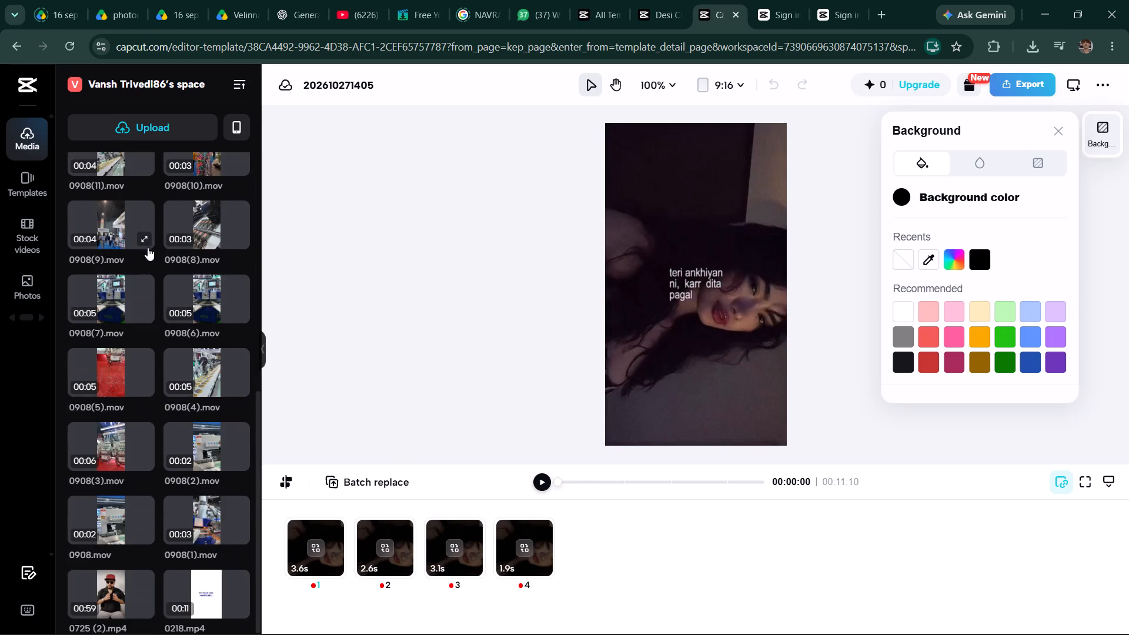
scroll(141, 236, "up", 7)
left_click(145, 131)
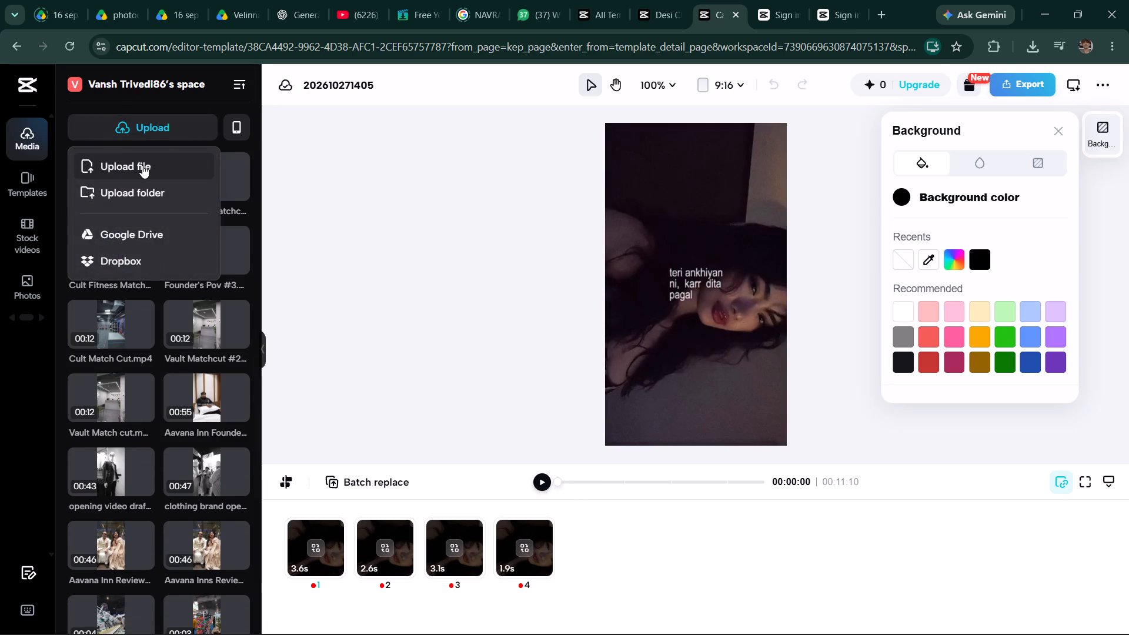
left_click(142, 165)
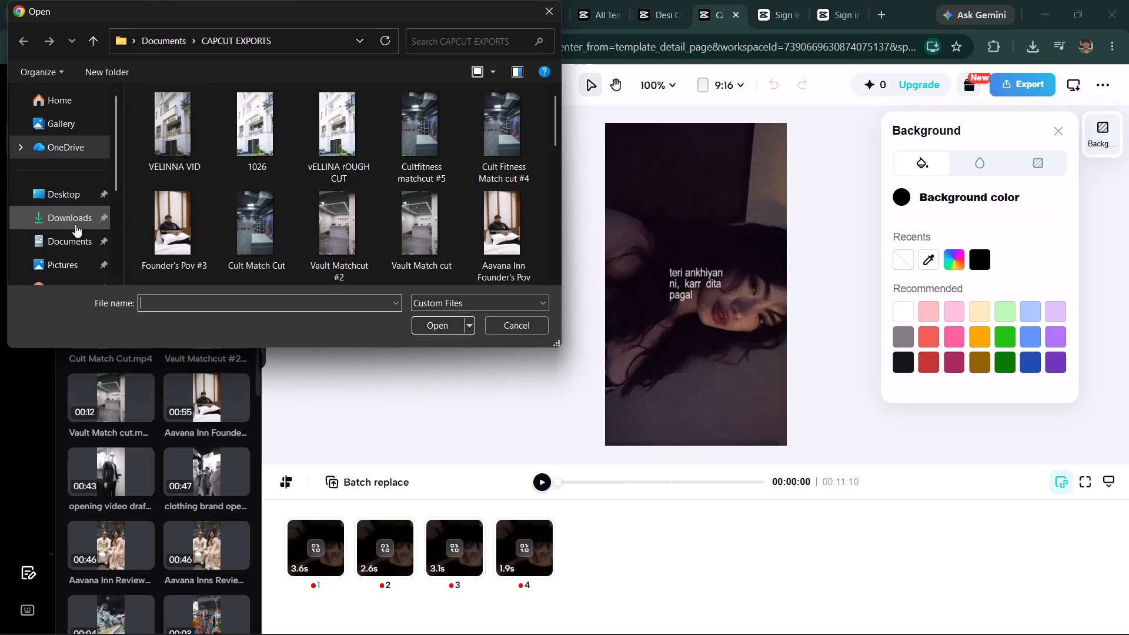
left_click(76, 226)
left_click(174, 147)
left_click(257, 163, "ctrl")
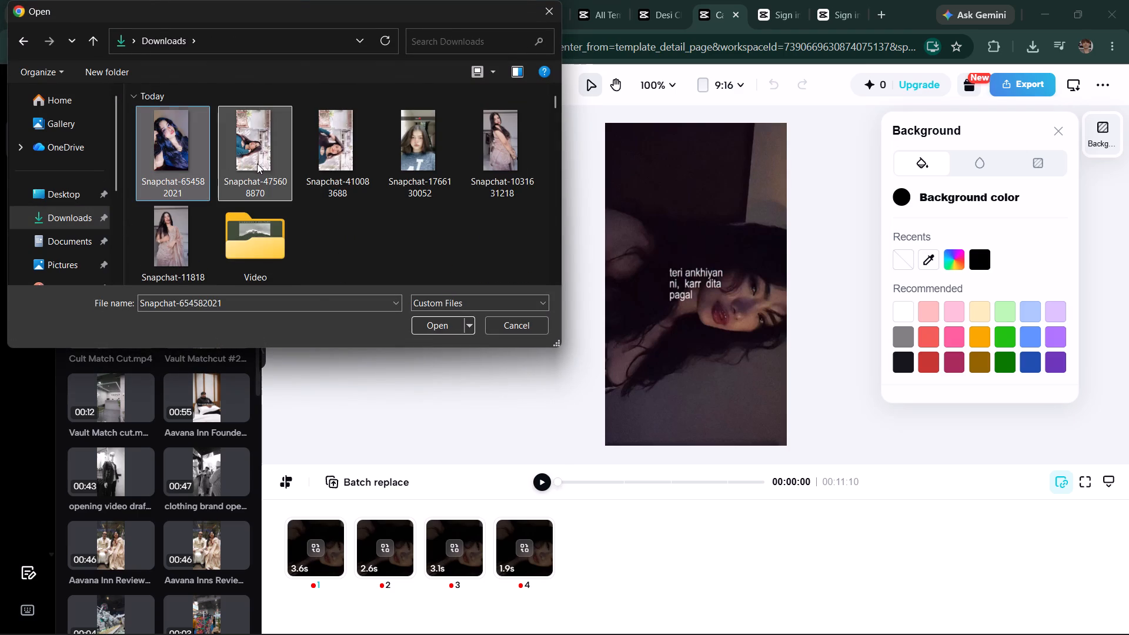
left_click(352, 165, "ctrl")
left_click(422, 139, "ctrl")
left_click(523, 143, "ctrl")
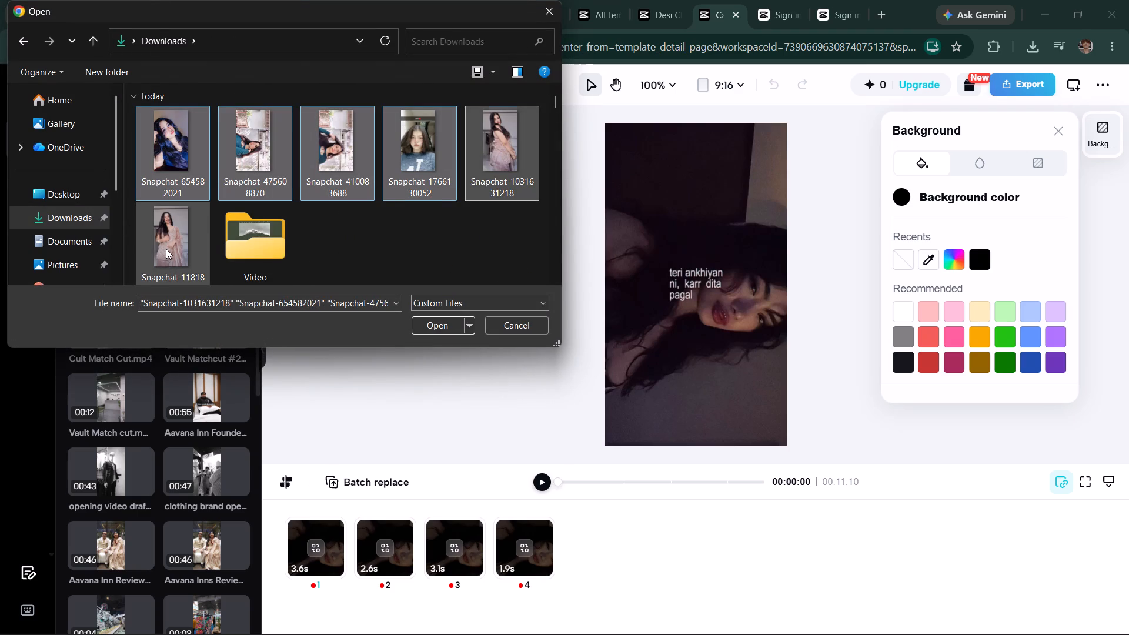
left_click(166, 249, "ctrl")
key("Return")
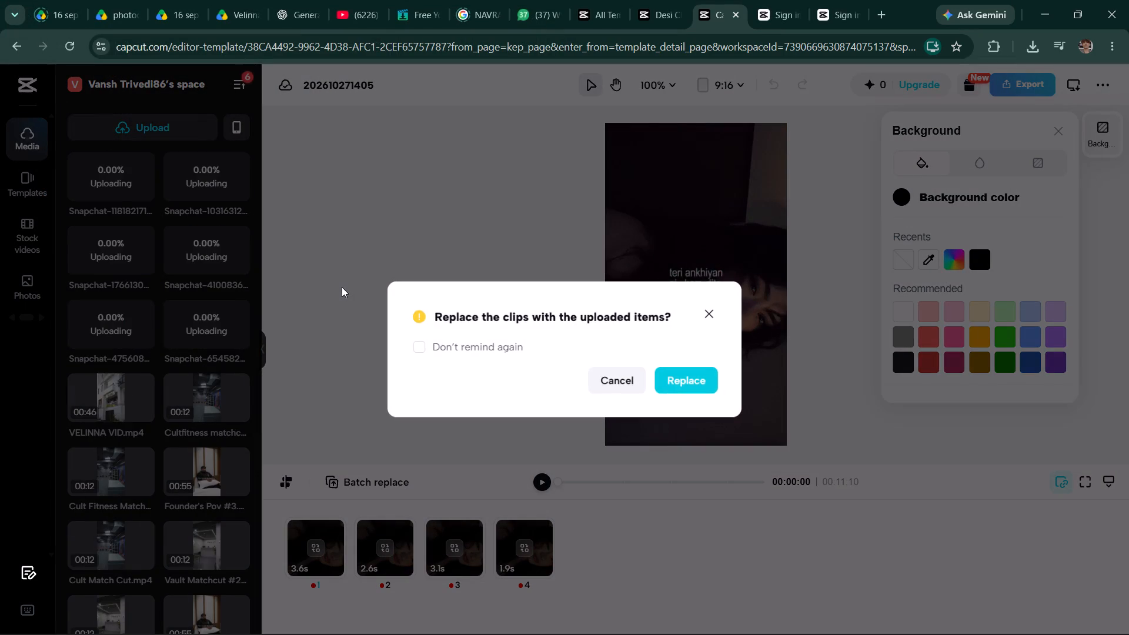
Replace the template's clips with the uploaded items, turning off further reminders, and dismiss the clip-editing tip.
left_click(494, 347)
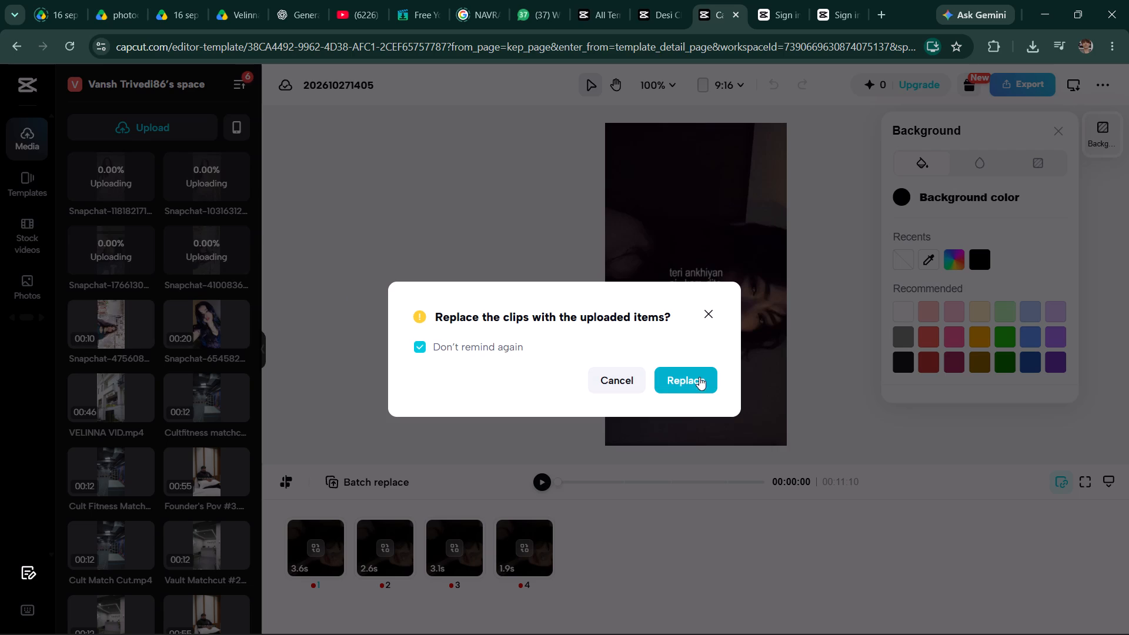
left_click(699, 377)
scroll(209, 313, "up", 3)
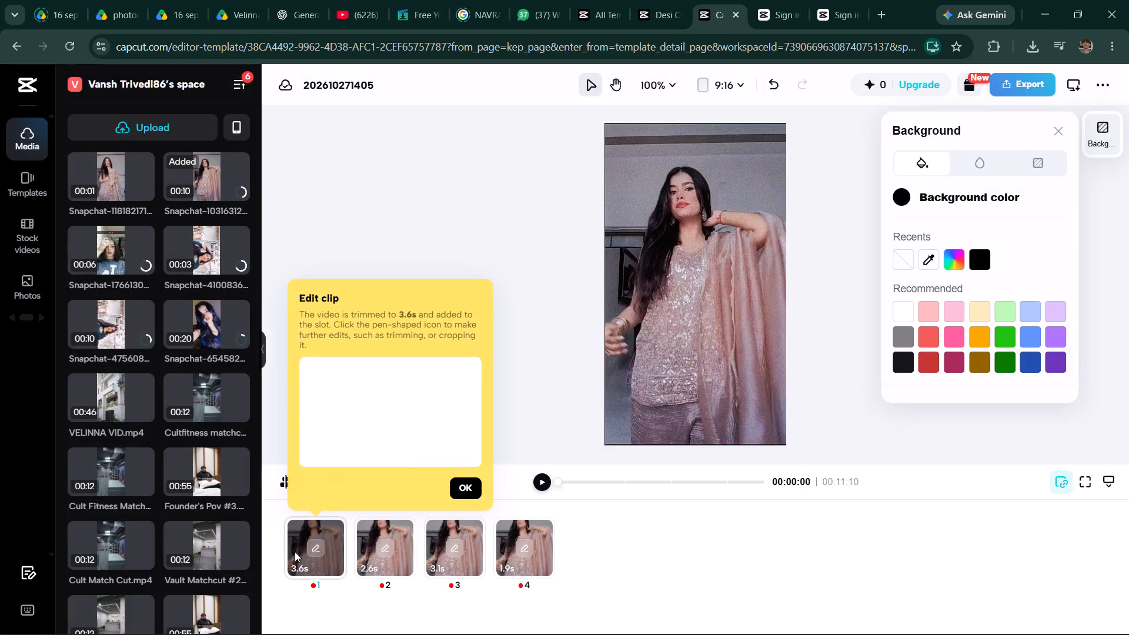
left_click(477, 490)
Dismiss the export tip, close the Background settings and play the filled template from the start.
left_click(540, 480)
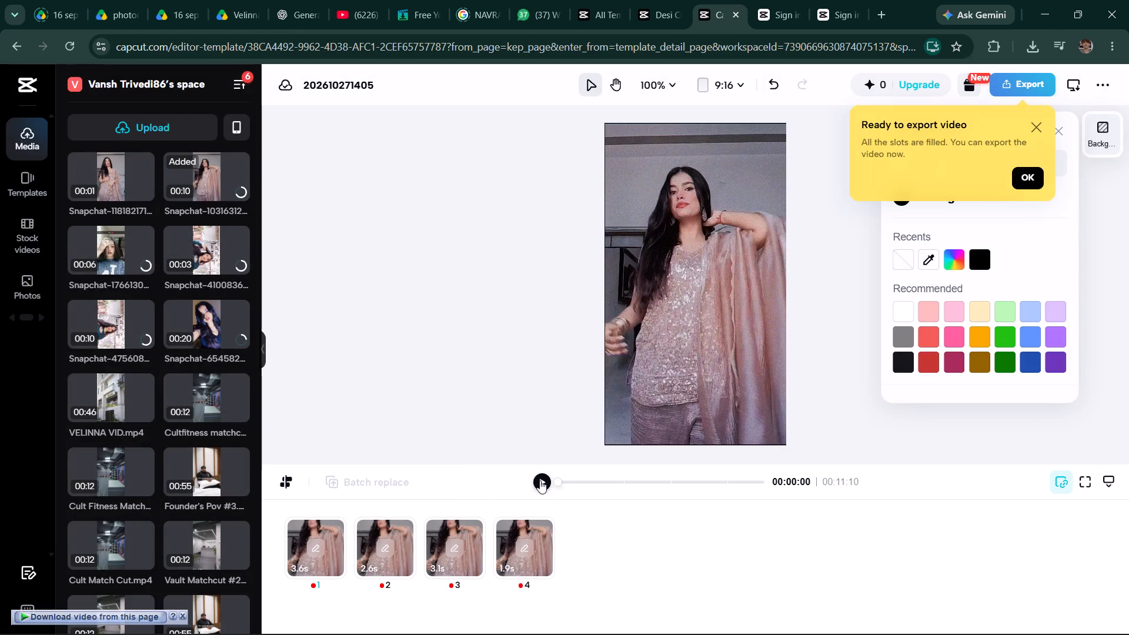
left_click(544, 486)
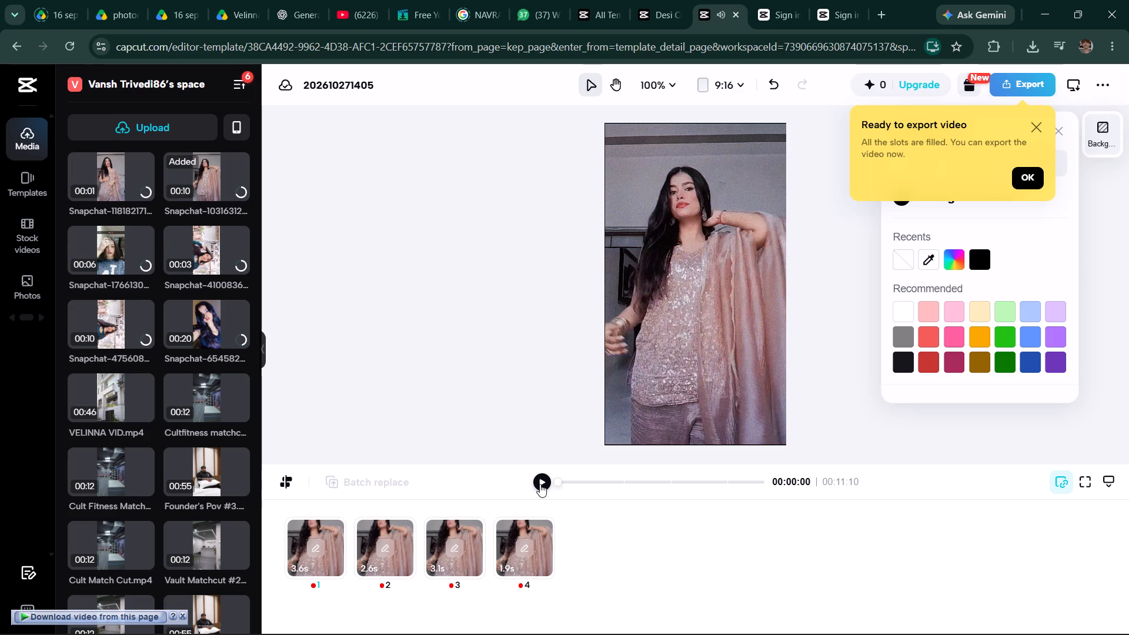
left_click(543, 484)
left_click(540, 481)
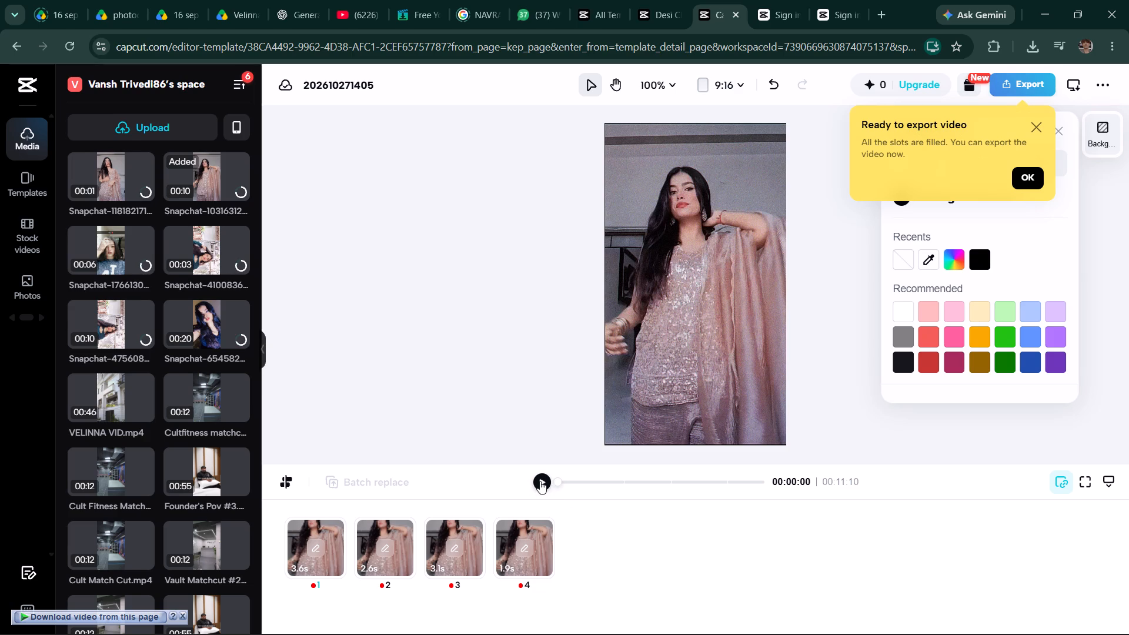
left_click(1023, 173)
left_click(1058, 126)
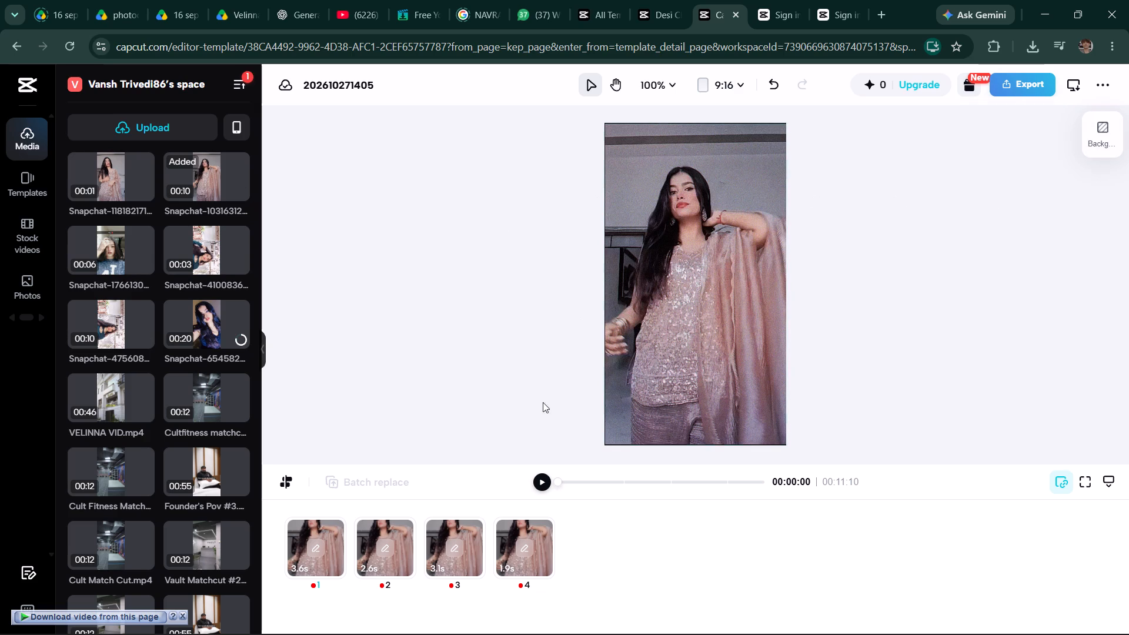
left_click(547, 481)
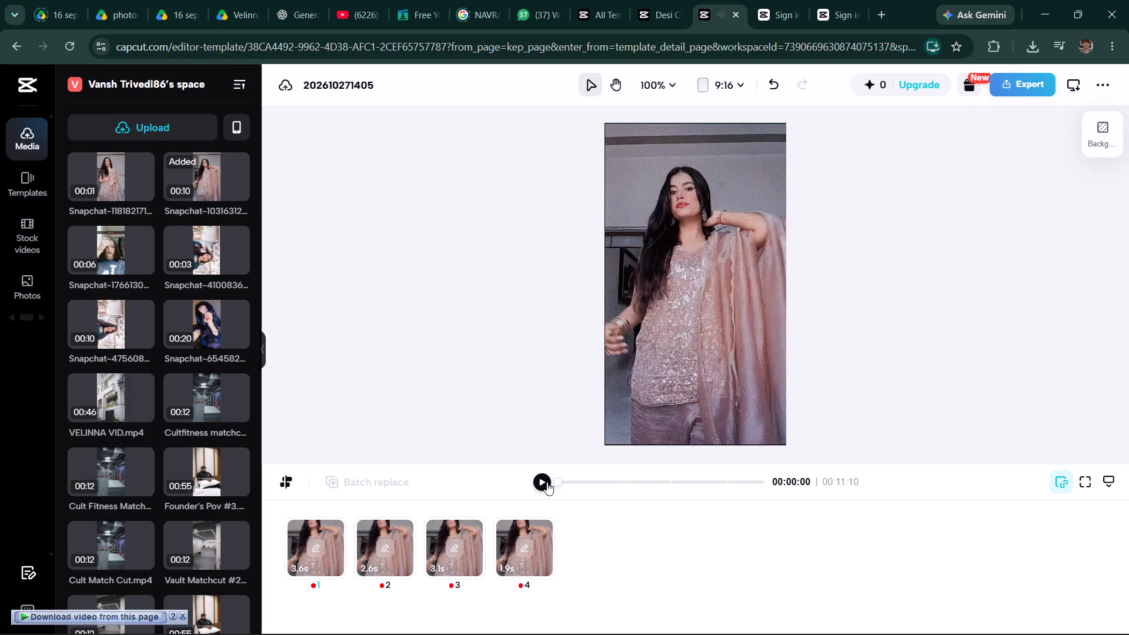
left_click(545, 483)
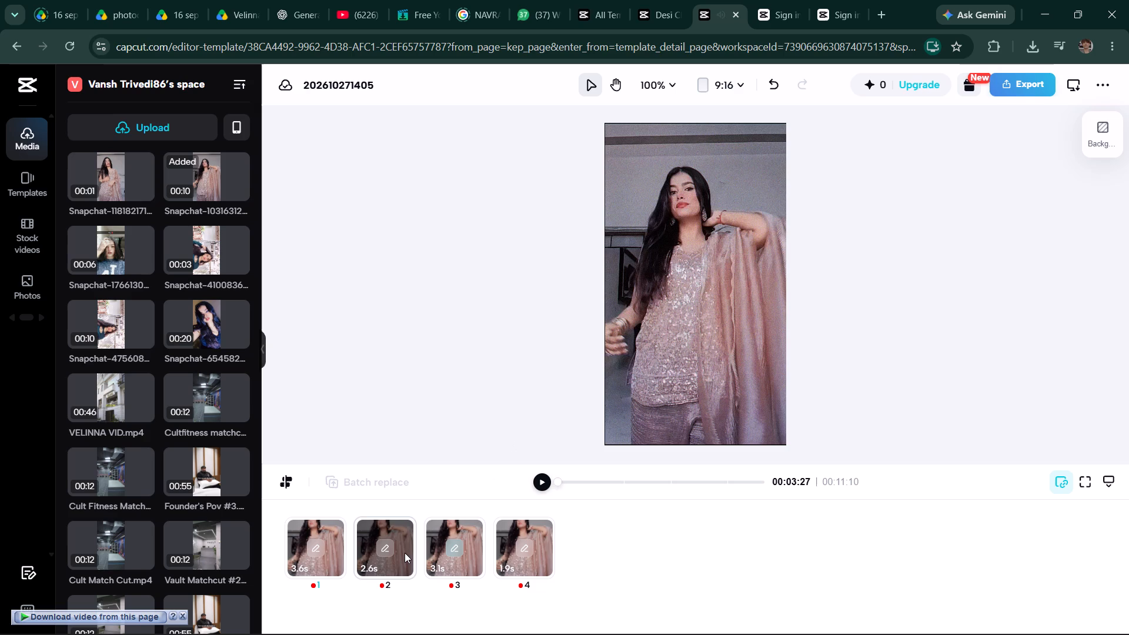
Check the filled template by playing and scrubbing through its clips, and go back to the first clip.
left_click(396, 569)
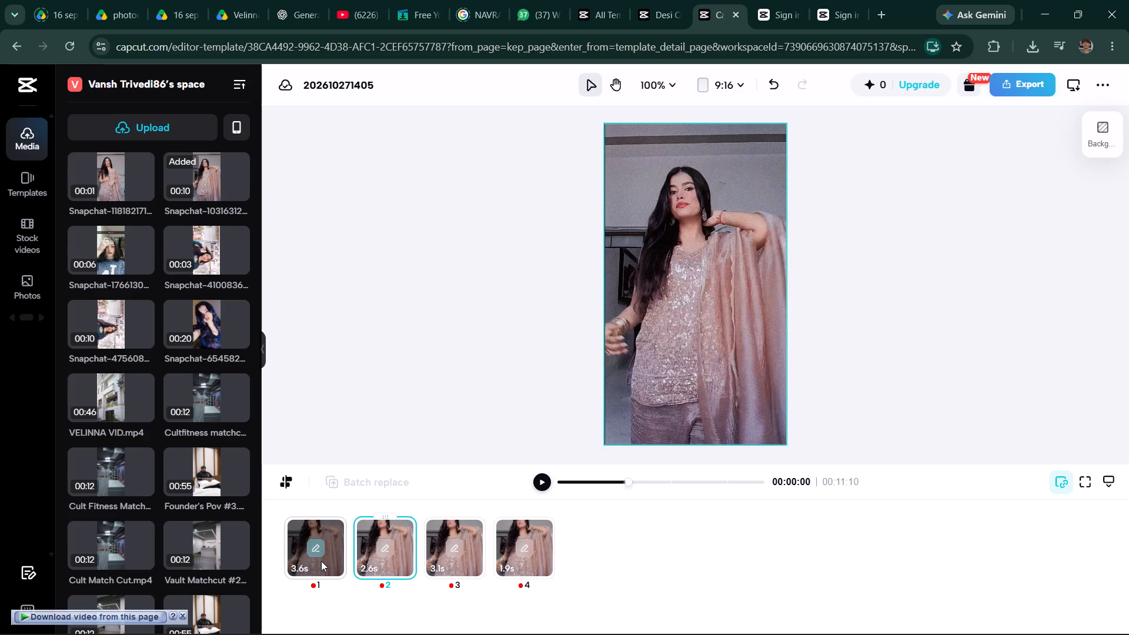
left_click(323, 564)
key("space")
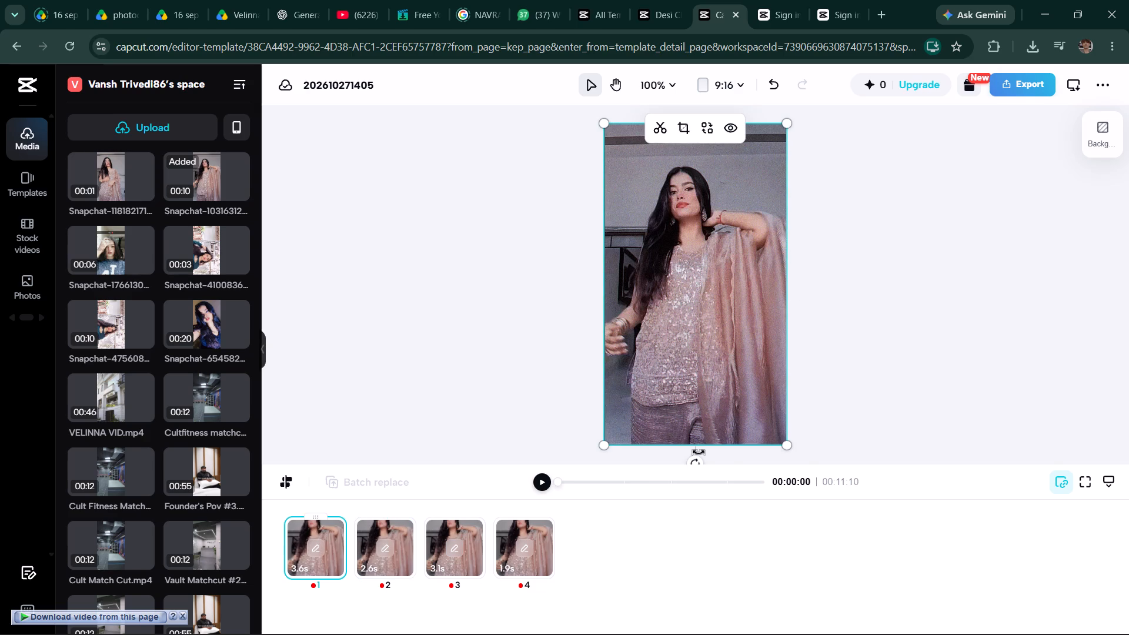
left_click_drag(557, 482, 632, 484)
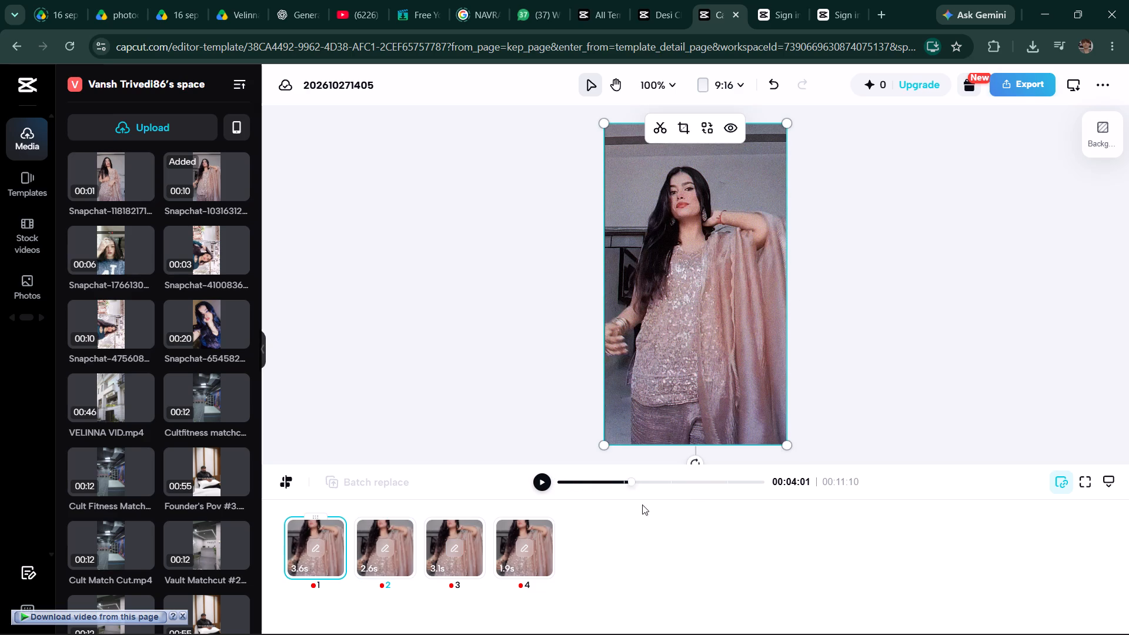
key("space")
left_click(542, 480)
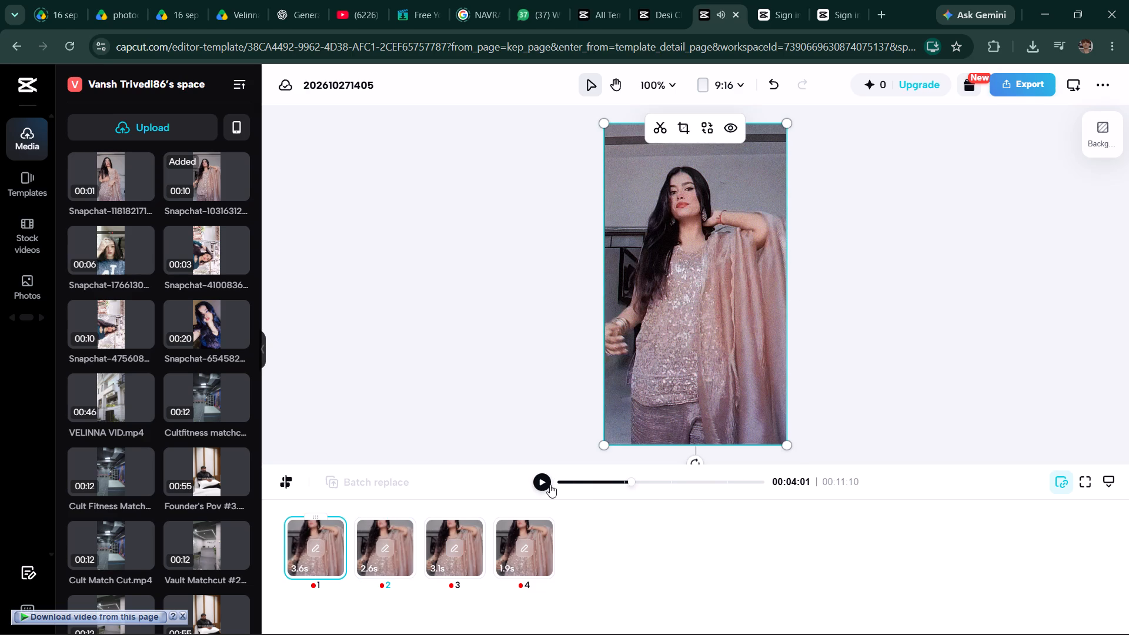
left_click(540, 480)
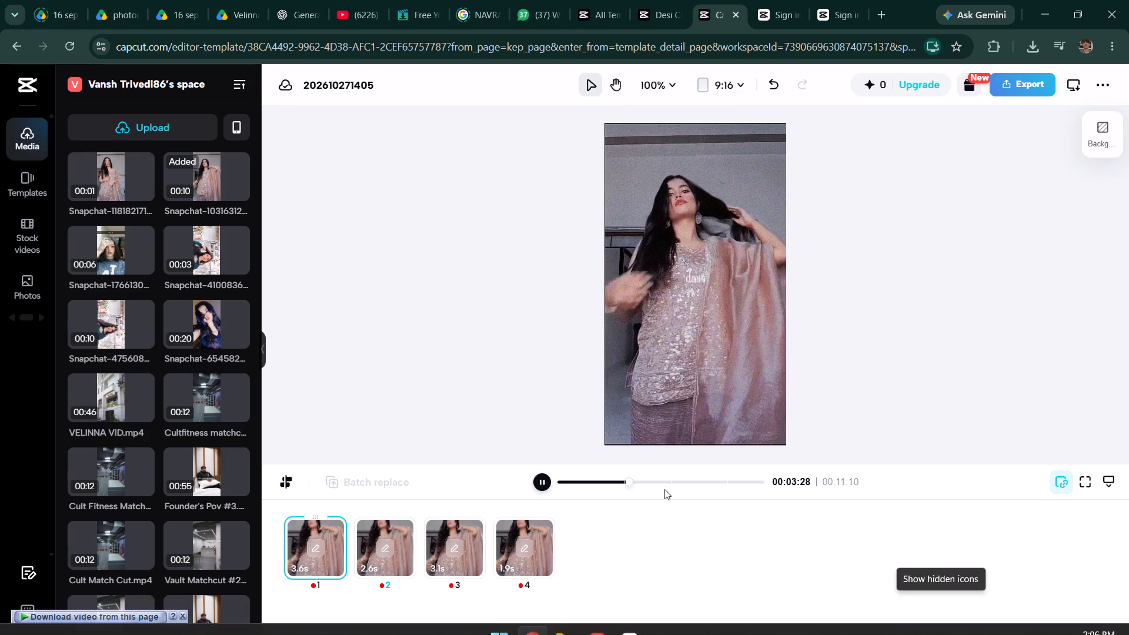
left_click_drag(633, 484, 447, 439)
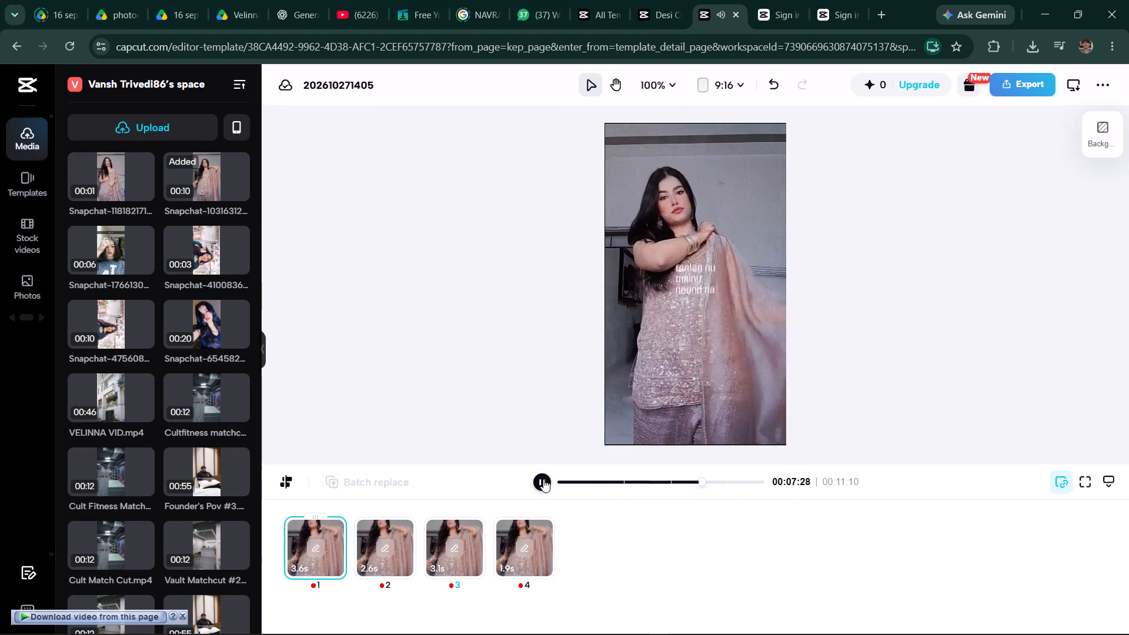
left_click(543, 479)
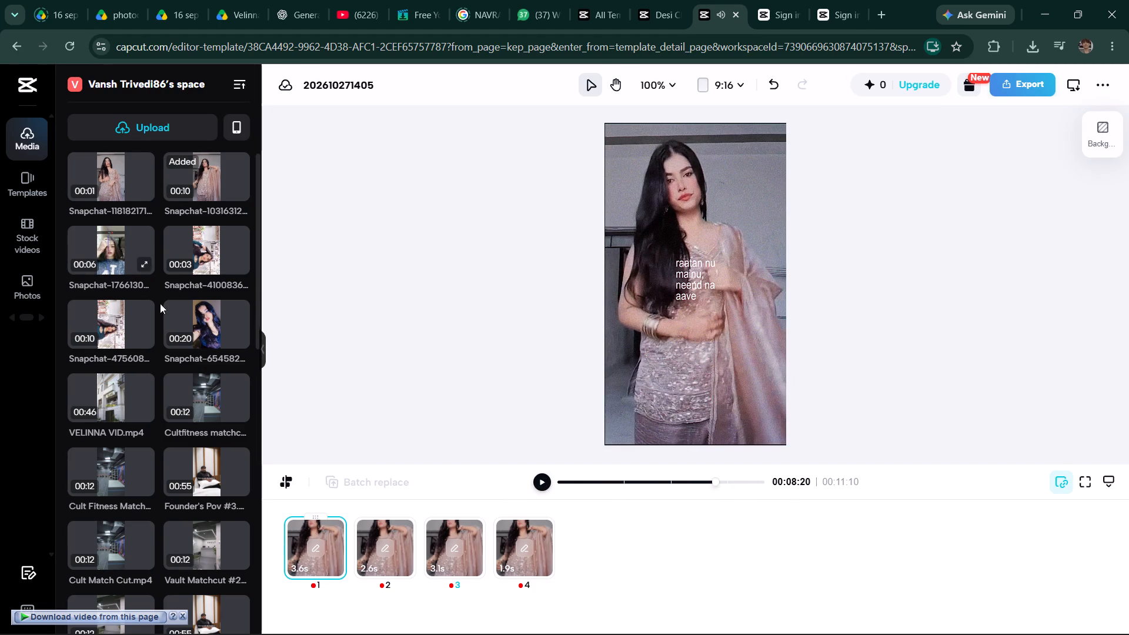
left_click(318, 561)
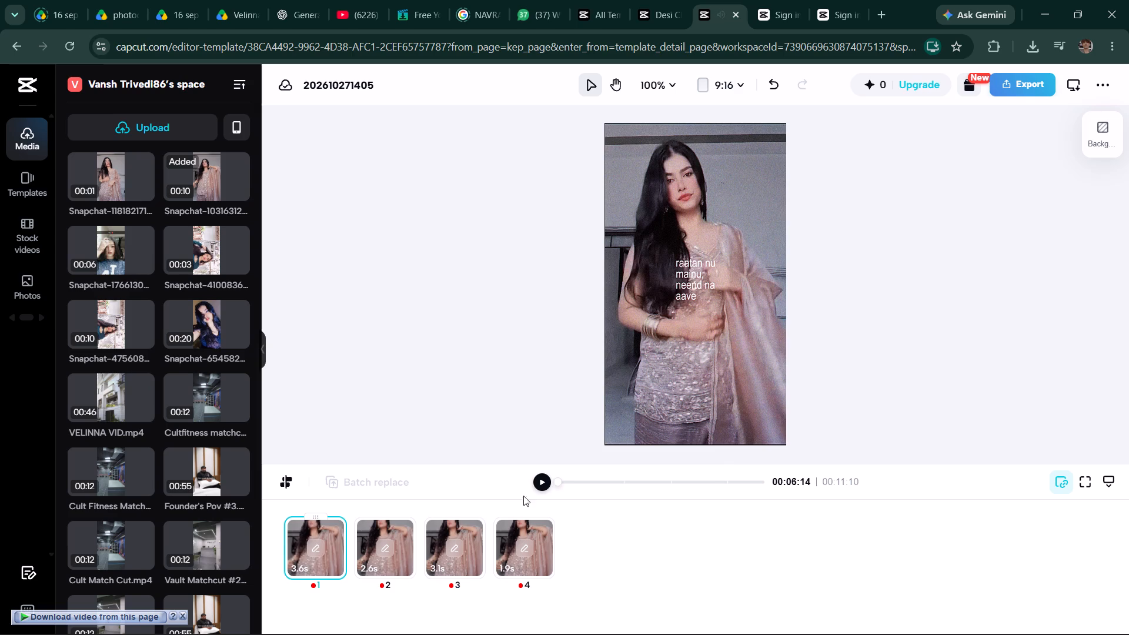
double_click(320, 563)
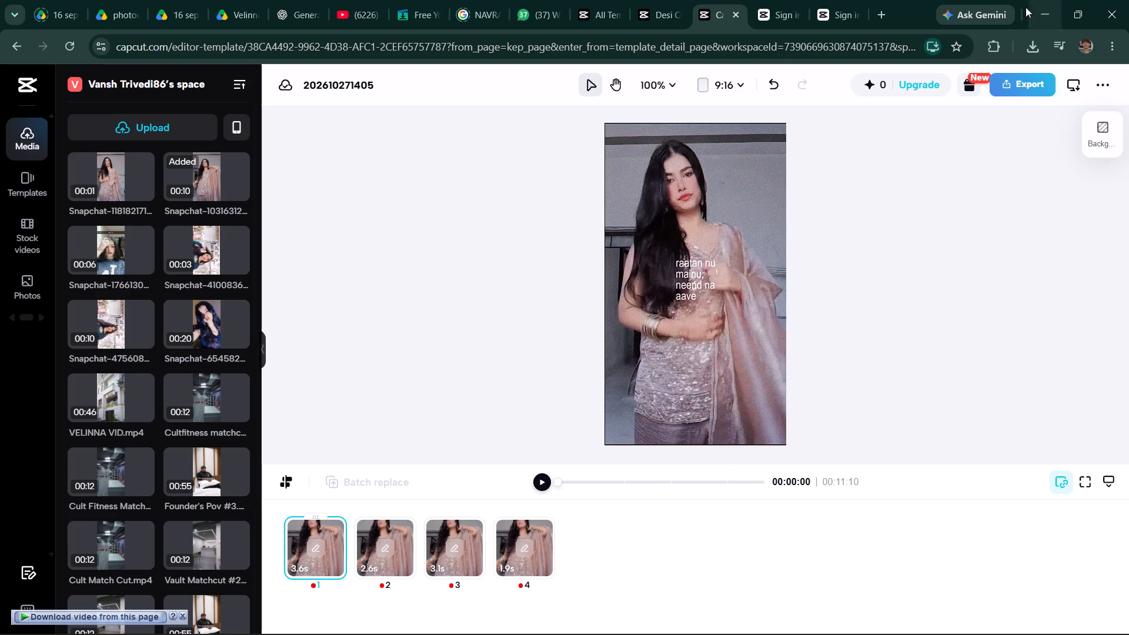
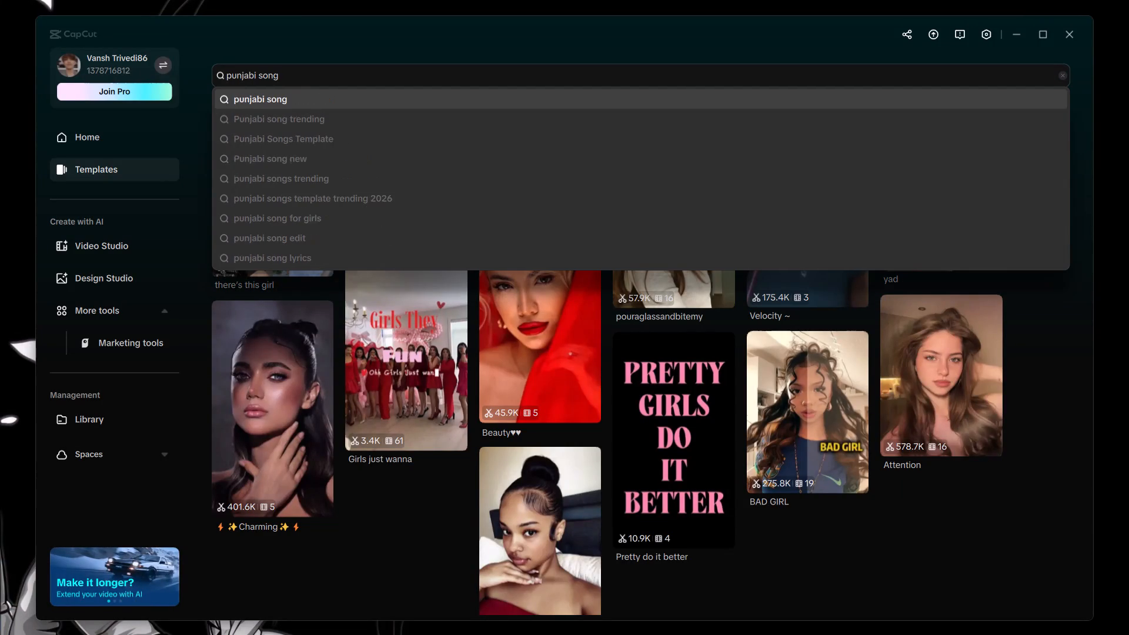
Search the CapCut desktop templates for punjabi songs and browse the results.
type("s")
key("space")
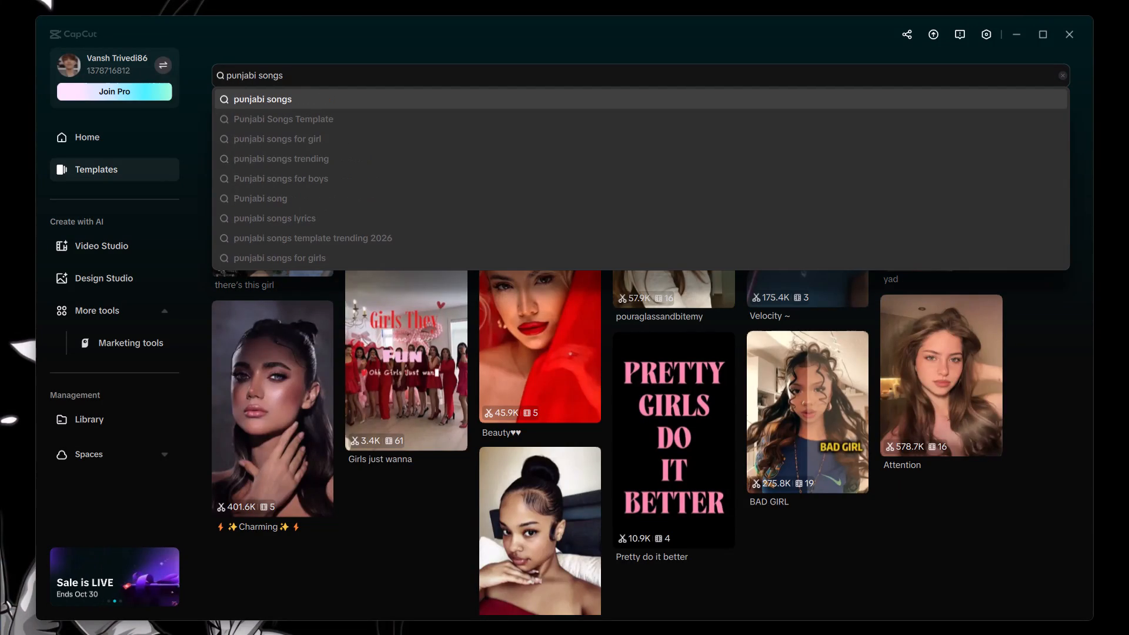
left_click(305, 107)
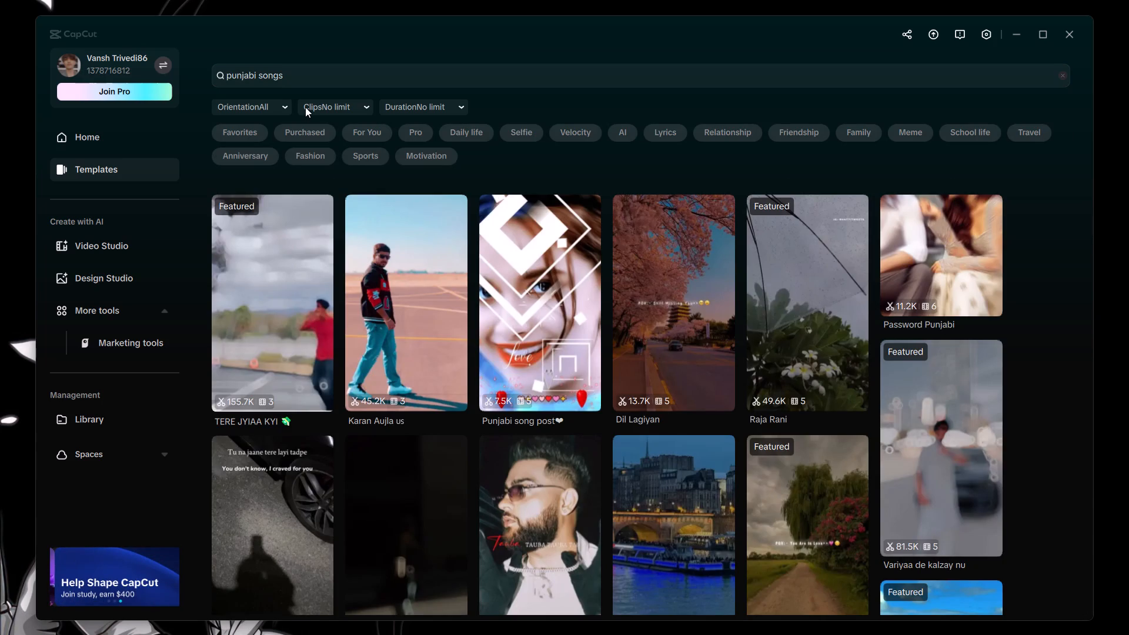
scroll(527, 370, "down", 6)
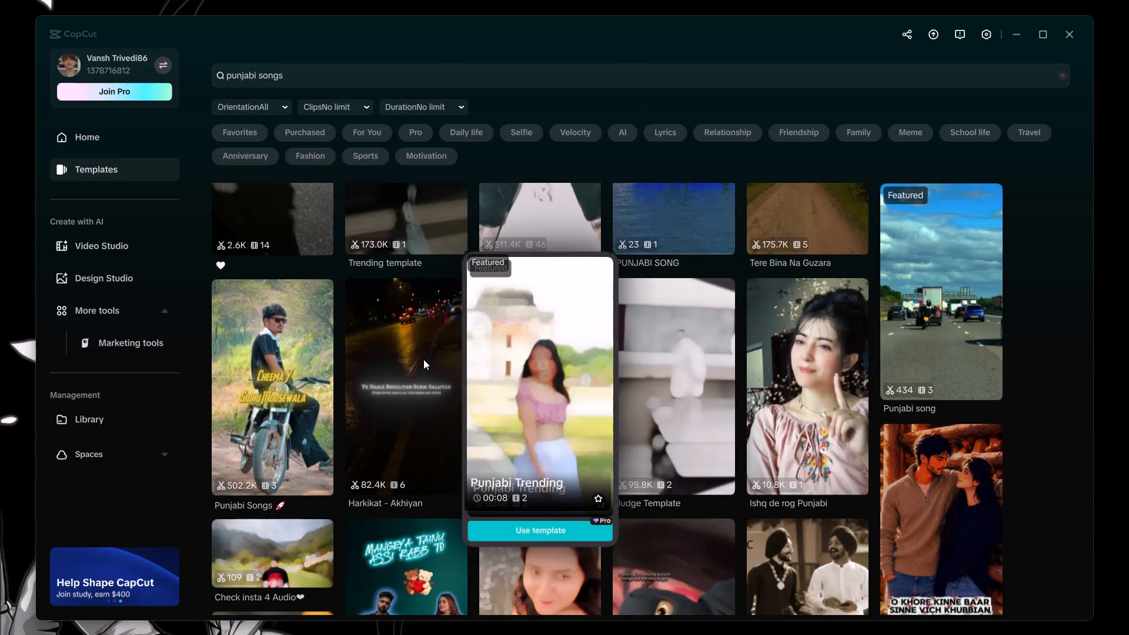
scroll(393, 361, "down", 1)
scroll(432, 393, "down", 3)
scroll(746, 412, "down", 6)
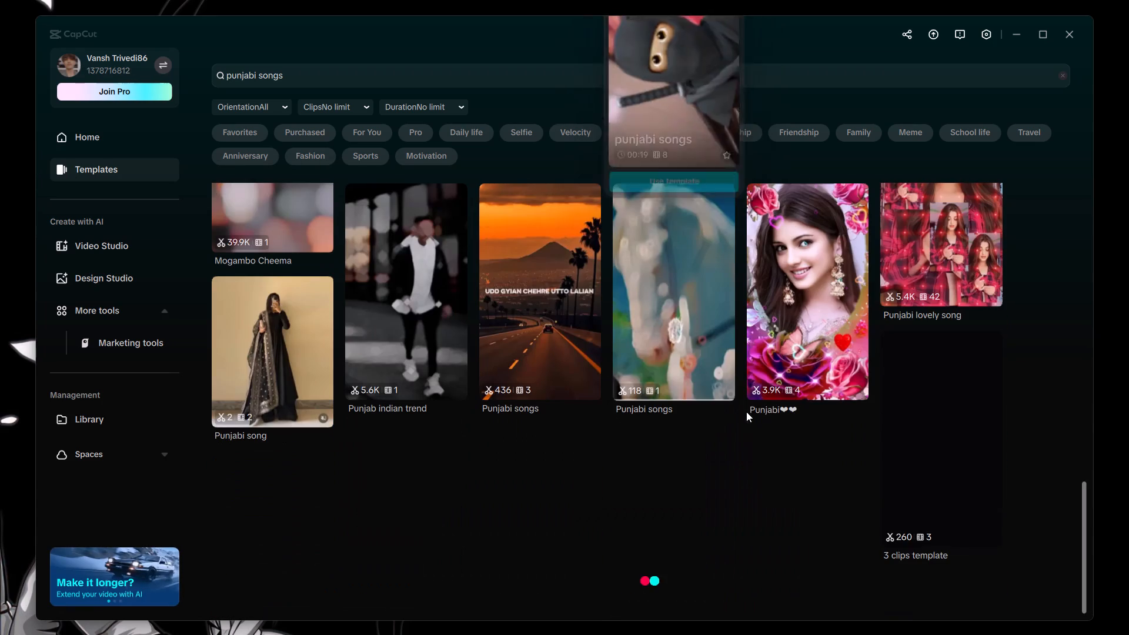
scroll(773, 329, "down", 4)
scroll(705, 329, "up", 8)
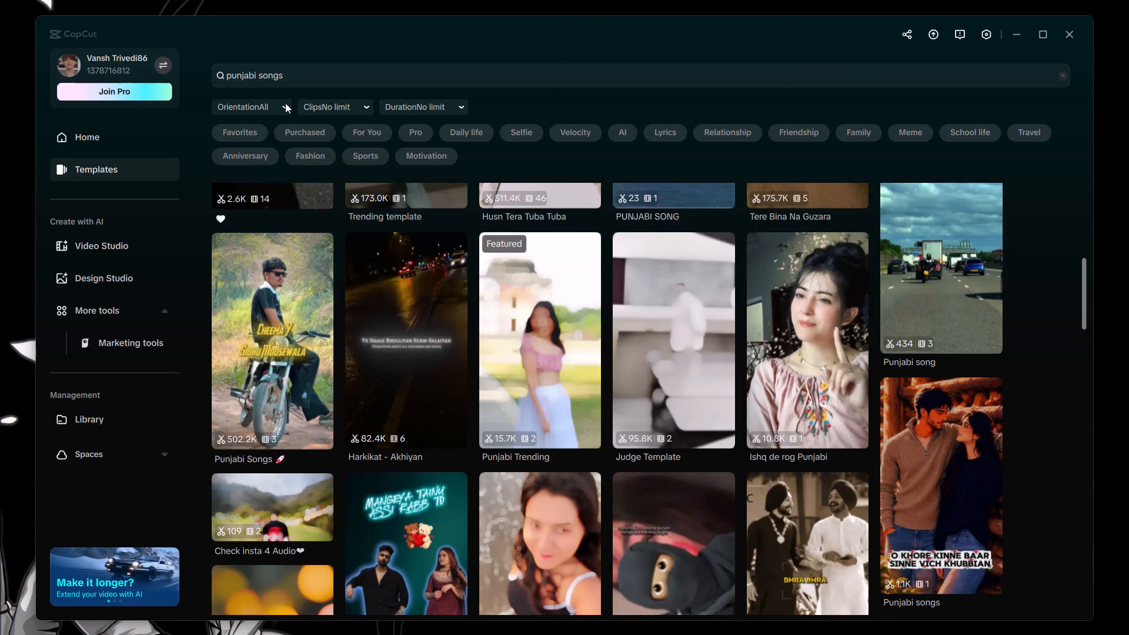
Limit the punjabi songs templates to 5-10 clips and browse the filtered results.
left_click(321, 108)
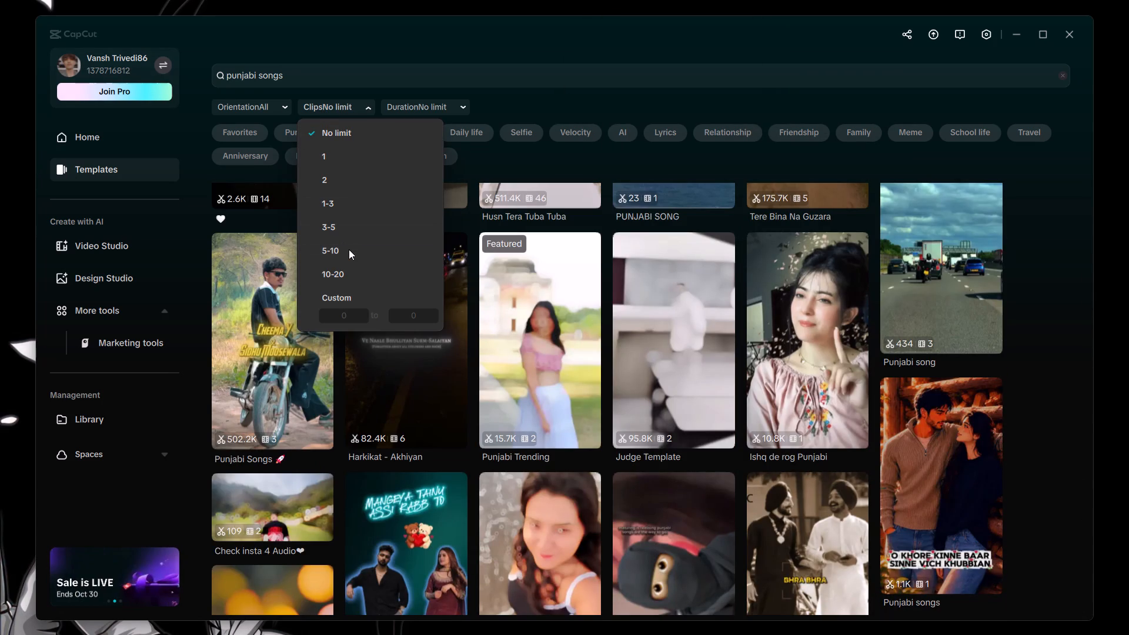
left_click(349, 249)
left_click(399, 111)
left_click(547, 93)
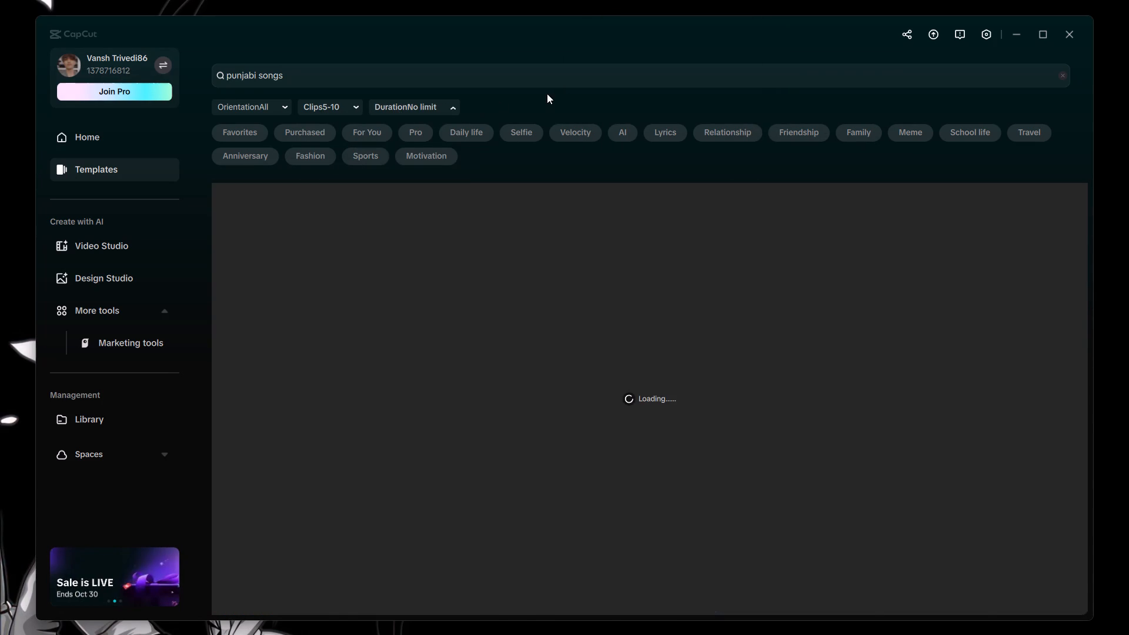
scroll(623, 297, "down", 4)
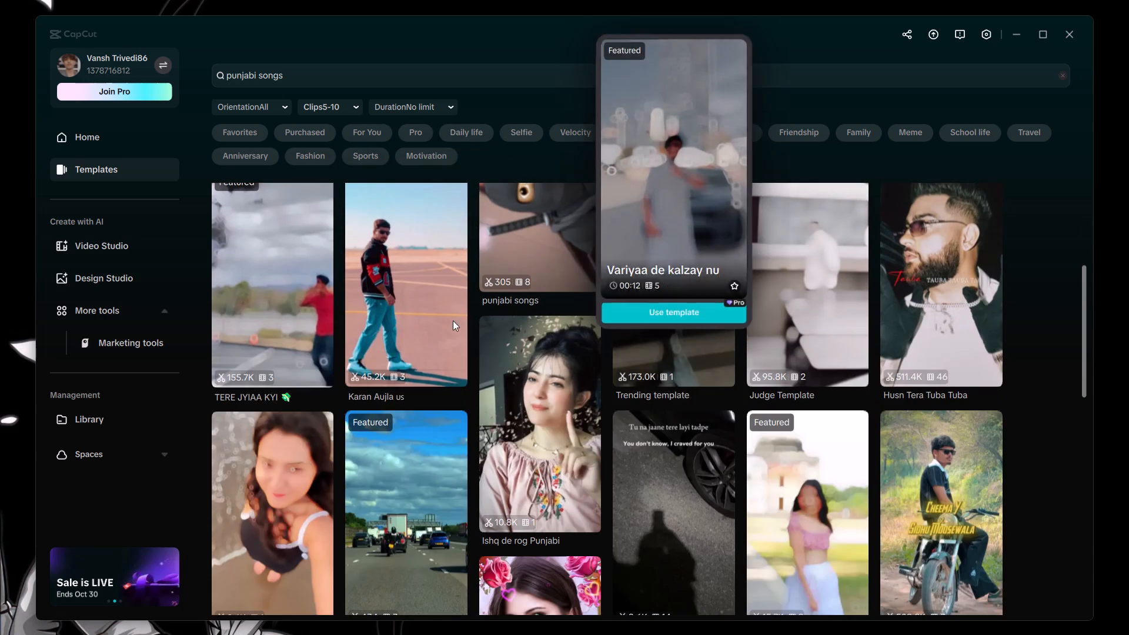
scroll(449, 309, "down", 4)
scroll(612, 409, "down", 3)
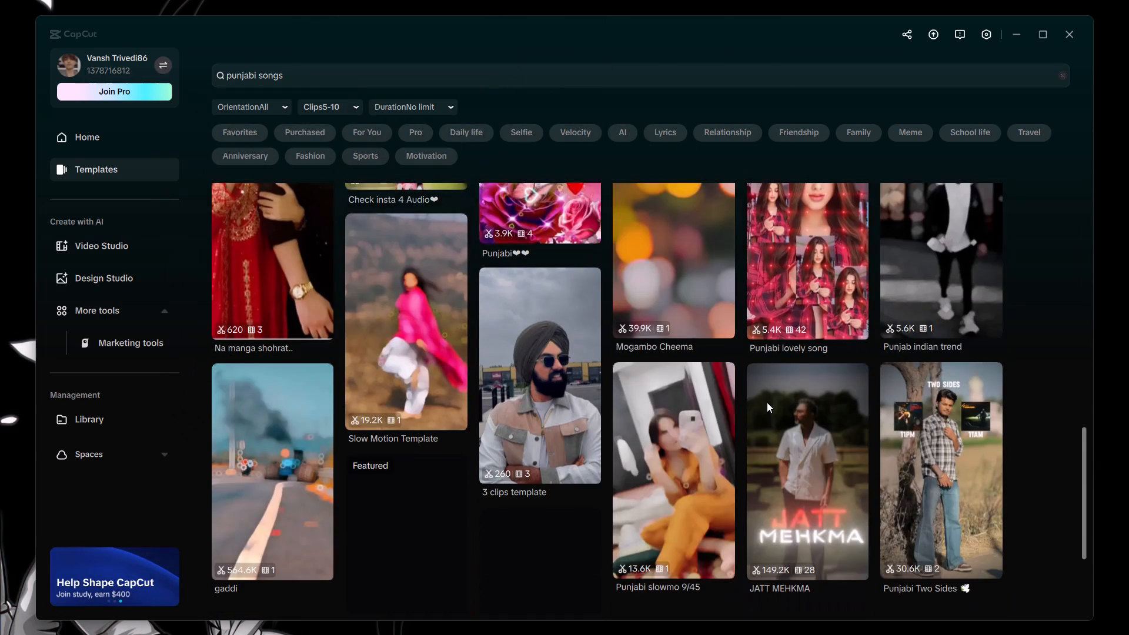
scroll(767, 402, "down", 2)
scroll(810, 431, "down", 2)
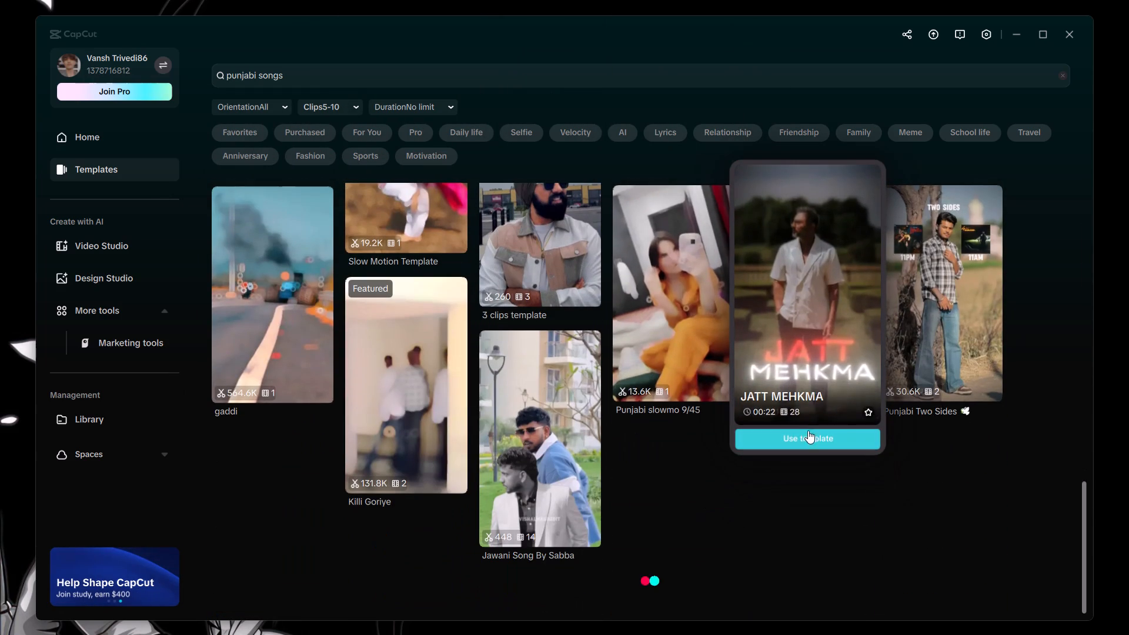
scroll(808, 430, "down", 1)
scroll(497, 326, "up", 7)
Search the templates for the suggested phrase teri ankhiya ni kar diya pagal.
left_click_drag(303, 84, 287, 79)
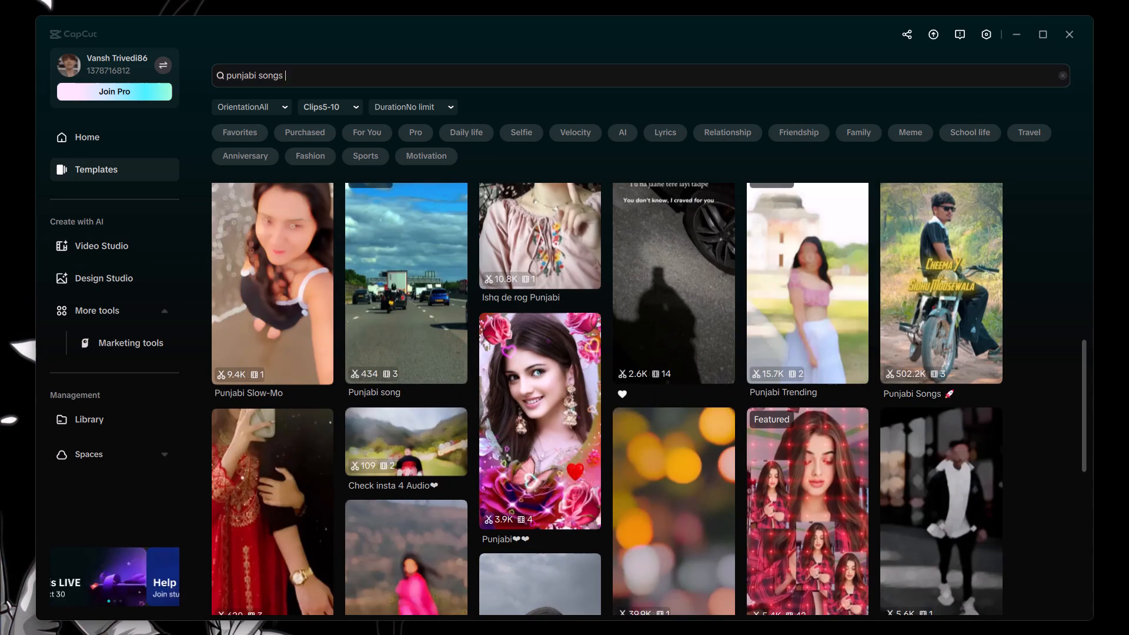
left_click_drag(287, 79, 116, 74)
type("teri ankhiyan")
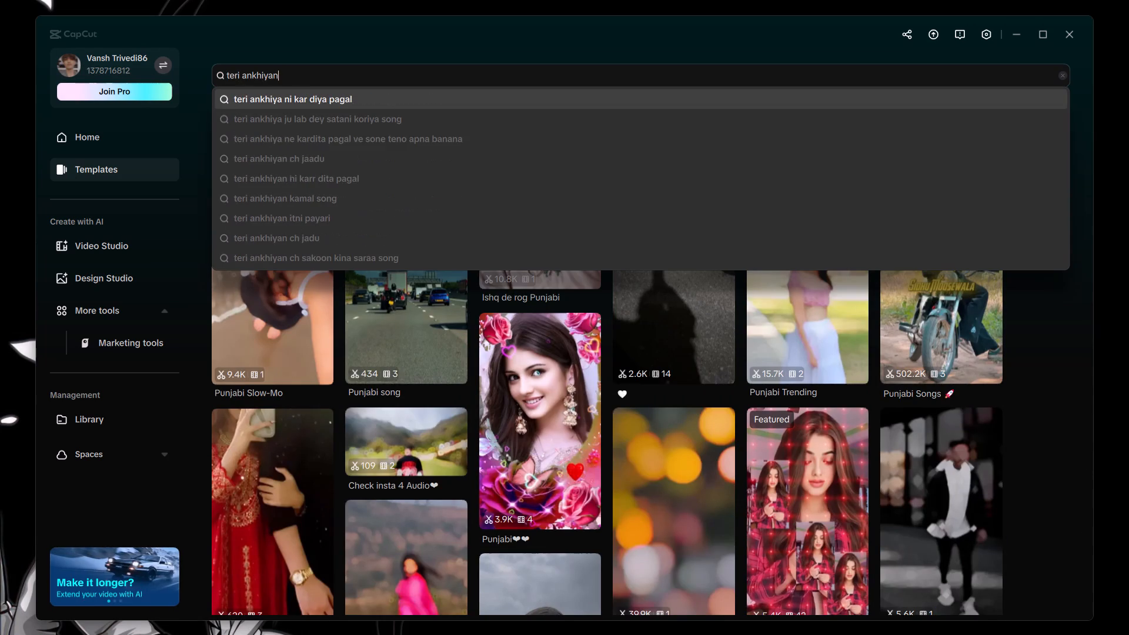
key("BackSpace")
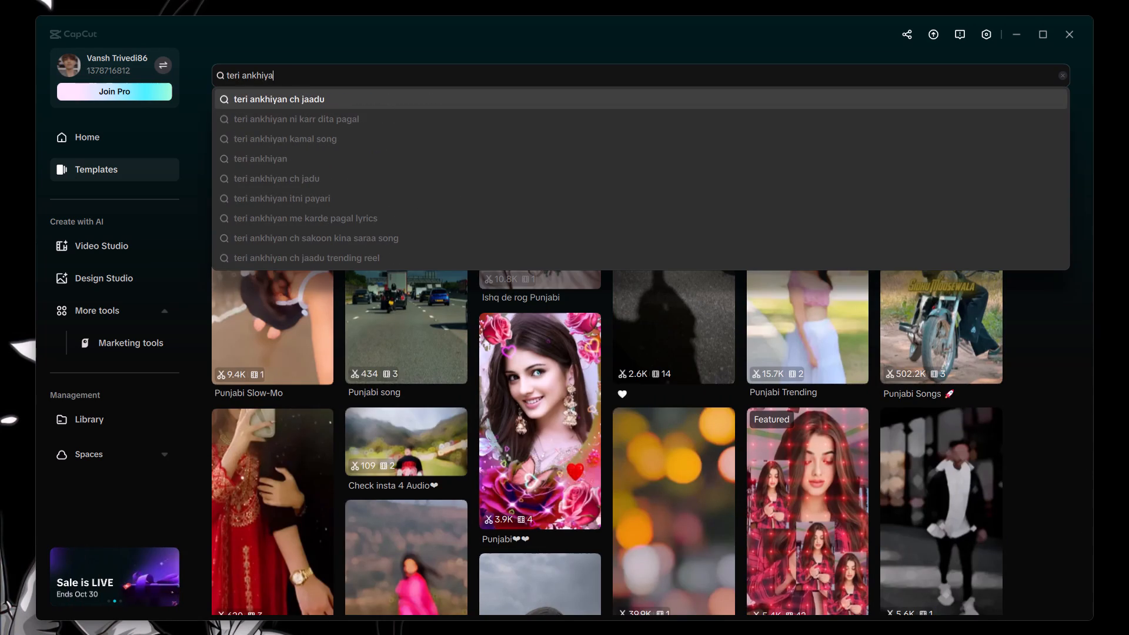
left_click(353, 96)
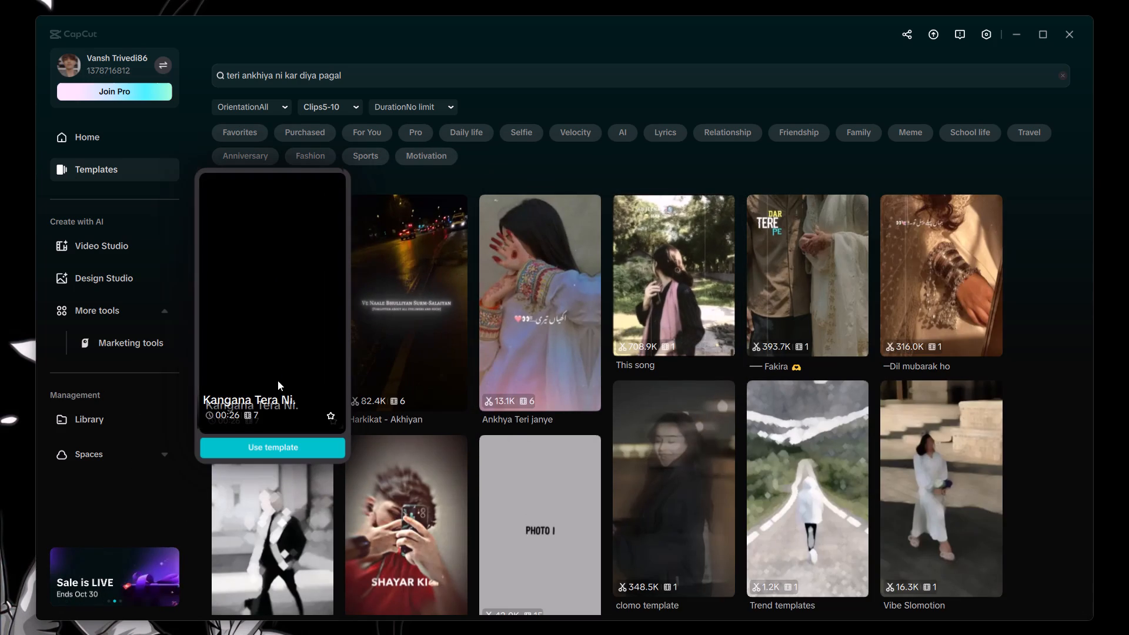
Browse the song's template results and open the Smooth Slow Motion template in a new project.
scroll(271, 369, "down", 3)
scroll(570, 437, "up", 2)
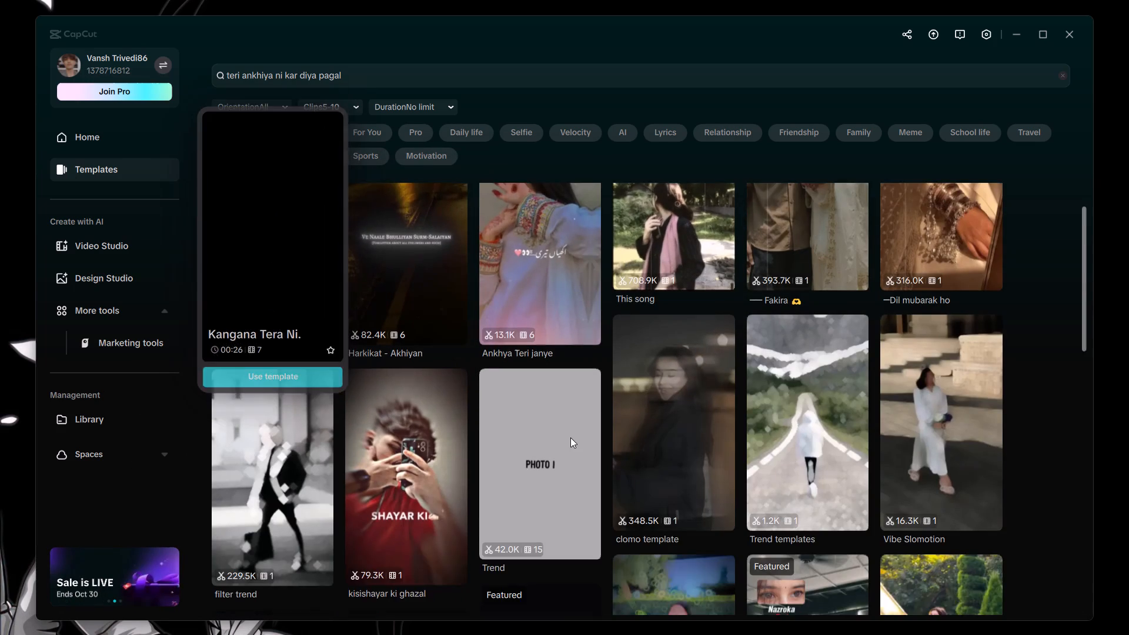
scroll(570, 437, "down", 4)
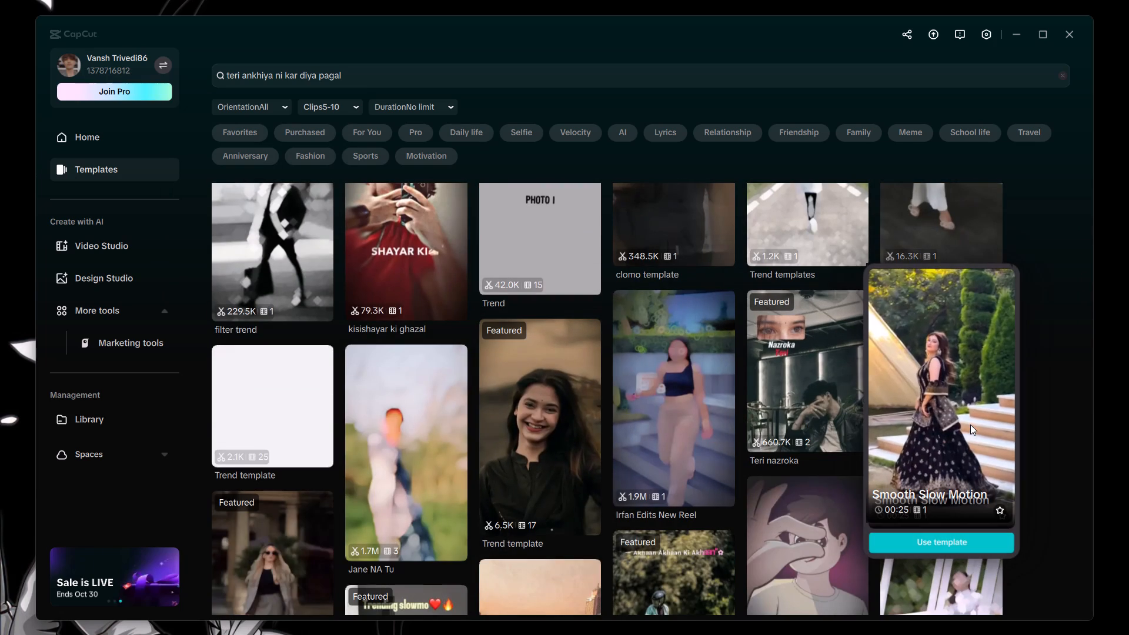
scroll(923, 452, "up", 4)
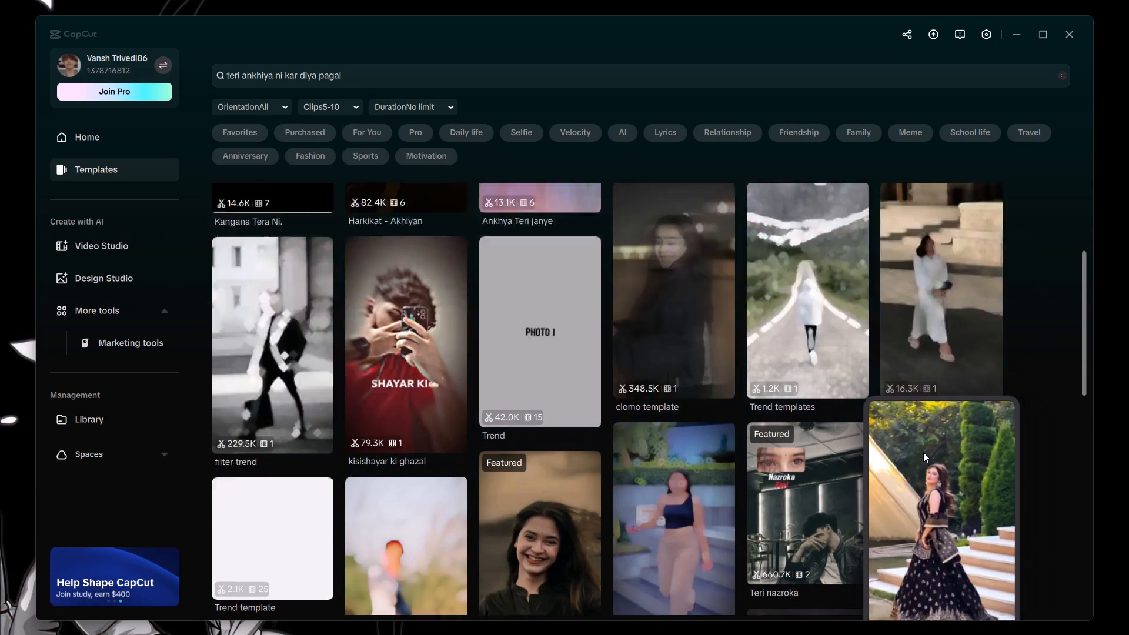
scroll(923, 452, "down", 4)
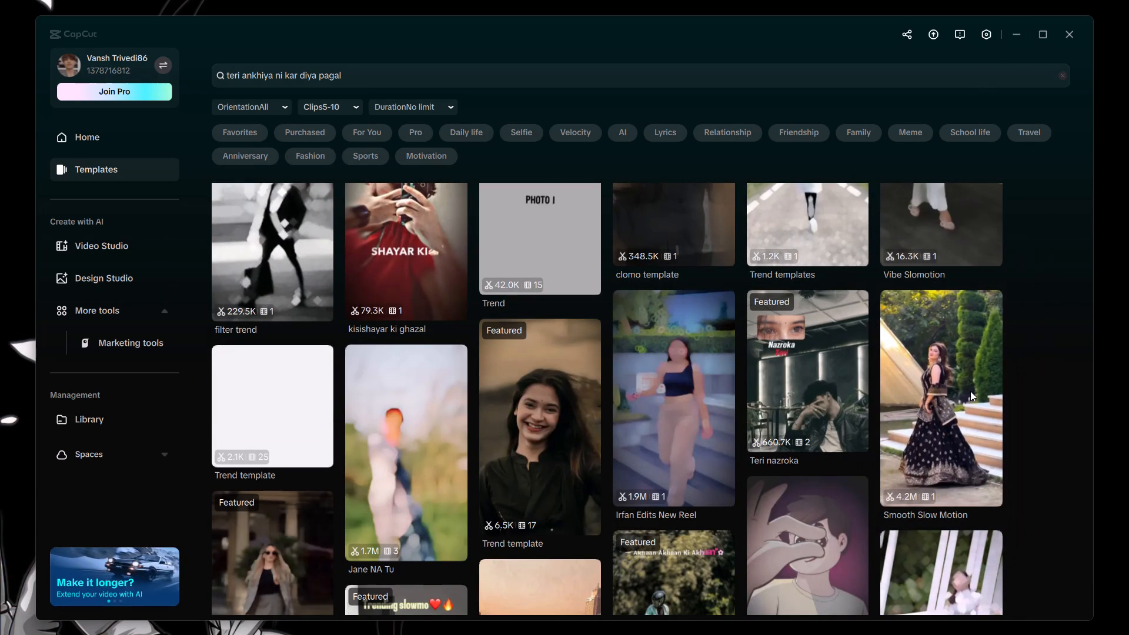
left_click(954, 543)
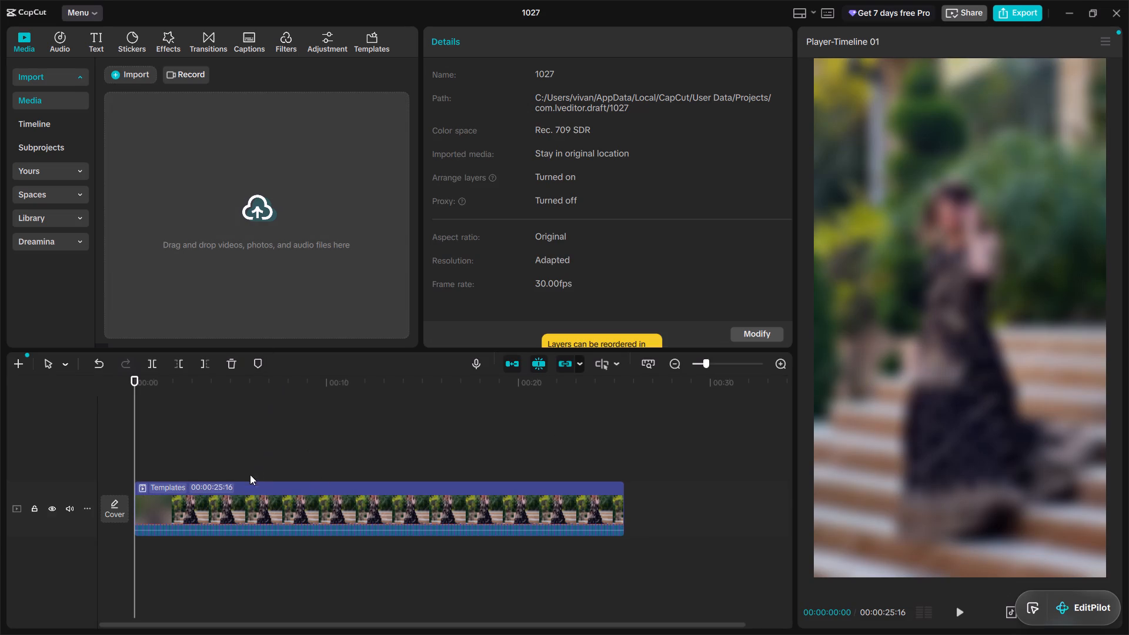
Play the Smooth Slow Motion template from the start of the timeline for a few seconds.
left_click(176, 462)
left_click_drag(176, 462, 92, 444)
key("space")
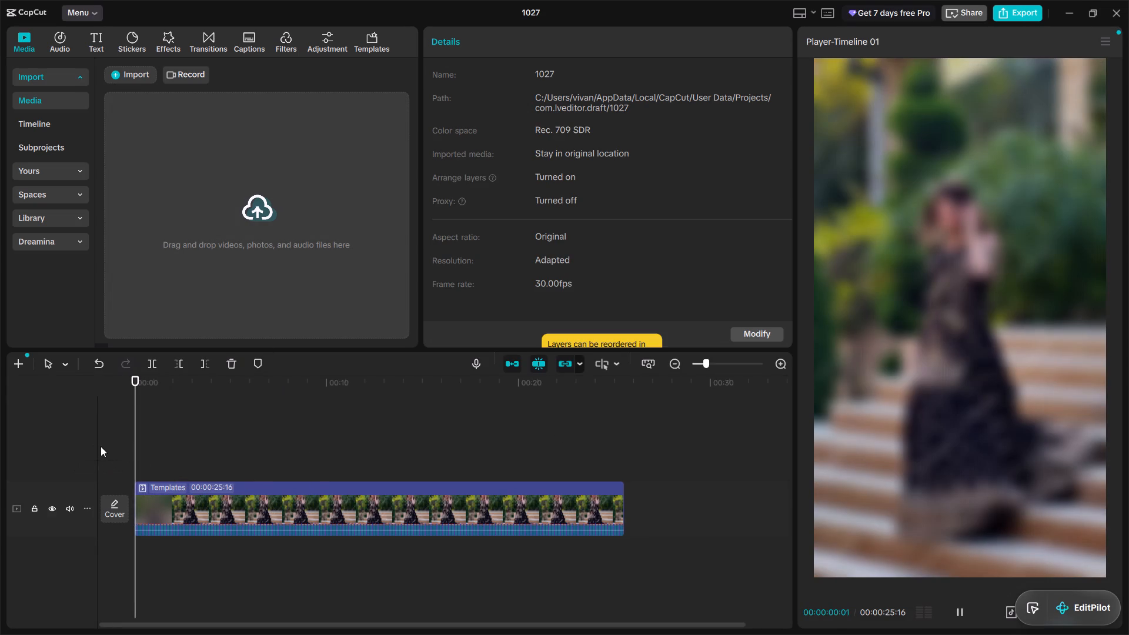
scroll(251, 494, "up", 14, "ctrl")
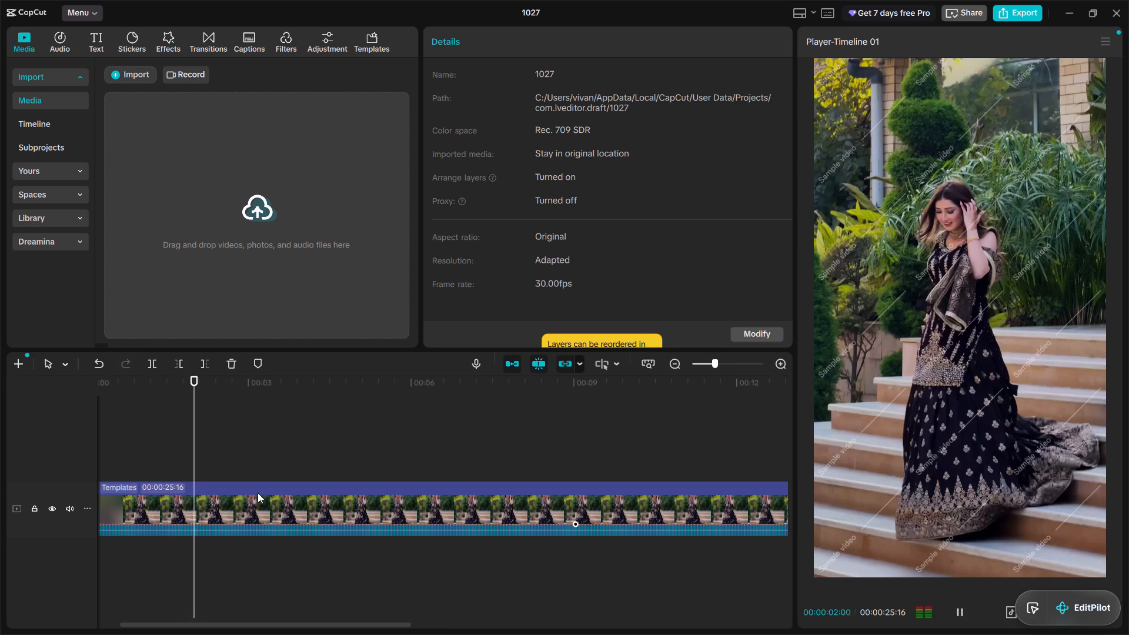
scroll(268, 492, "up", 4, "ctrl")
scroll(270, 492, "down", 12, "ctrl")
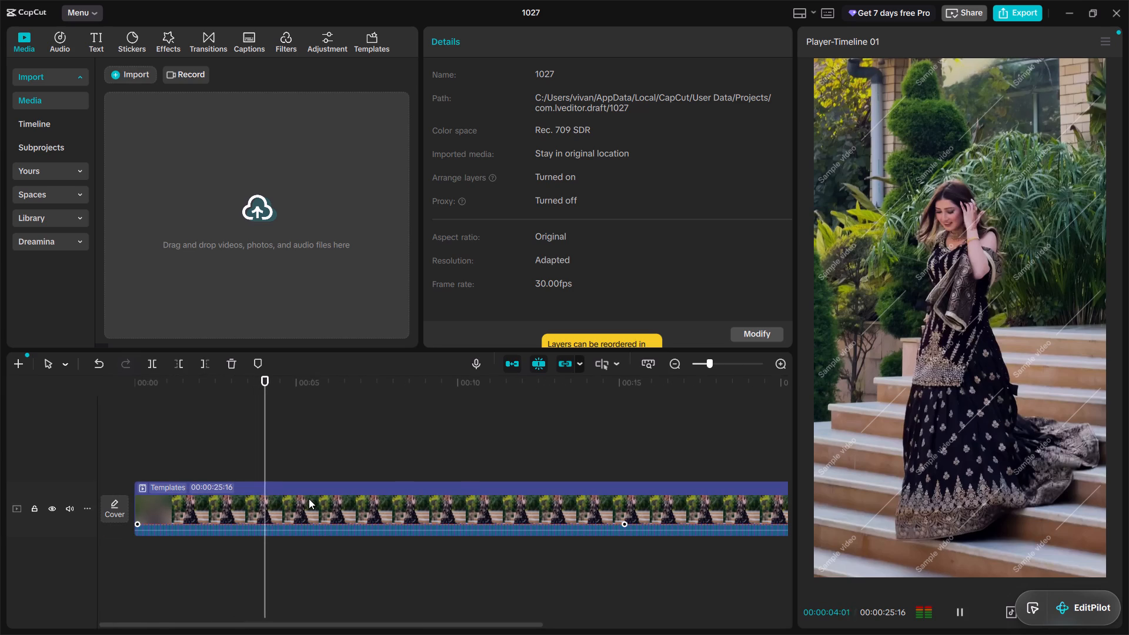
scroll(309, 499, "up", 5, "alt")
scroll(309, 499, "down", 5, "alt")
scroll(309, 499, "up", 5, "alt")
key("space")
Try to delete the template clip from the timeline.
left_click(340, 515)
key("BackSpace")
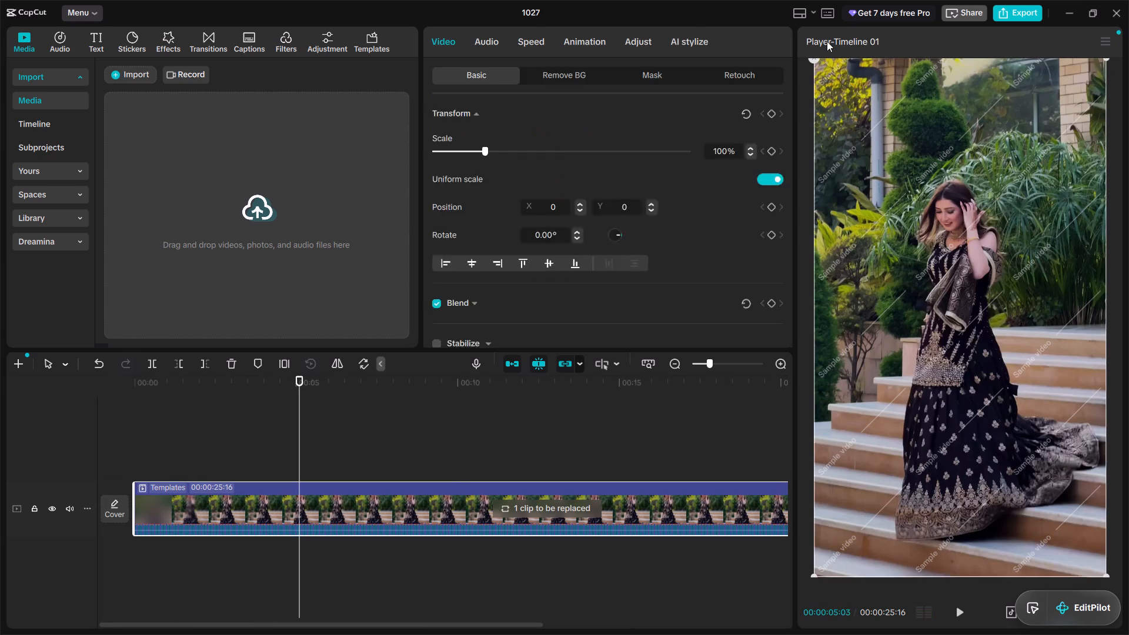
Switch to the YouTube page in Chrome and search for she aint easy.
left_click(1065, 12)
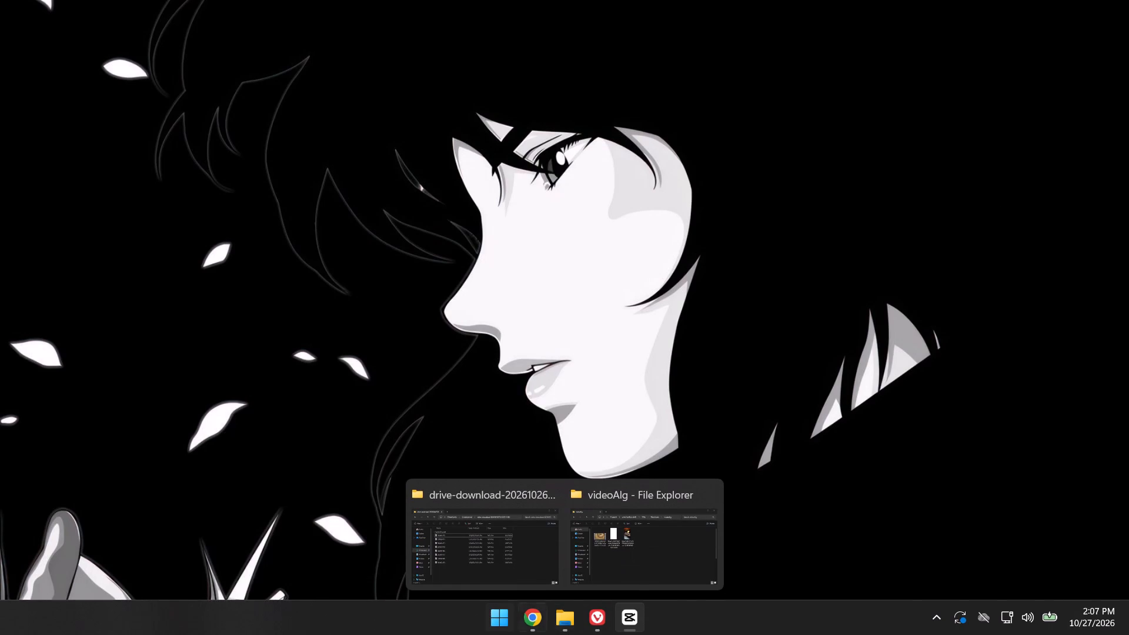
left_click(525, 549)
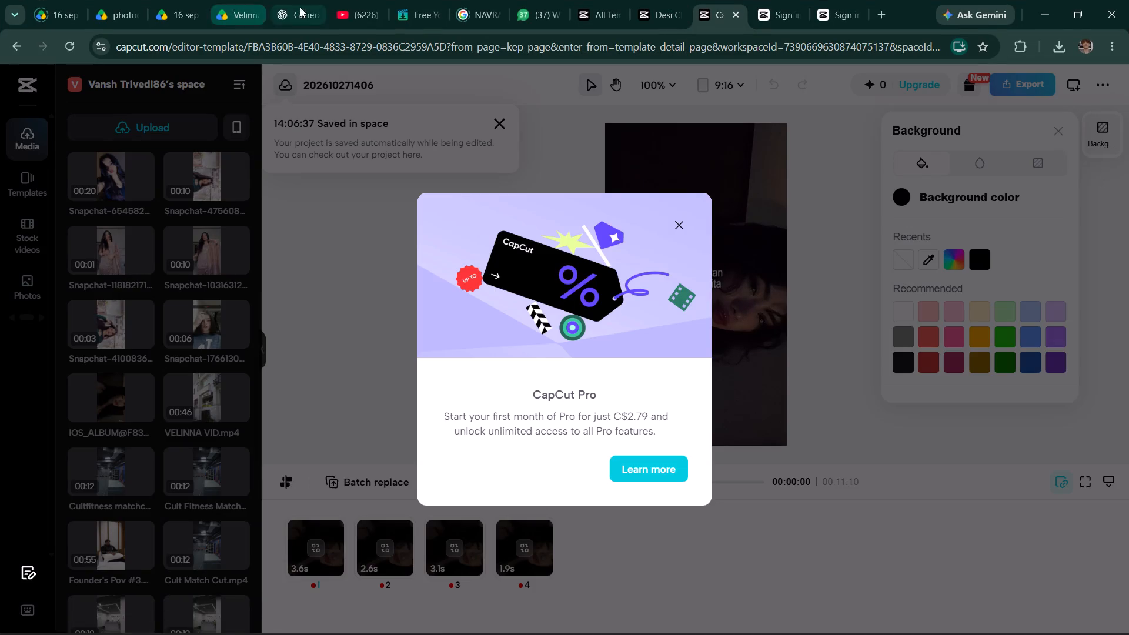
left_click(358, 4)
left_click(406, 48)
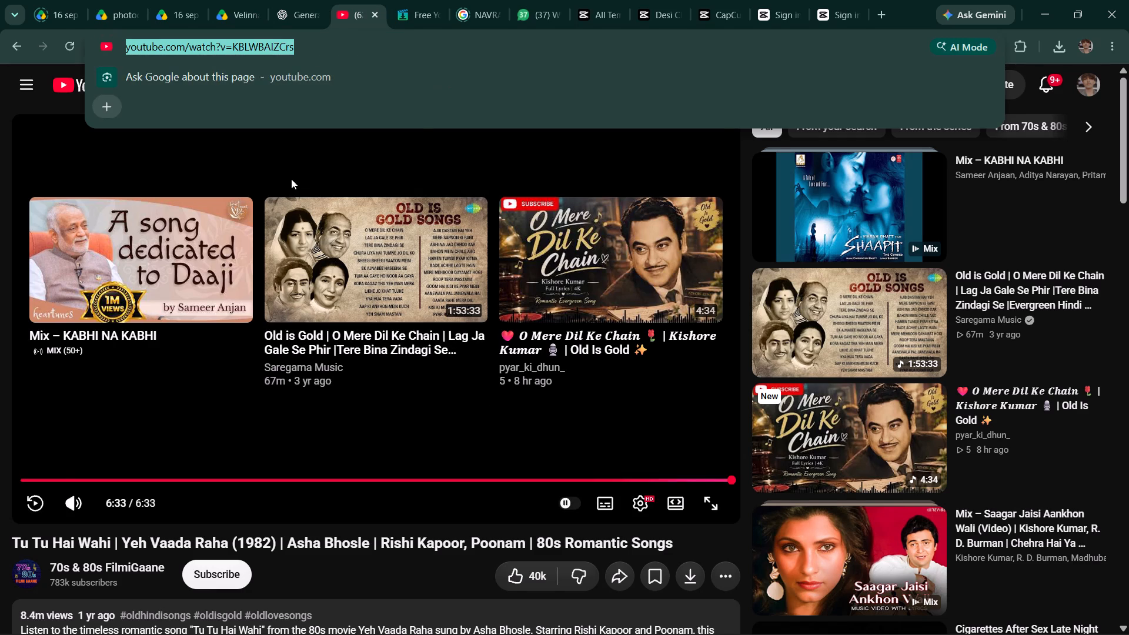
left_click(291, 159)
left_click(461, 85)
key("ctrl+a")
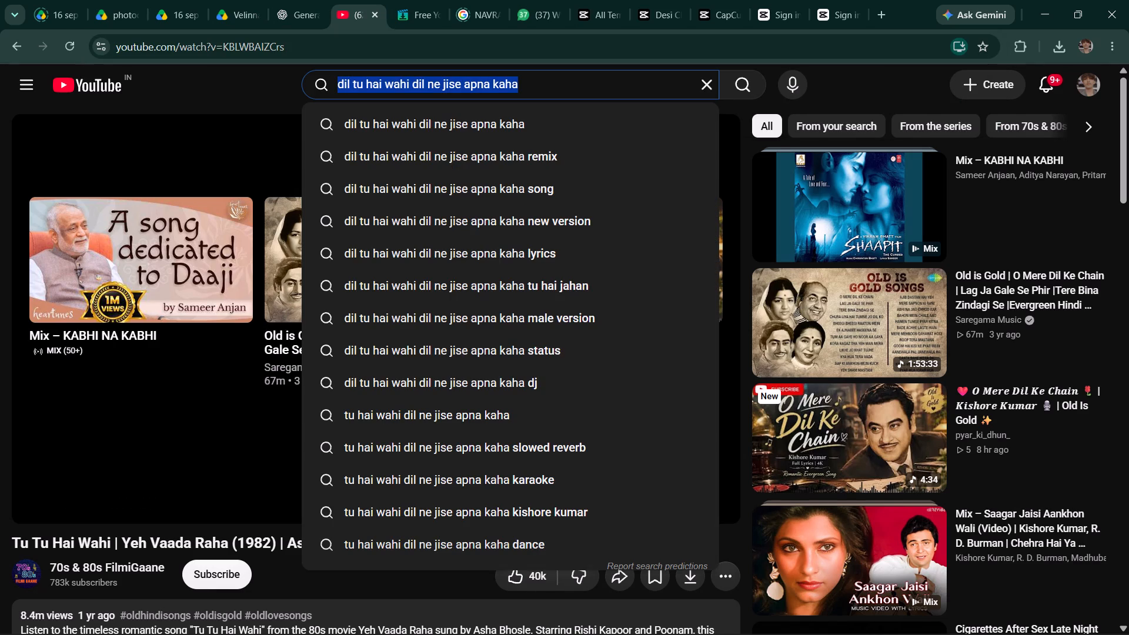
type("she aint easy")
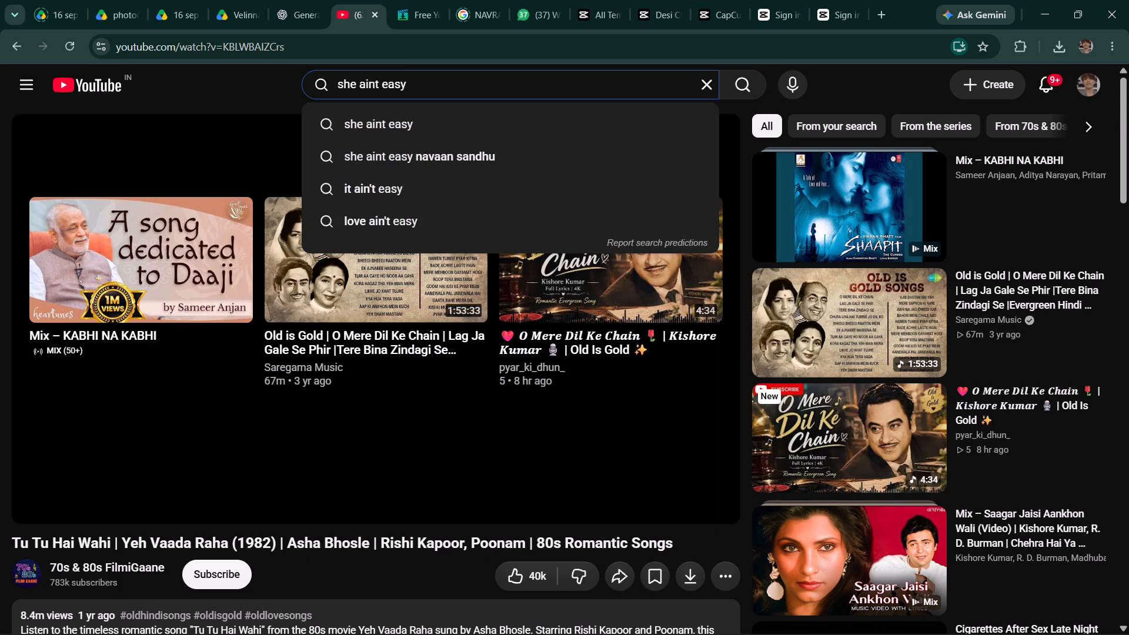
key("Return")
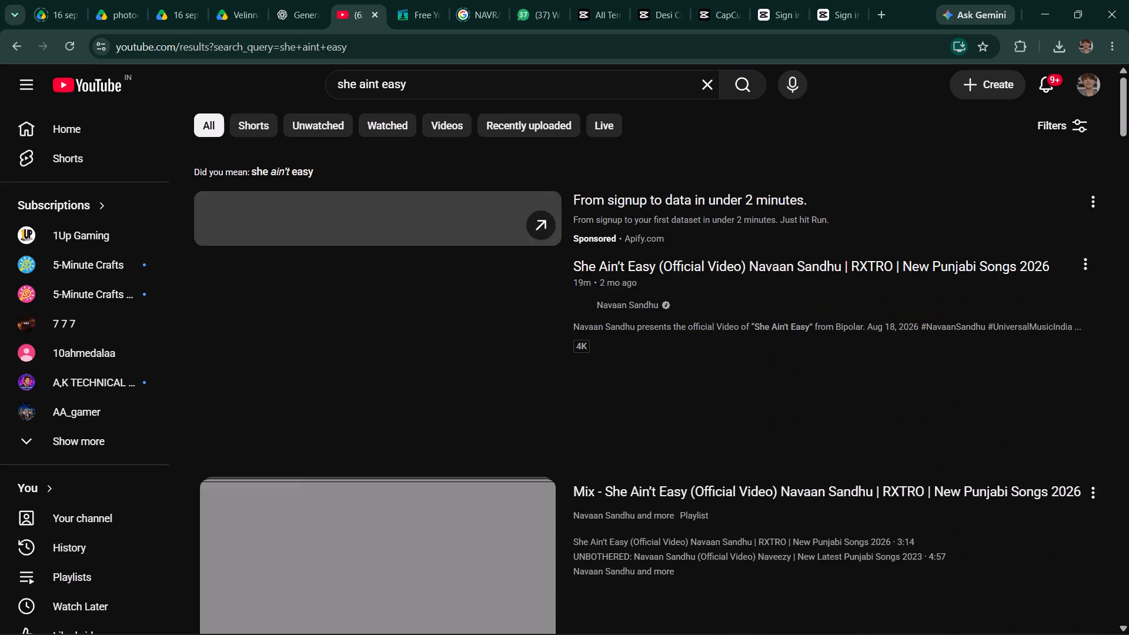
Look through the YouTube search results for versions of the song She Ain't Easy.
scroll(714, 255, "down", 4)
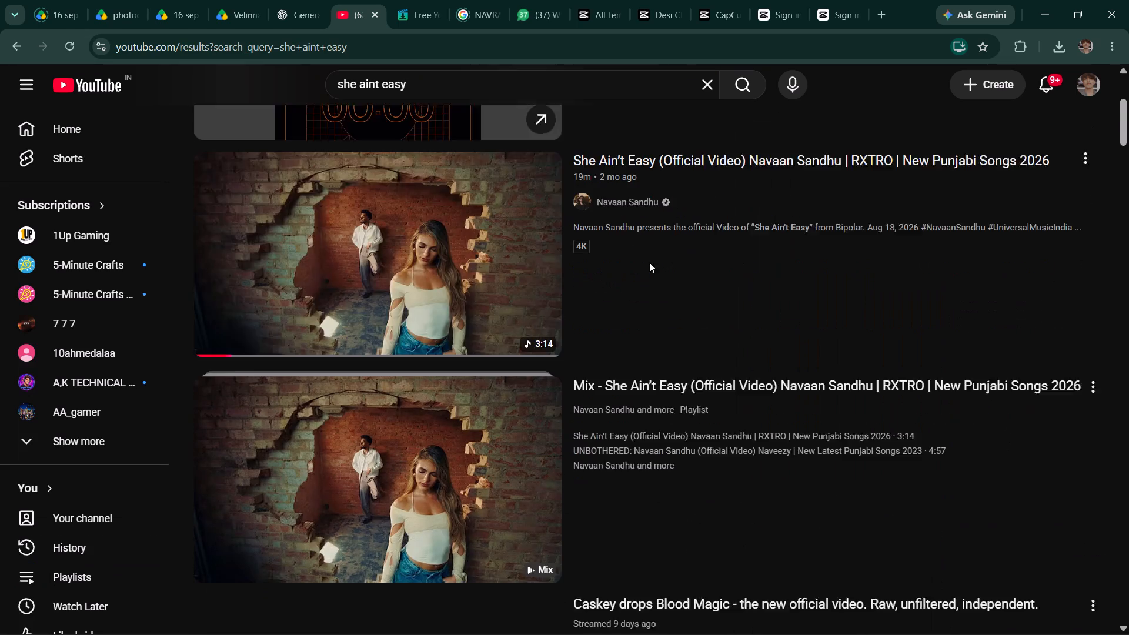
scroll(619, 323, "down", 12)
scroll(570, 310, "down", 10)
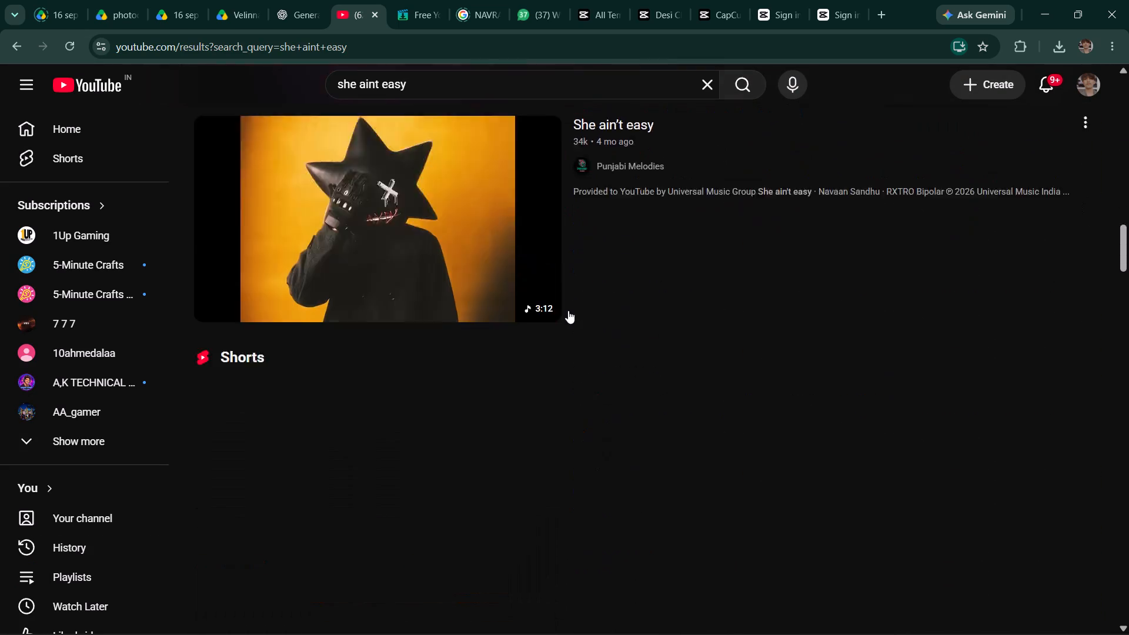
scroll(563, 306, "up", 4)
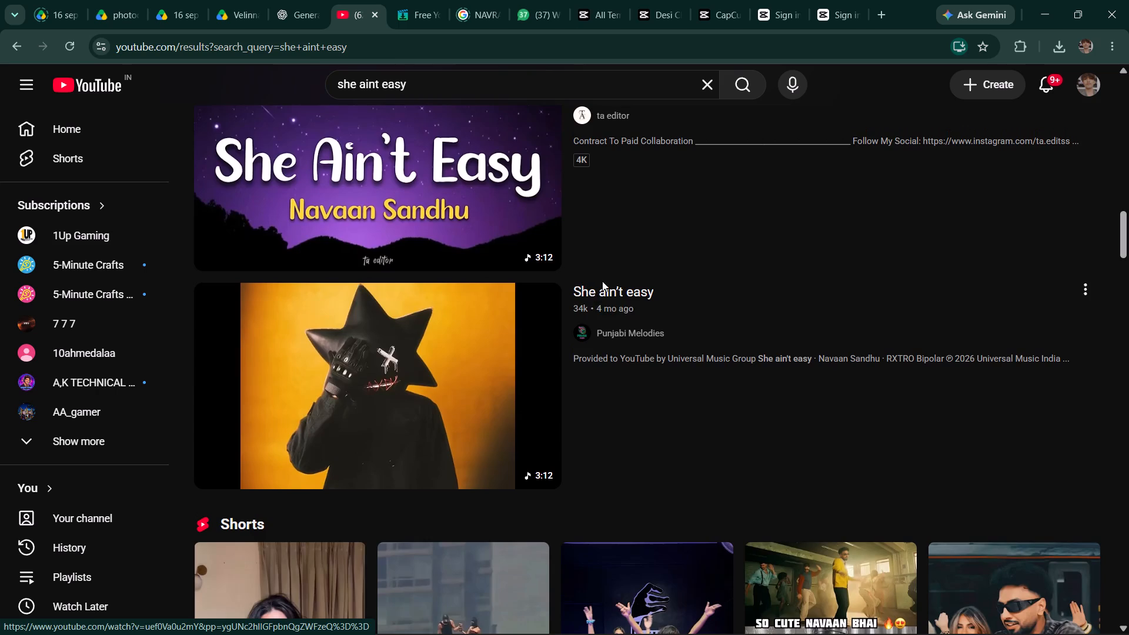
scroll(602, 281, "up", 20)
scroll(602, 281, "up", 7)
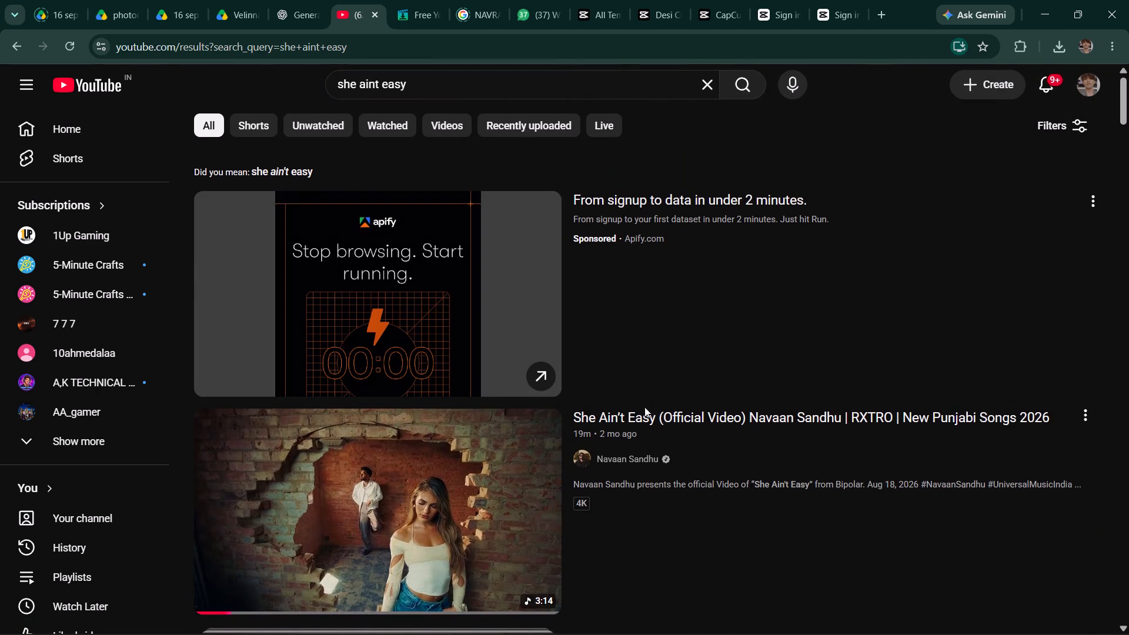
Open Navaan Sandhu's YouTube channel and browse its music videos, releases and popular videos for a song.
left_click(632, 456)
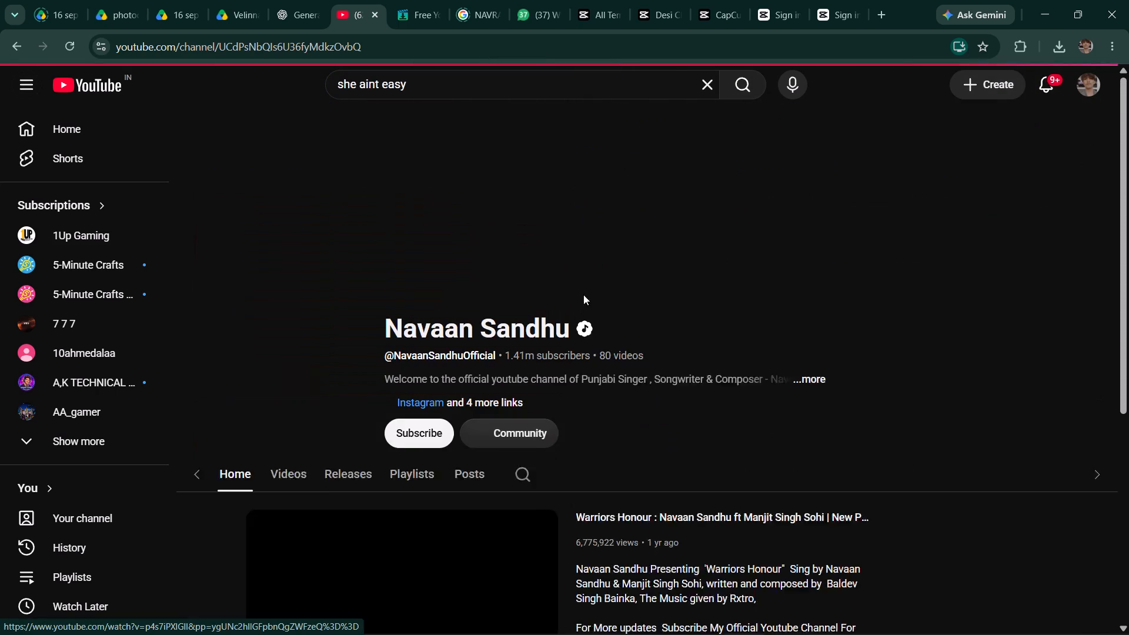
scroll(583, 412, "down", 4)
scroll(596, 312, "down", 3)
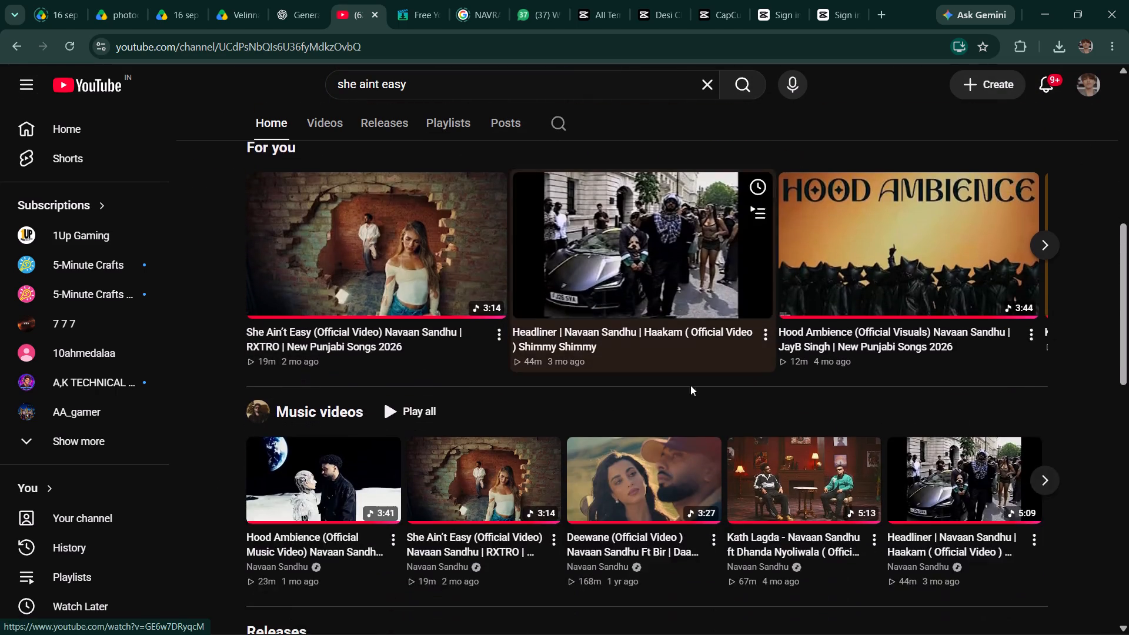
scroll(704, 401, "down", 5)
scroll(618, 387, "up", 2)
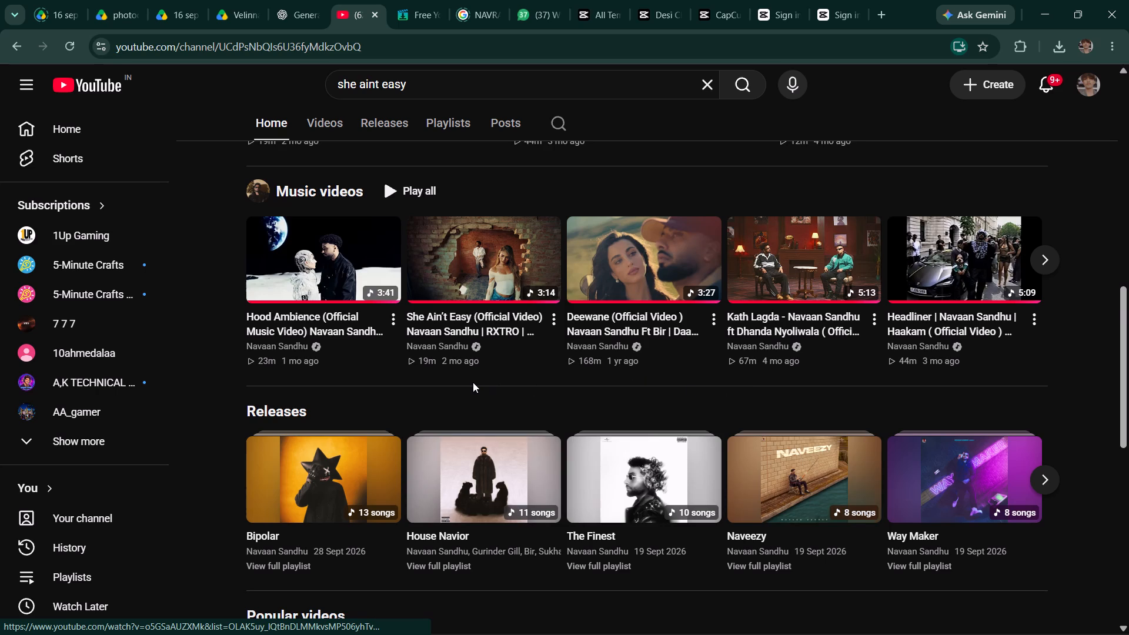
scroll(545, 372, "down", 5)
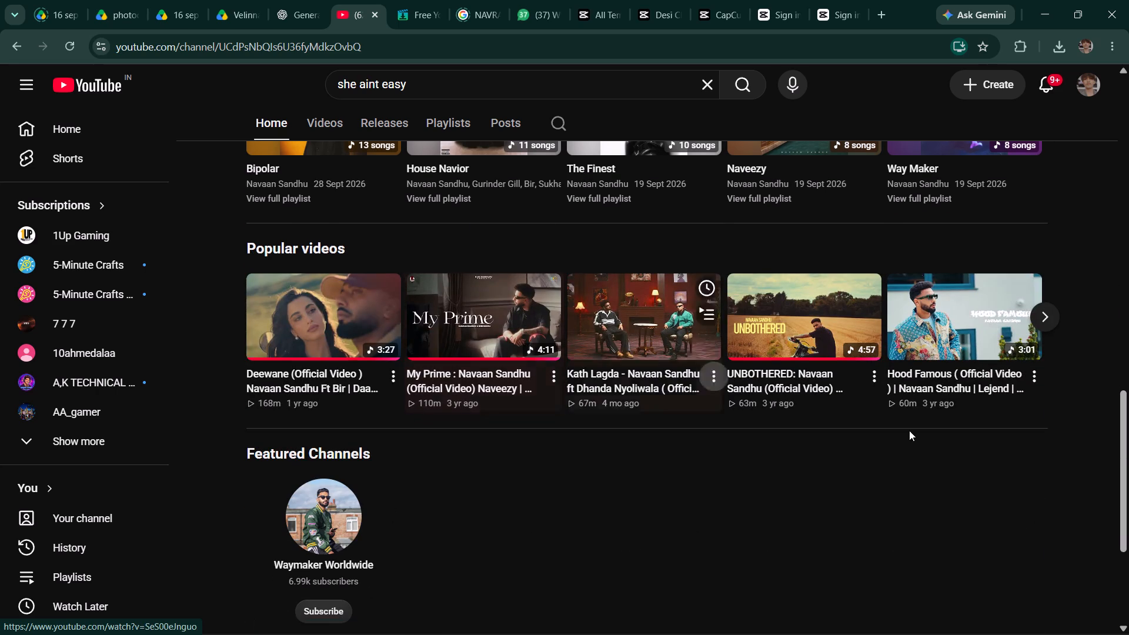
scroll(888, 449, "down", 6)
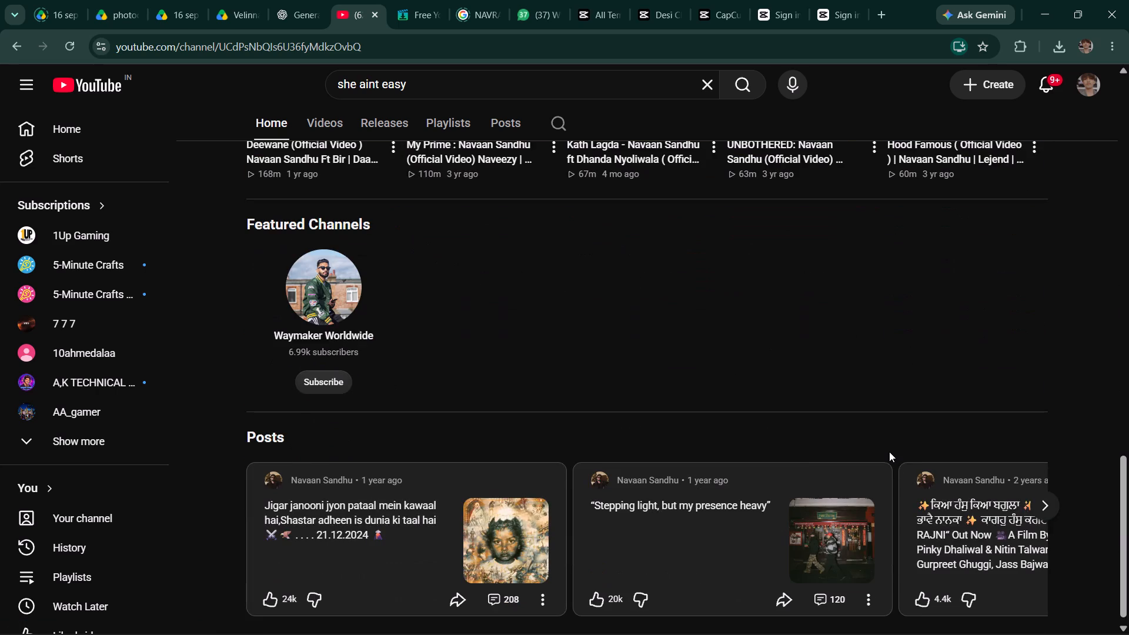
scroll(601, 365, "up", 8)
scroll(603, 366, "up", 13)
scroll(606, 387, "down", 5)
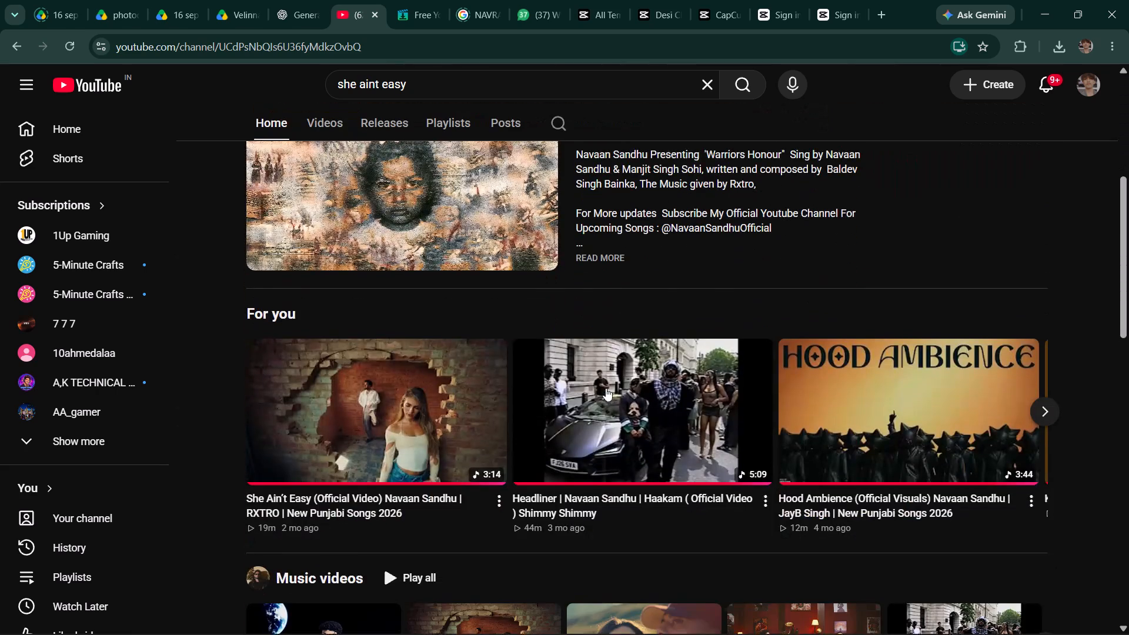
scroll(604, 388, "down", 2)
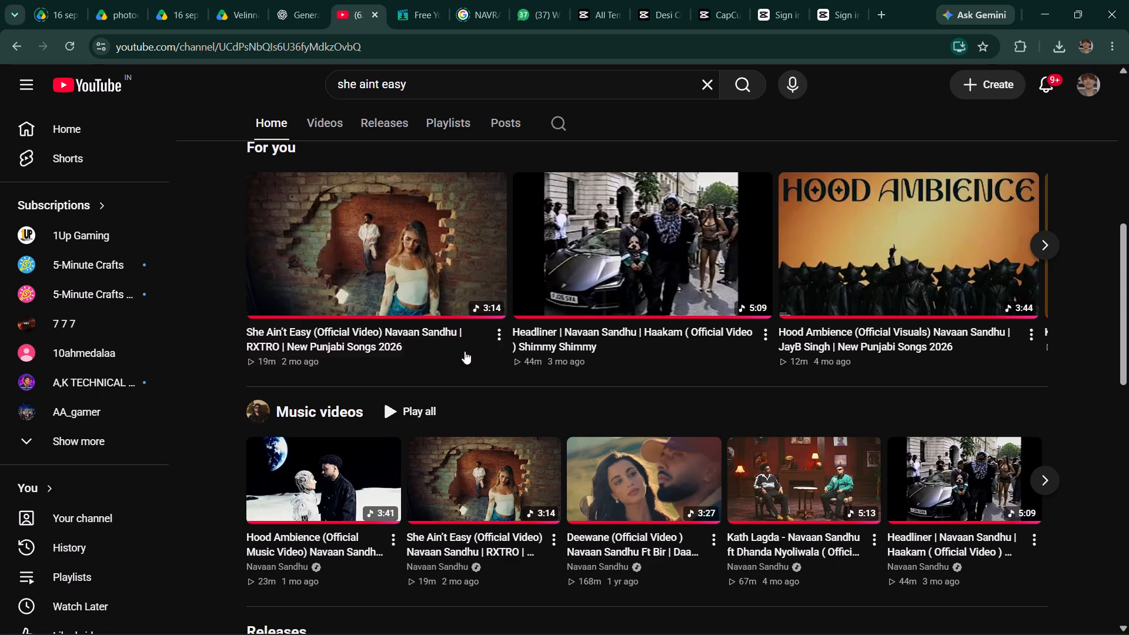
Search YouTube for dil dardeh and play SUKHA's Dil Dardeh video from a point a little before the middle.
left_click_drag(417, 86, 174, 87)
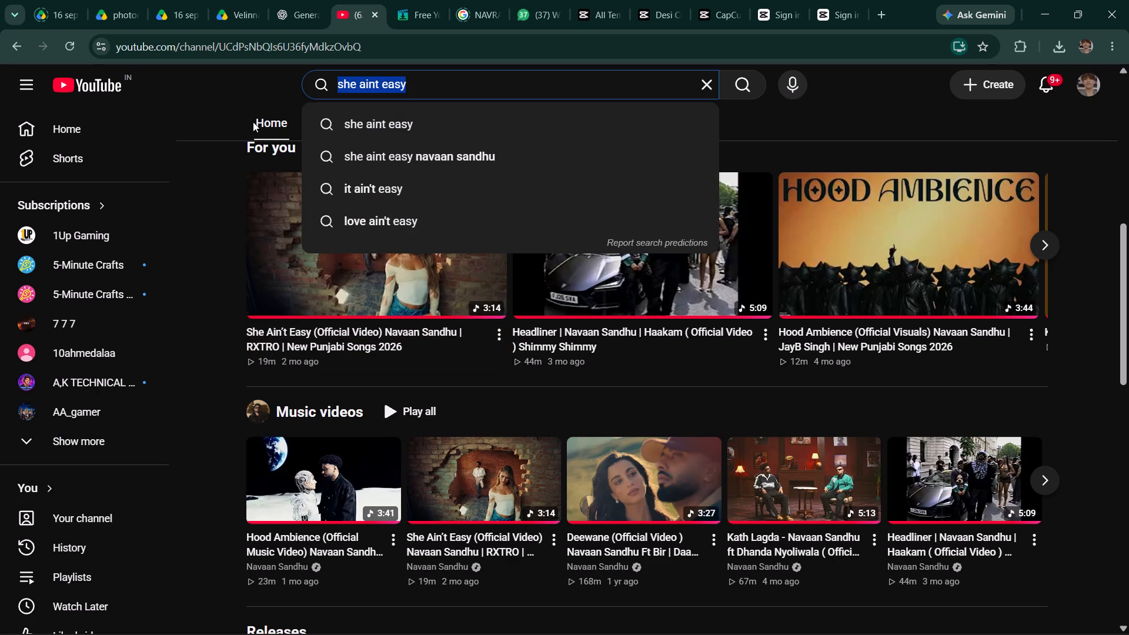
type("dil dardeh")
key("Return")
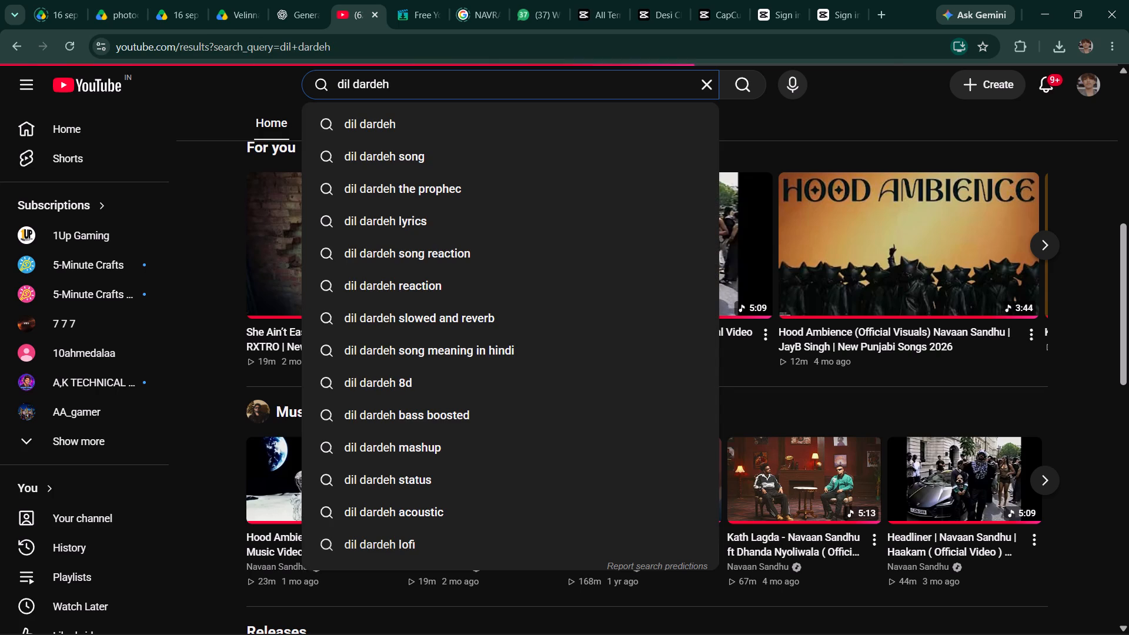
left_click(339, 293)
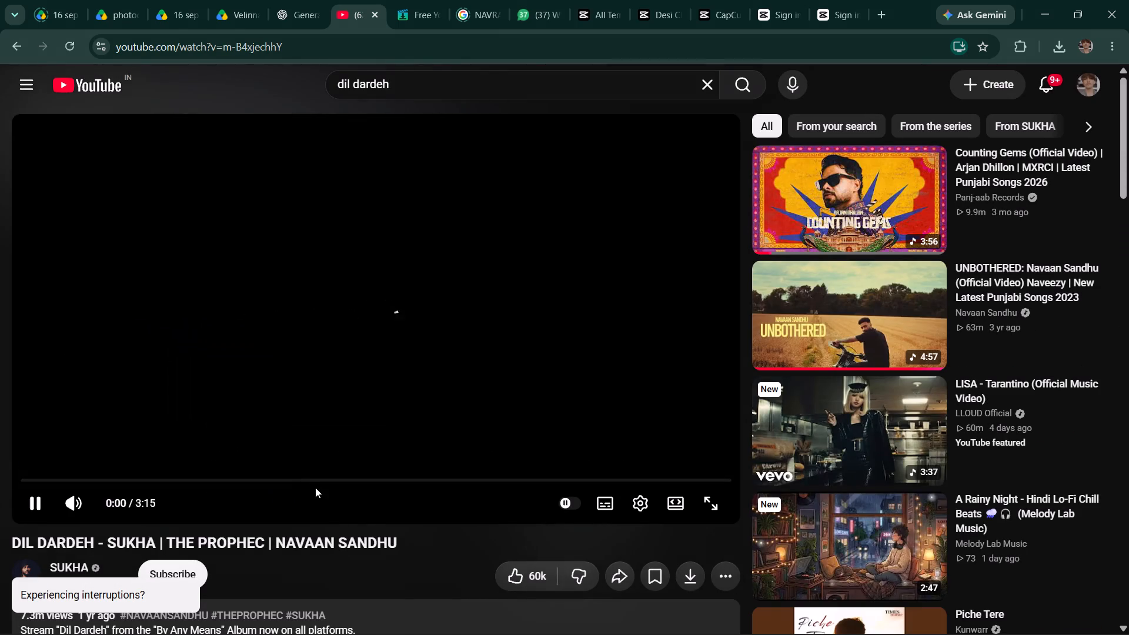
left_click(320, 479)
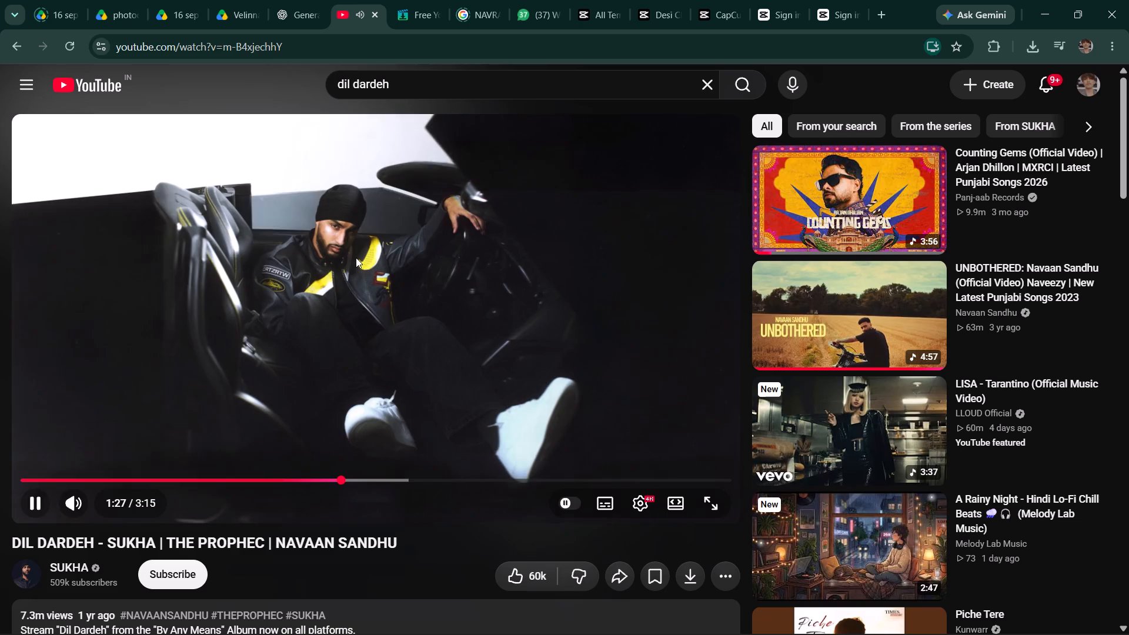
Copy the web address of the Dil Dardeh video and pause its playback.
left_click(315, 44)
key("ctrl+c")
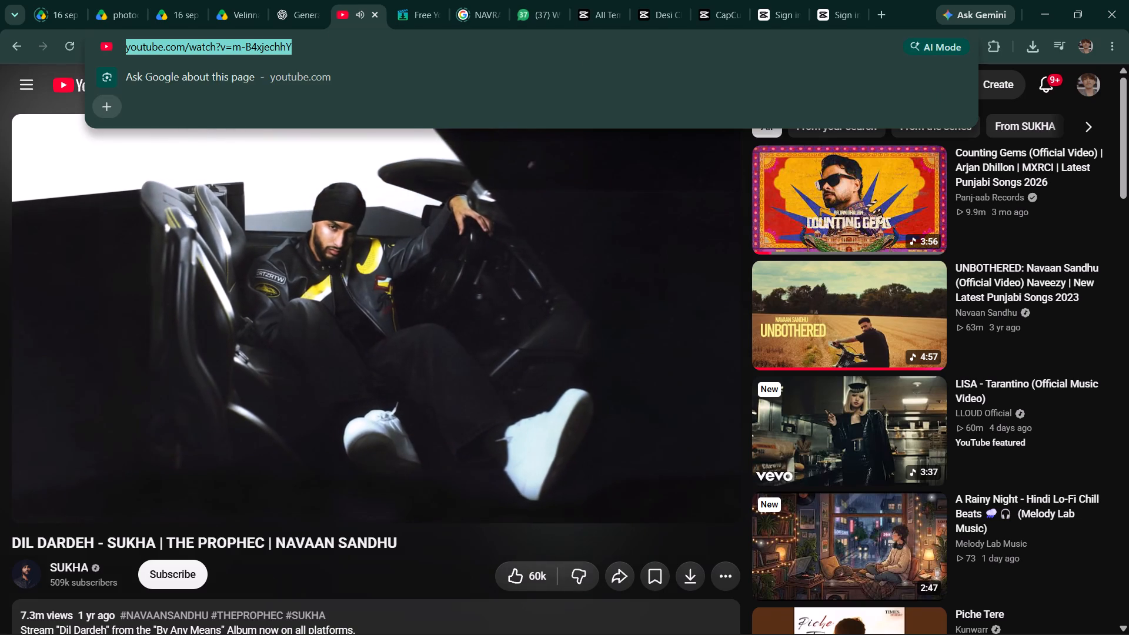
left_click(496, 292)
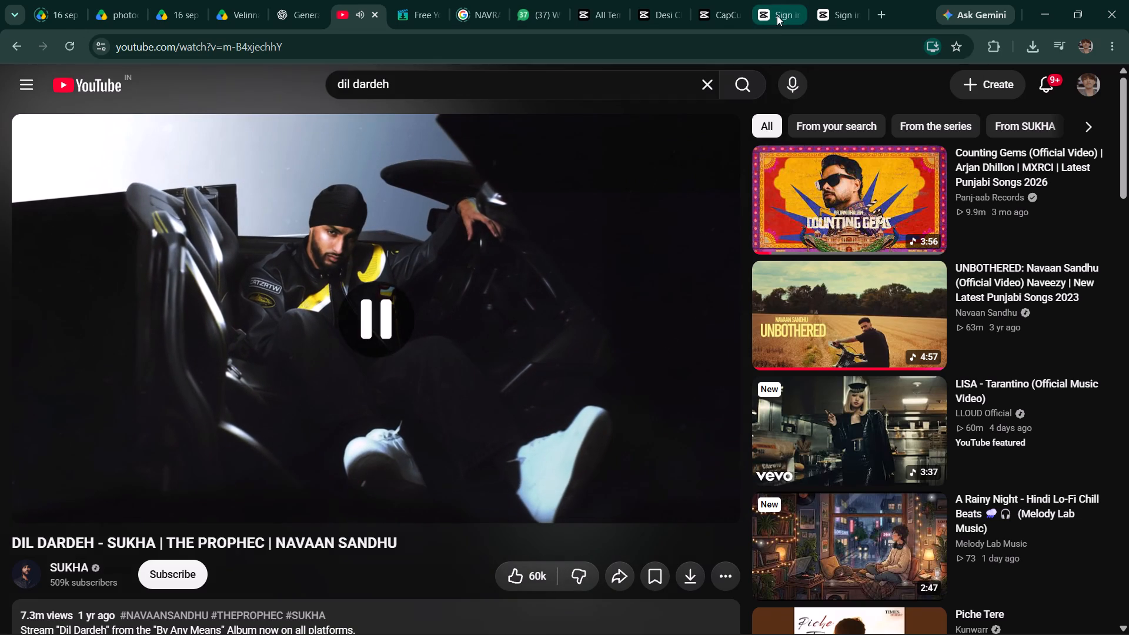
Reuse the Navratri Google search tab to search for youtube video download and open the SaveFrom.net downloader.
left_click(721, 13)
left_click(471, 12)
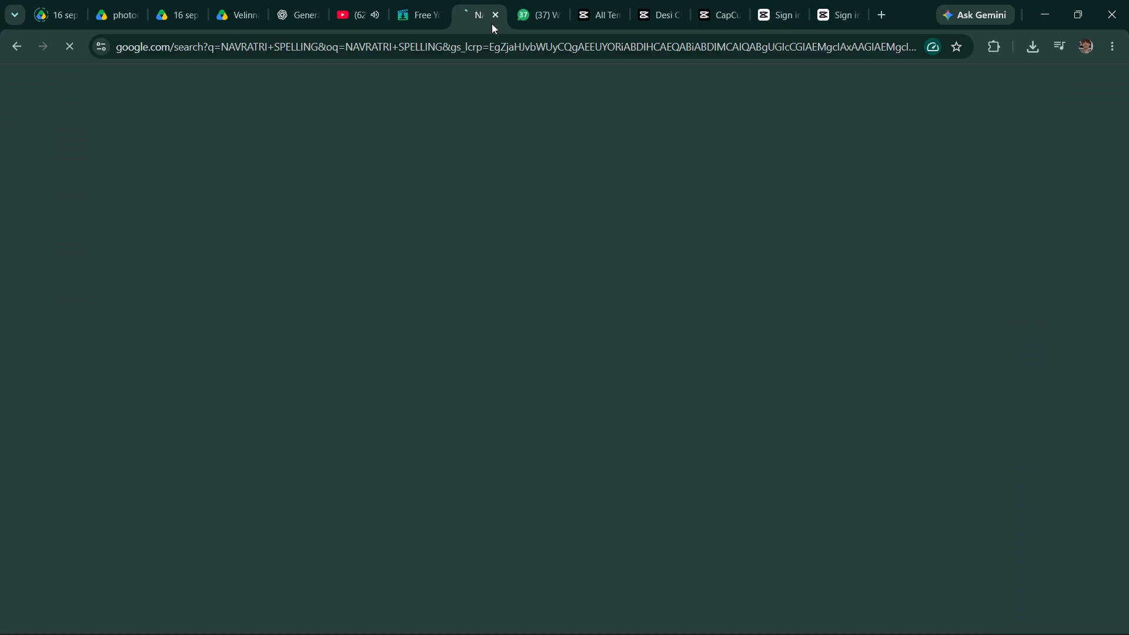
left_click(527, 49)
type("youtube")
key("space")
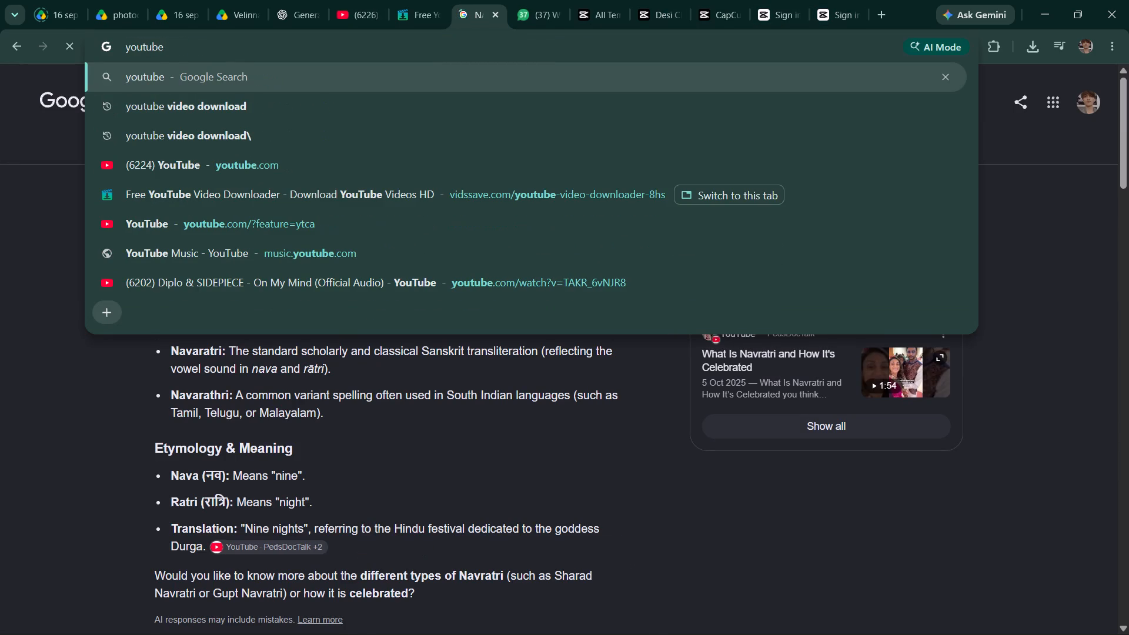
key("Down")
key("Return")
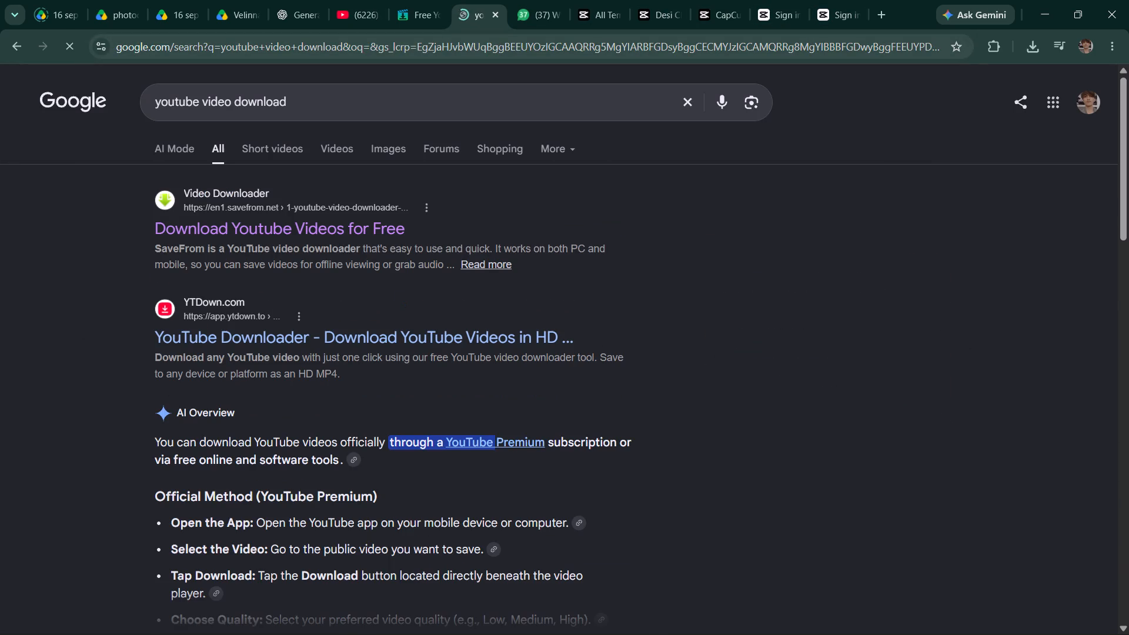
left_click(241, 223)
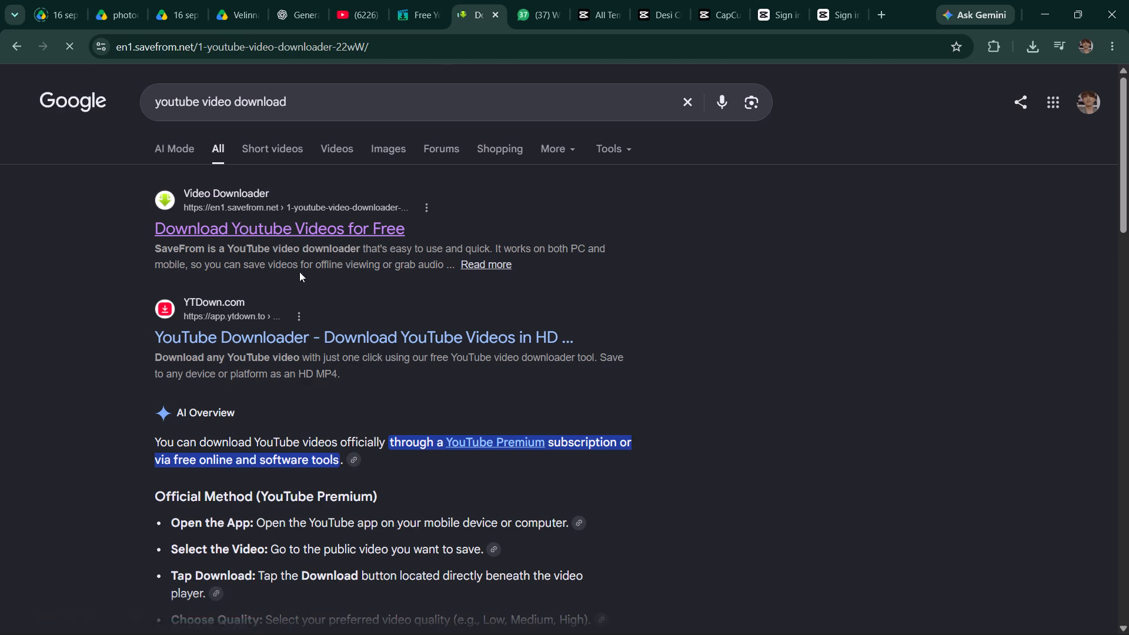
Submit the copied Dil Dardeh link to the YouTube Video Downloader to get its download formats.
left_click(442, 289)
key("ctrl+v")
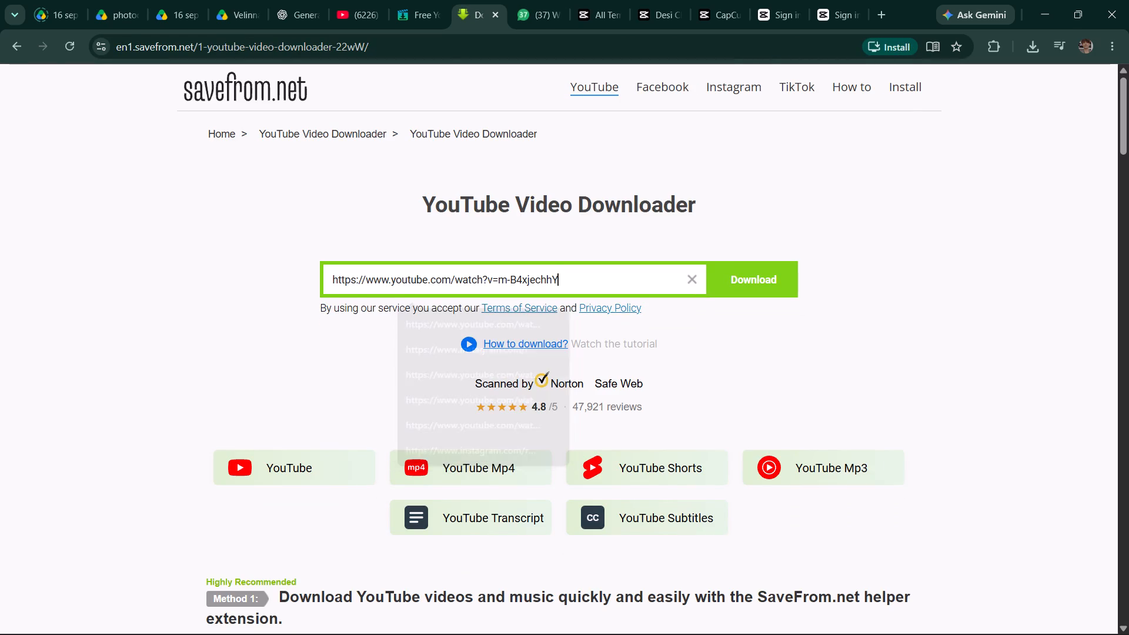
key("Return")
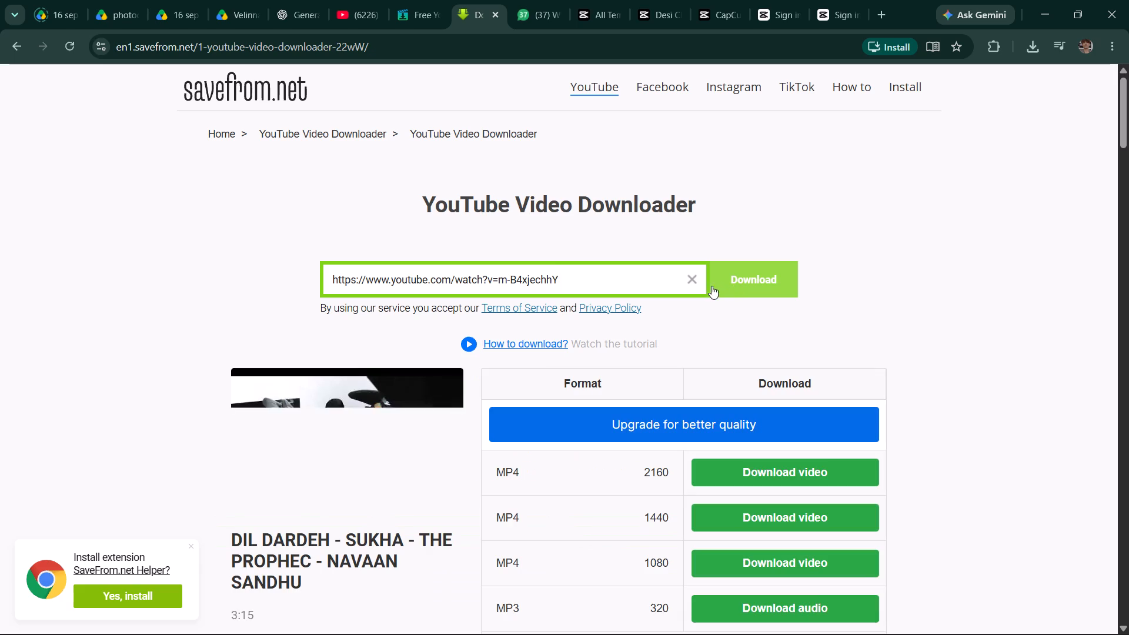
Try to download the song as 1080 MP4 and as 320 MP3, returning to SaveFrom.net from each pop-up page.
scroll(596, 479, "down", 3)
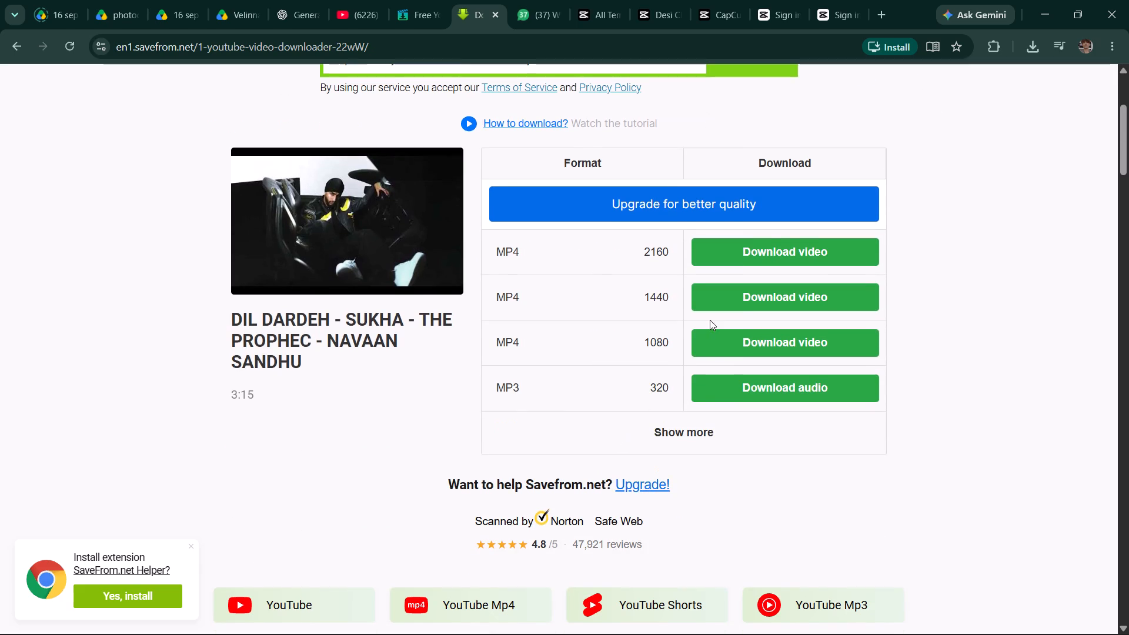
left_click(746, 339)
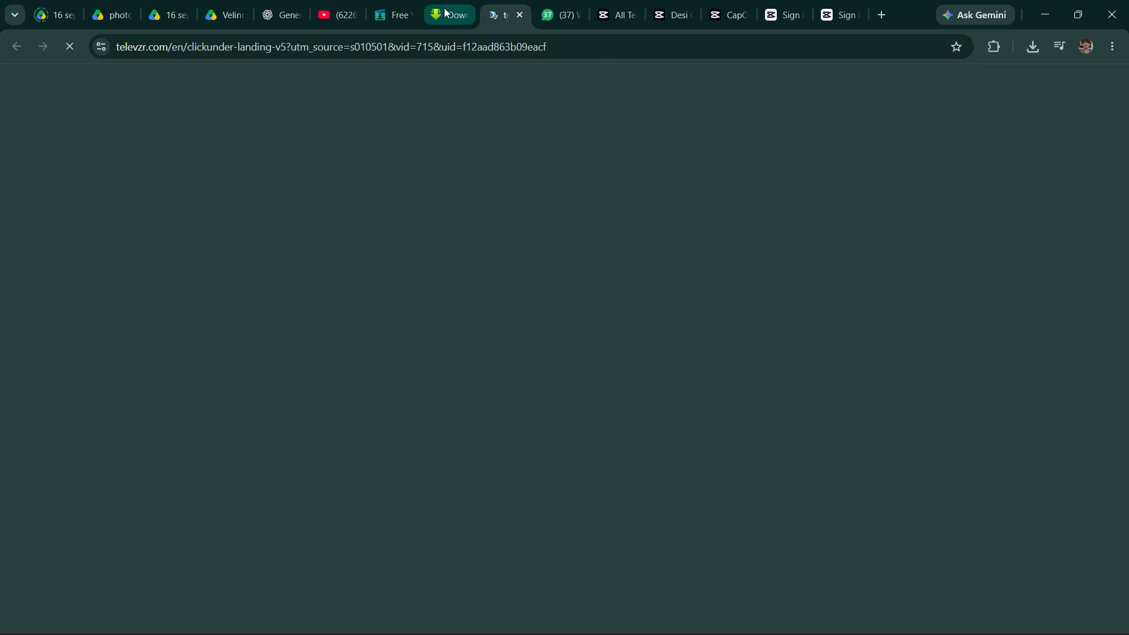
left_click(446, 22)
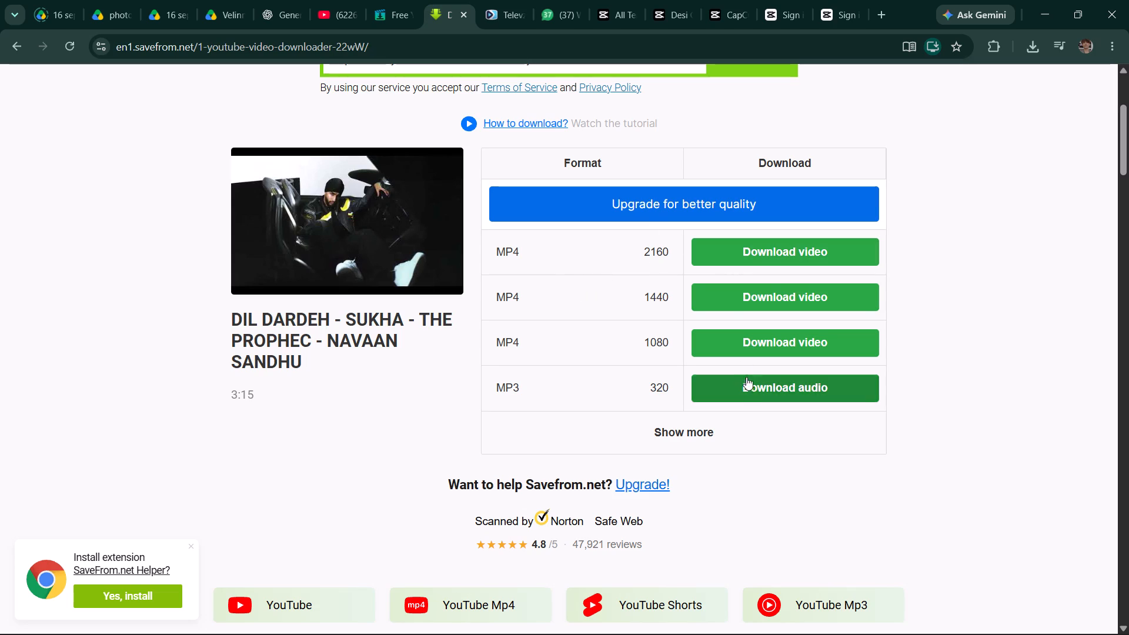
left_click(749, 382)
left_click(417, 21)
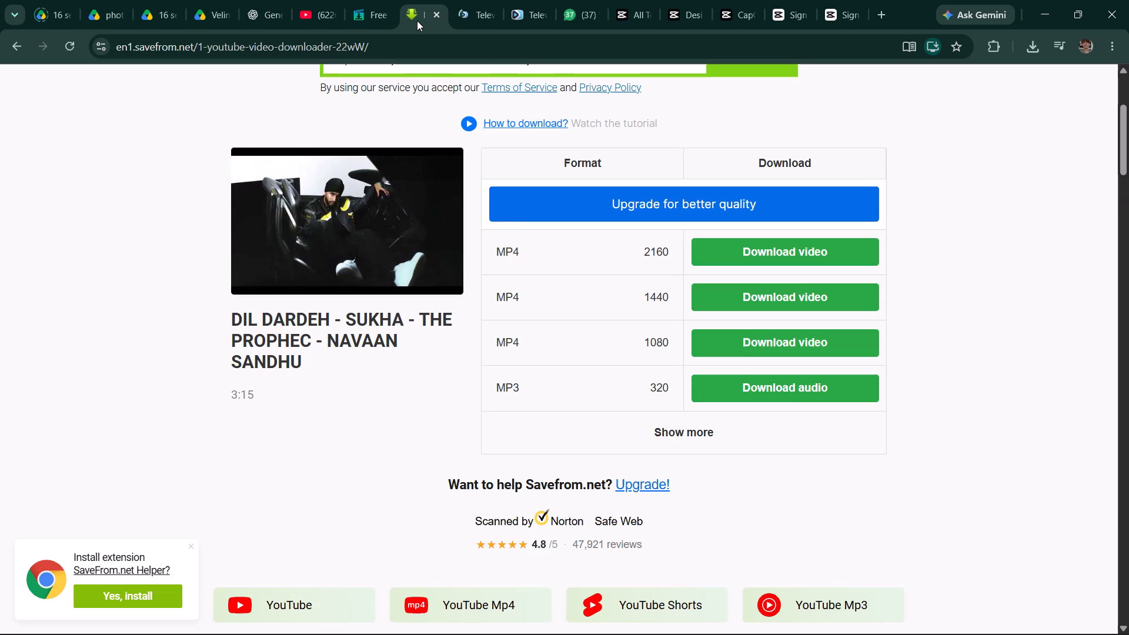
Show the remaining formats, download the Dil Dardeh video as 480 MP4 to Downloads\Video, and close the download dialogs.
scroll(642, 260, "up", 3)
scroll(653, 402, "down", 1)
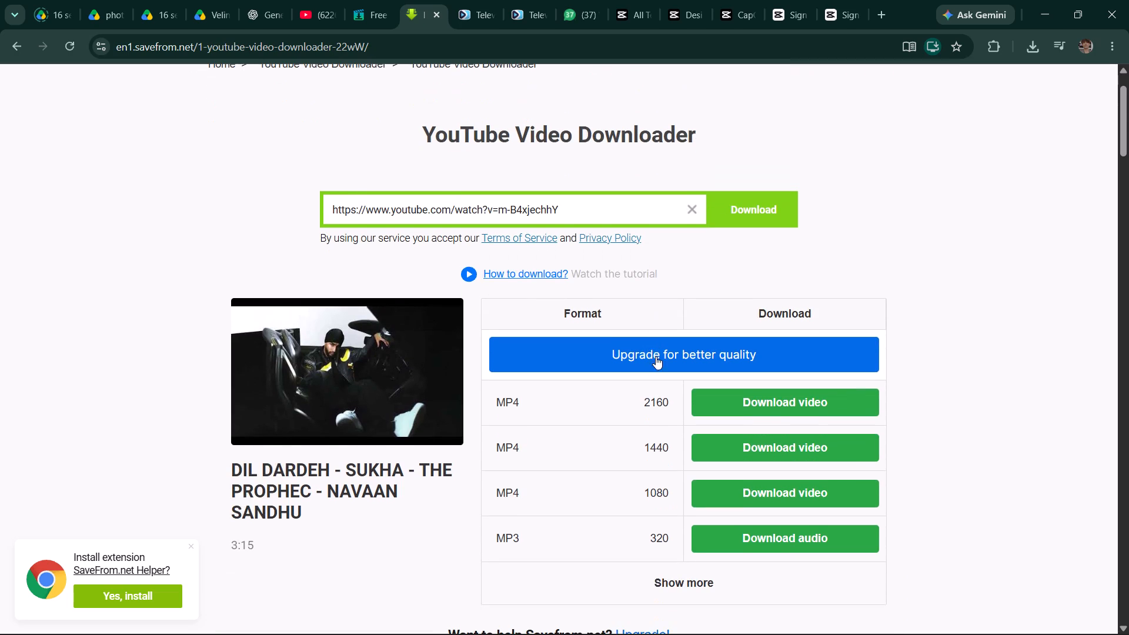
scroll(657, 358, "down", 3)
left_click(667, 362)
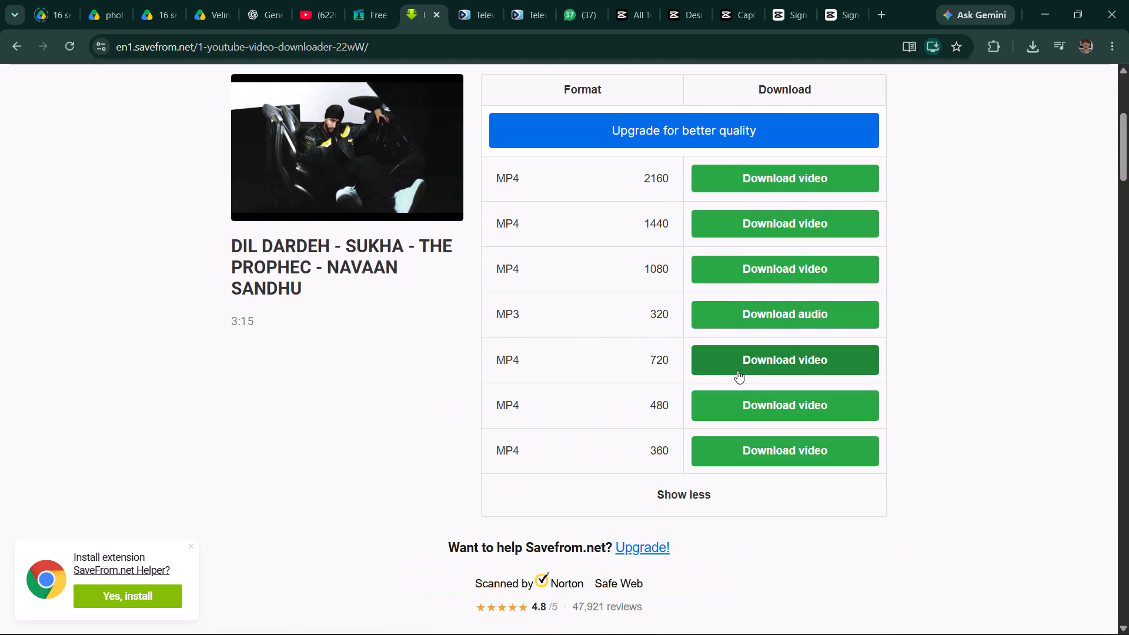
left_click(737, 403)
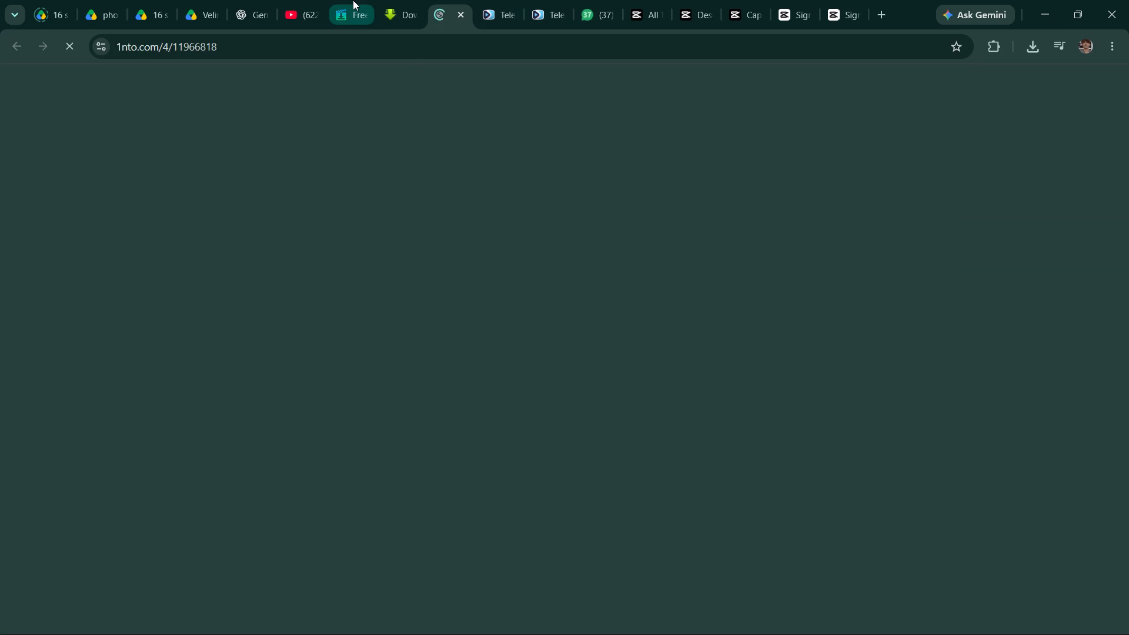
left_click(387, 24)
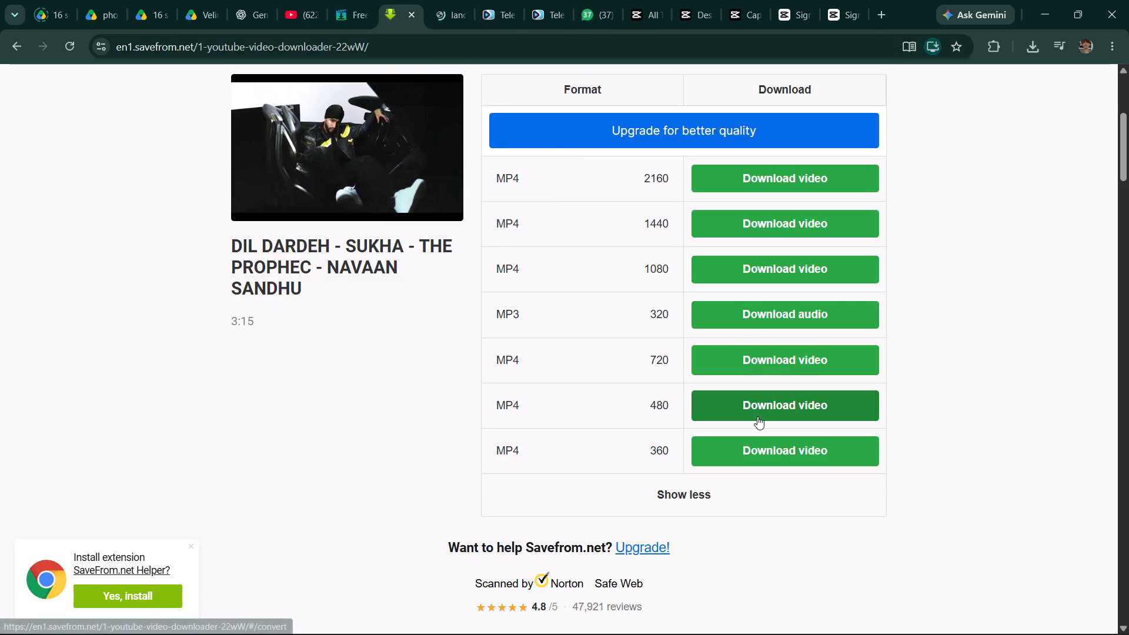
left_click(757, 399)
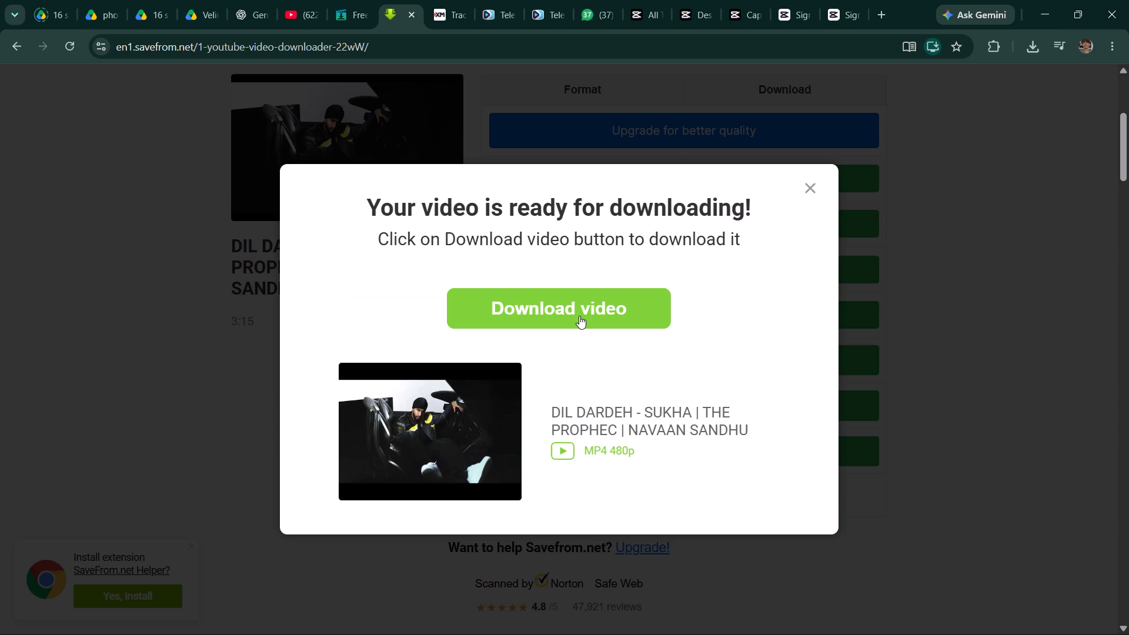
left_click(579, 296)
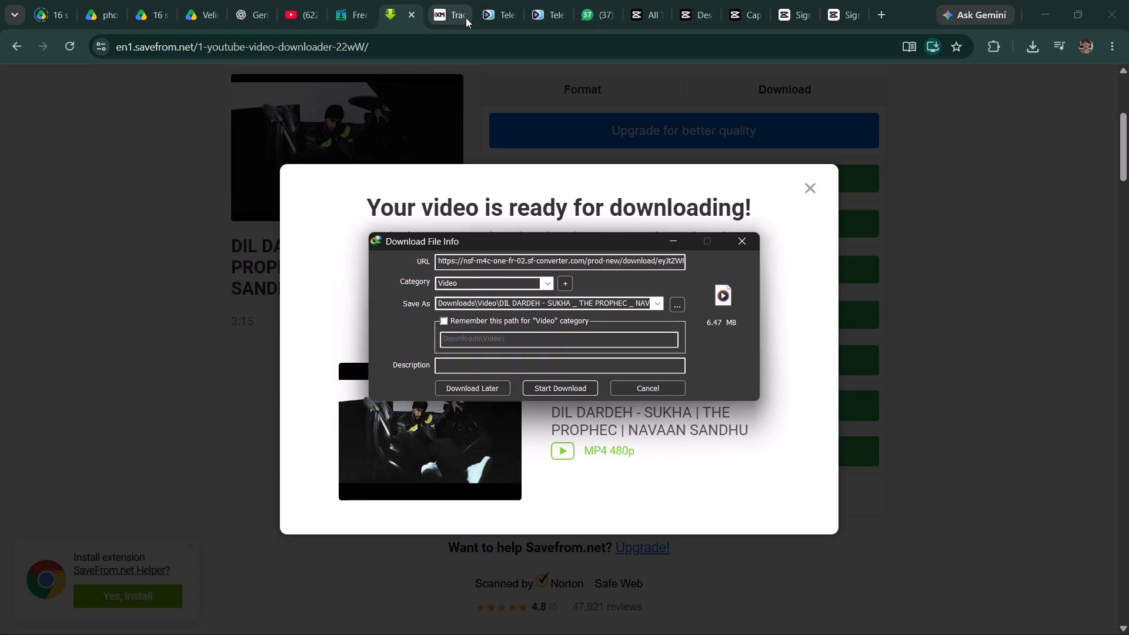
left_click(558, 383)
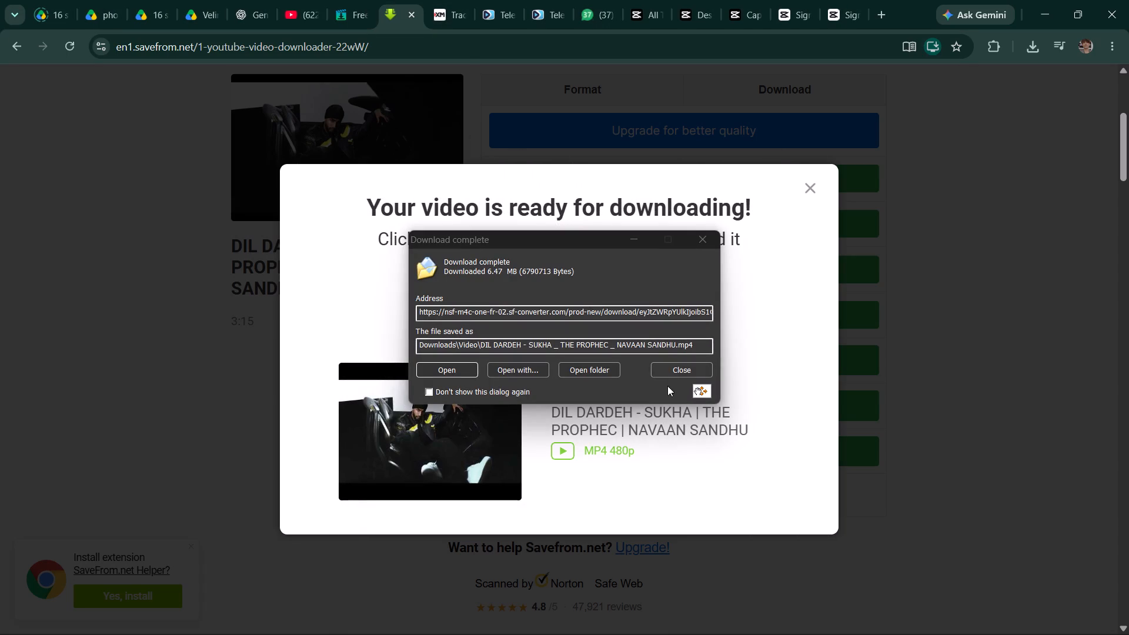
left_click(675, 364)
left_click(809, 186)
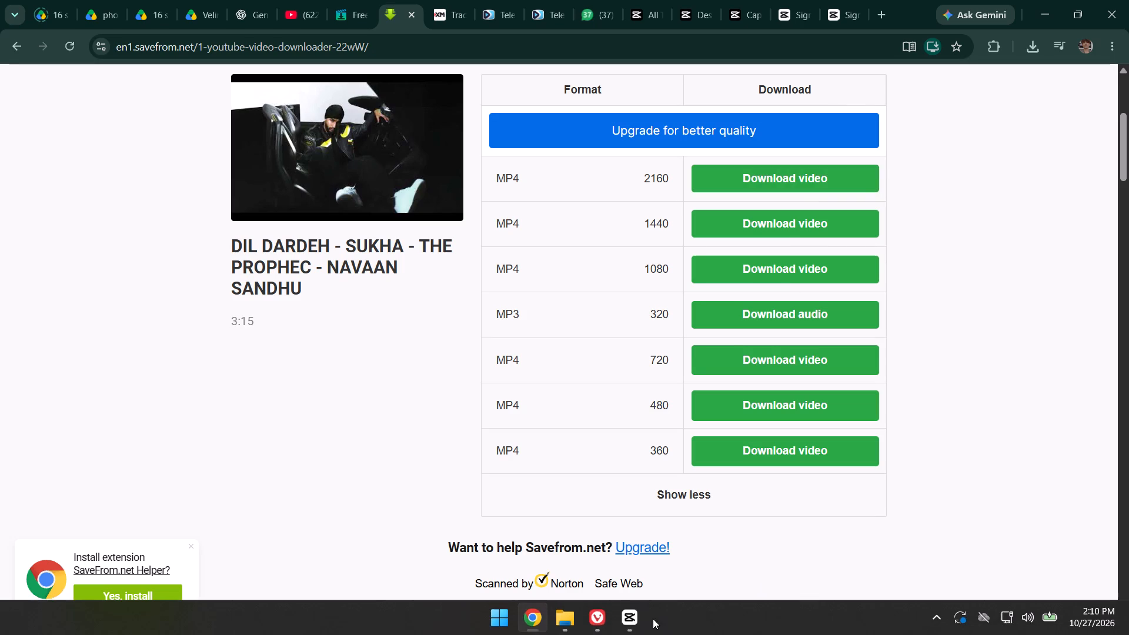
Switch to CapCut and import the downloaded DIL DARDEH video from the Downloads\Video folder into project 1027.
left_click(616, 634)
left_click(202, 226)
left_click(229, 233)
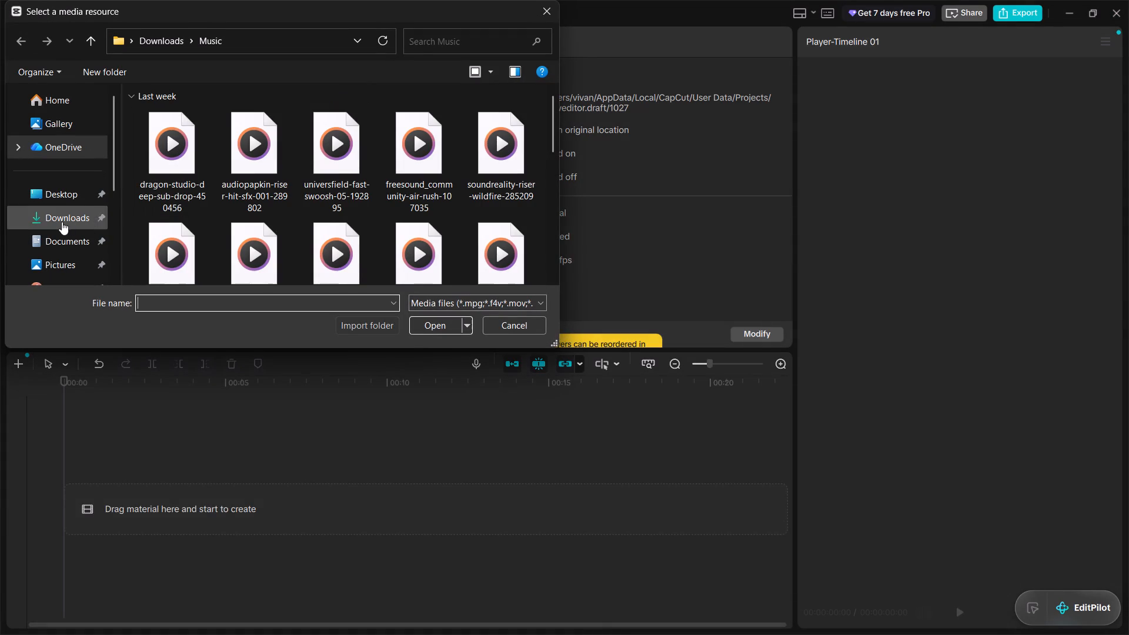
left_click(62, 222)
scroll(201, 171, "up", 20)
scroll(201, 171, "up", 2)
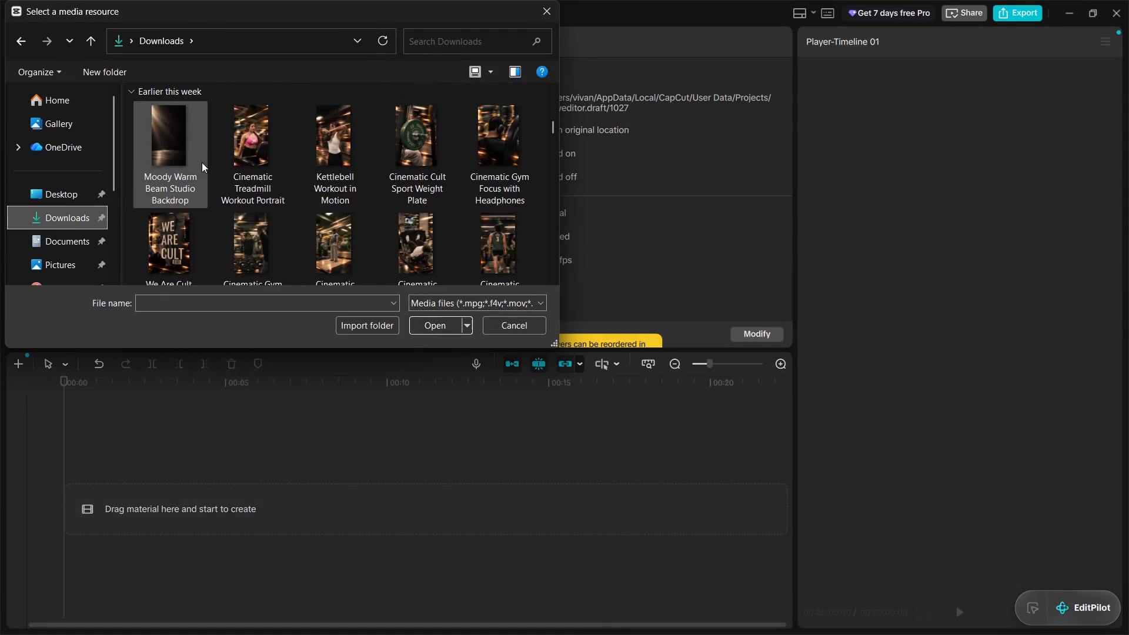
scroll(202, 162, "up", 12)
double_click(247, 239)
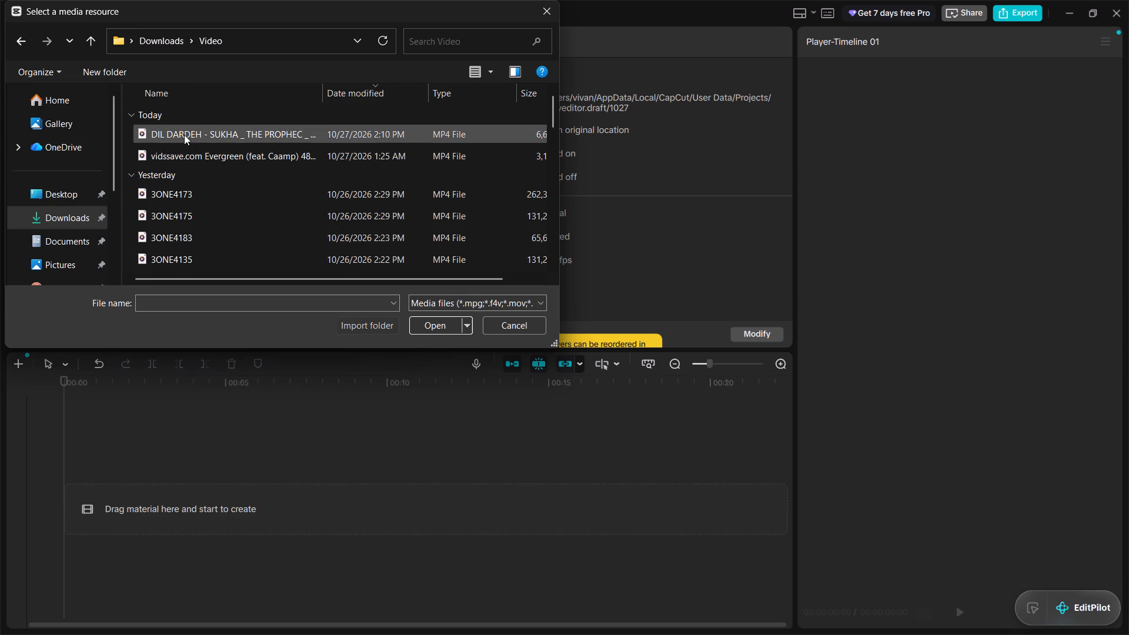
left_click(184, 135)
key("Return")
Import the six Snapchat clips from the Downloads folder into the project's media.
left_click(128, 78)
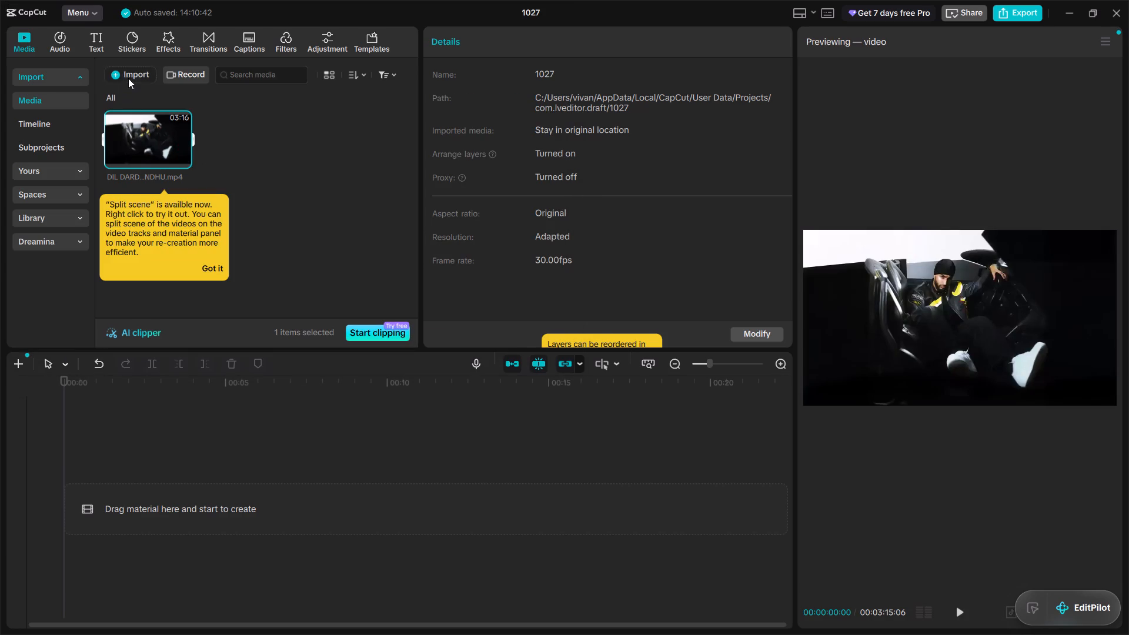
left_click(151, 106)
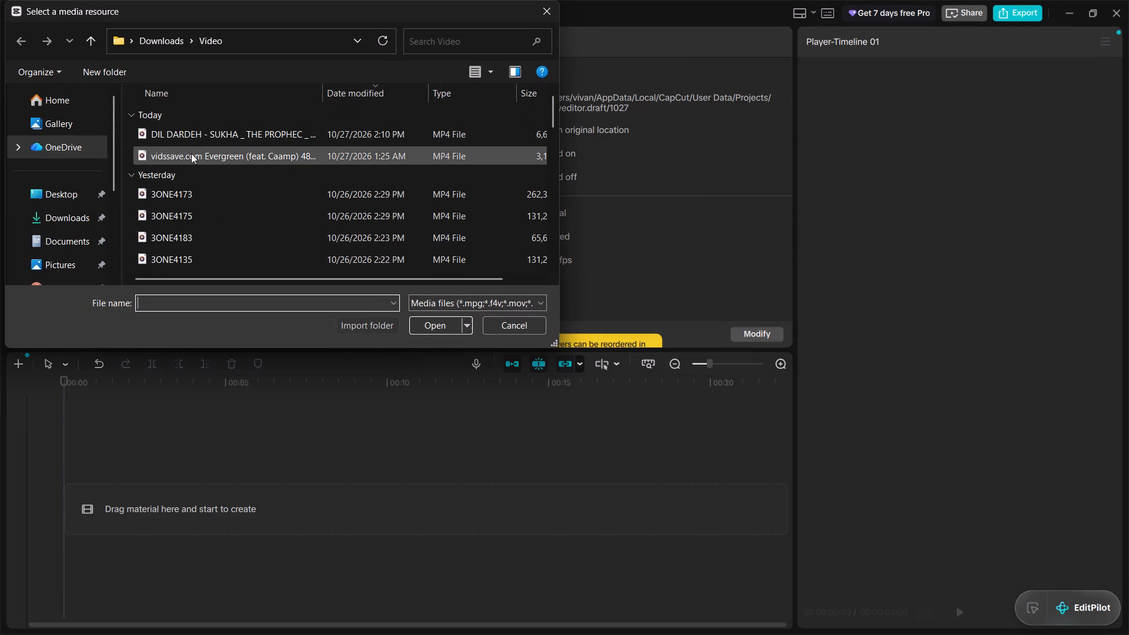
left_click_drag(191, 154, 184, 149)
left_click(165, 42)
left_click(177, 125)
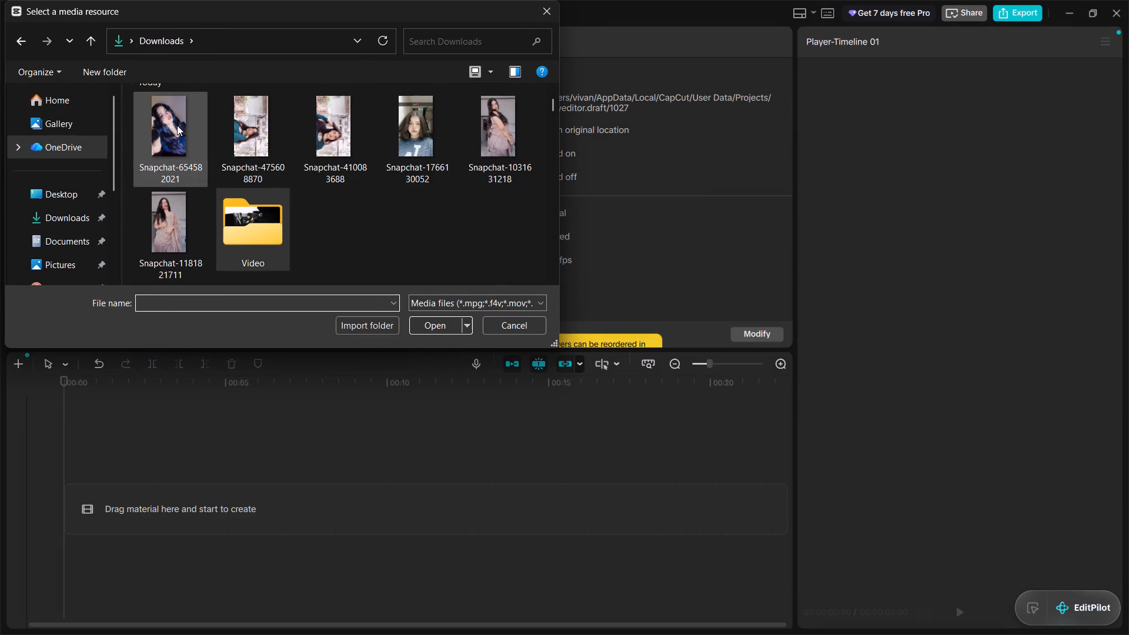
left_click(250, 129, "ctrl")
left_click(321, 139, "ctrl")
left_click(416, 132, "ctrl")
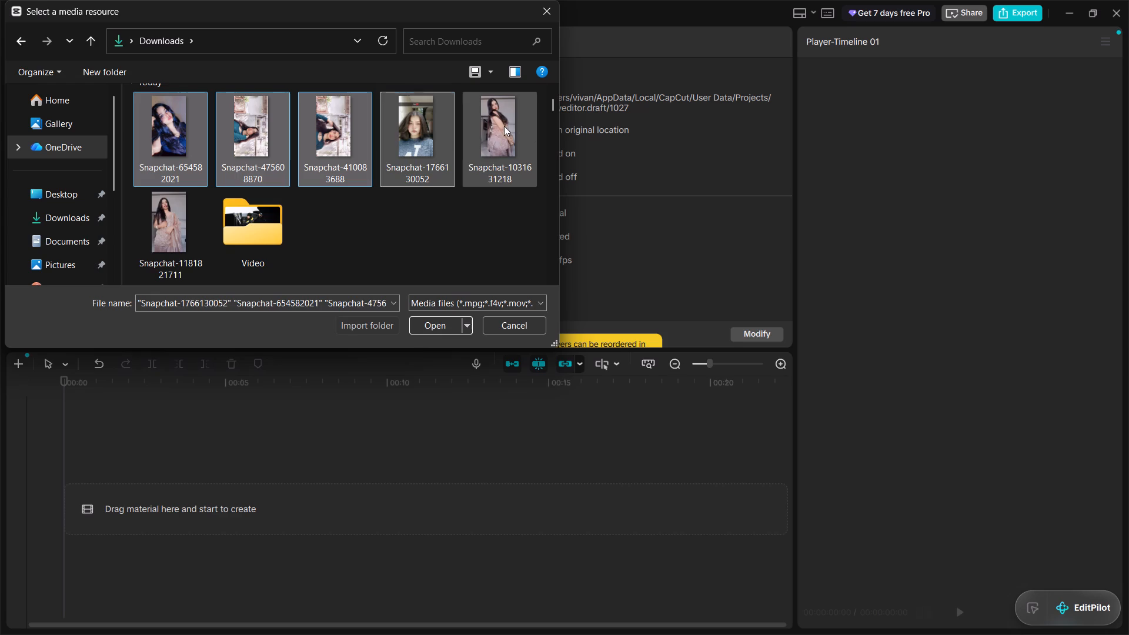
left_click(504, 126, "ctrl")
left_click(163, 229, "ctrl")
key("Return")
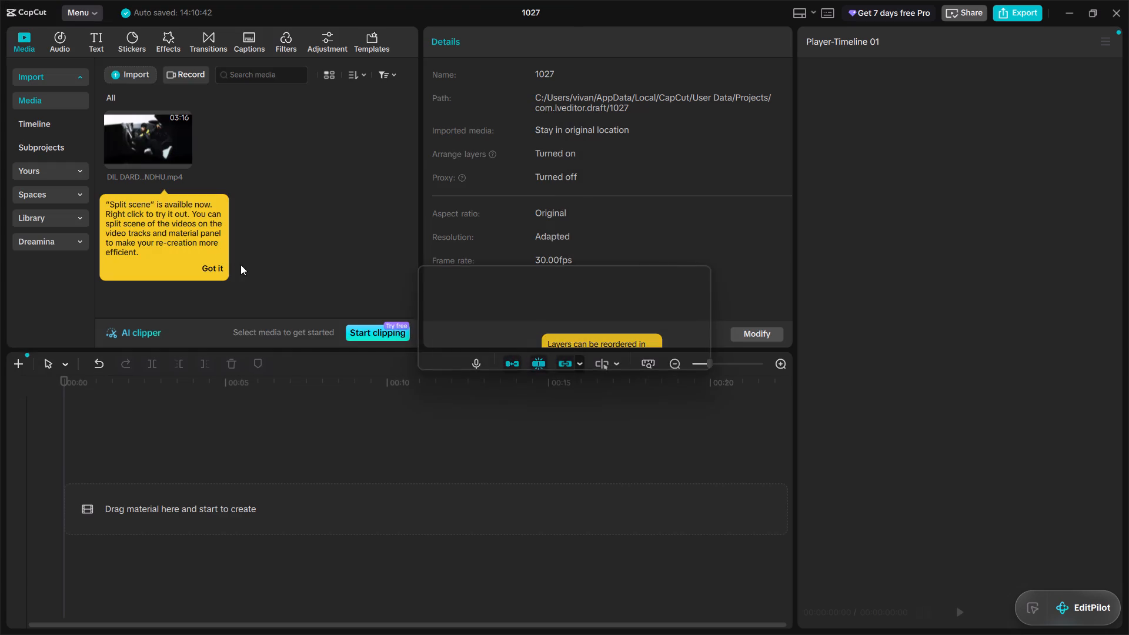
left_click(308, 296)
Place the DIL DARDEH video at the start of the empty main track.
left_click_drag(154, 132, 193, 502)
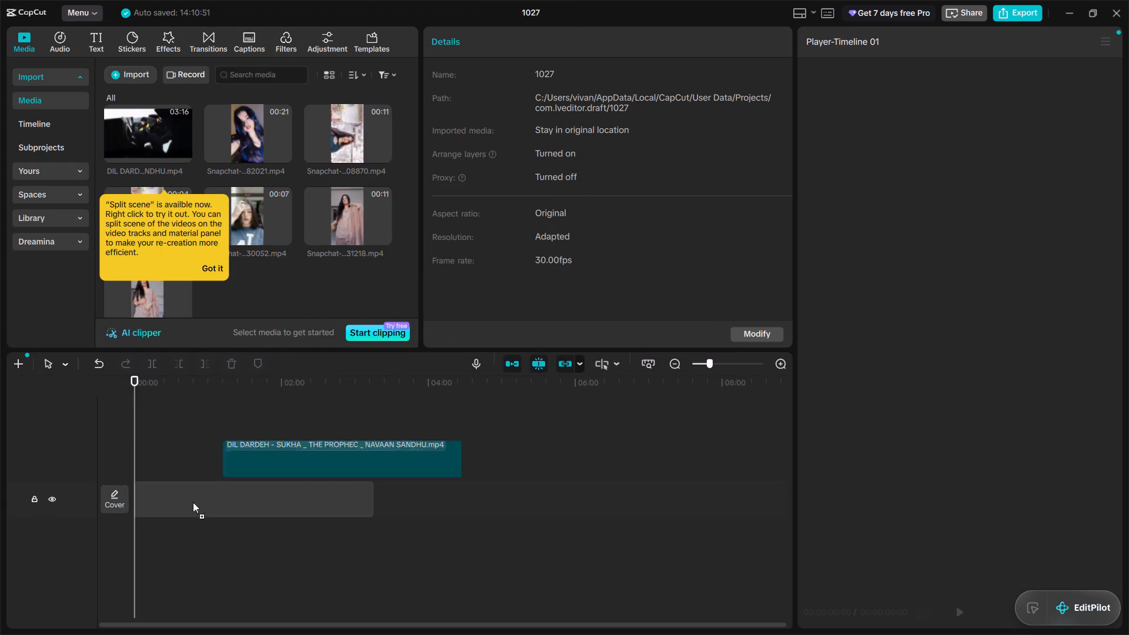
left_click_drag(193, 502, 146, 518)
Listen to the Dil Dardeh clip at successive points from its beginning up to about 1:14.
key("space")
scroll(190, 493, "up", 16, "ctrl")
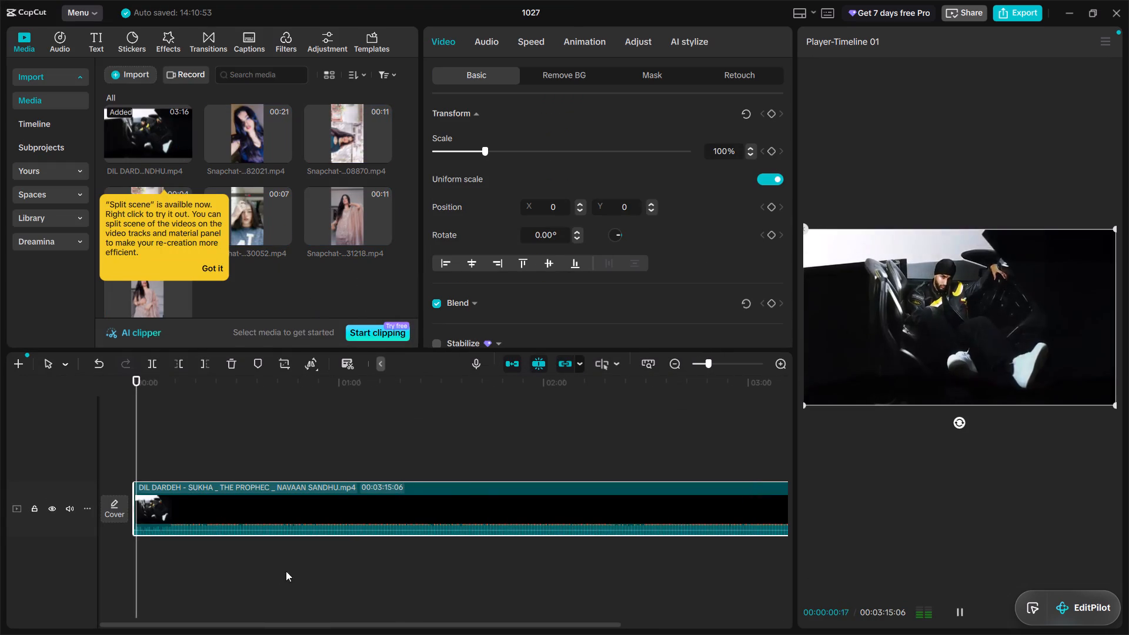
left_click(303, 562)
key("space")
scroll(336, 576, "up", 17, "ctrl")
scroll(395, 569, "up", 5, "ctrl")
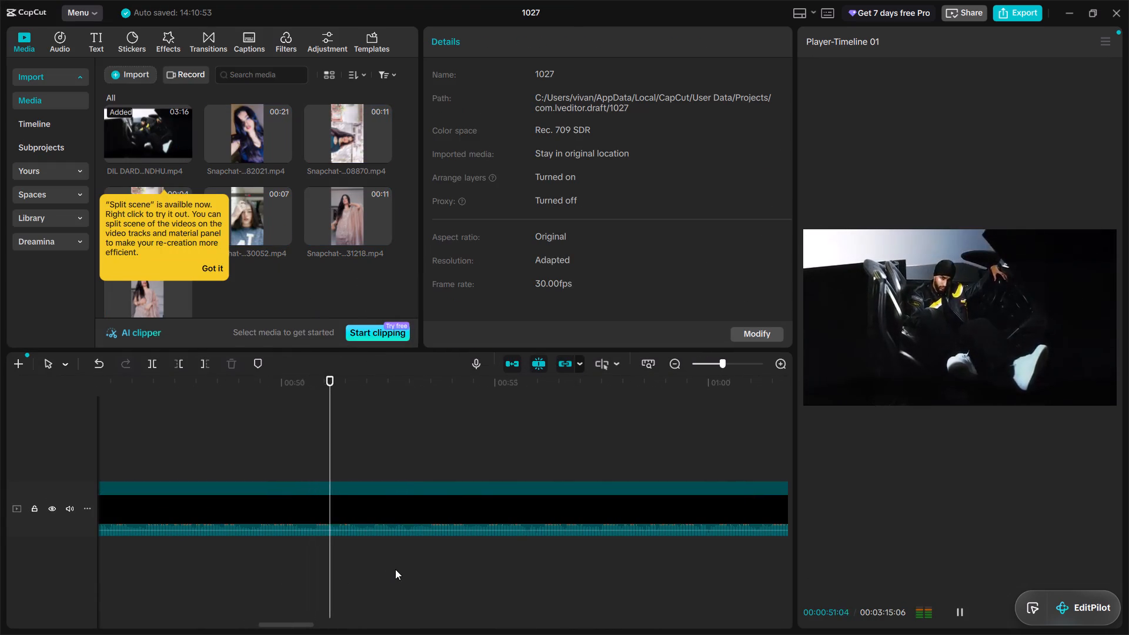
left_click(413, 564)
key("space")
scroll(422, 564, "down", 1, "alt")
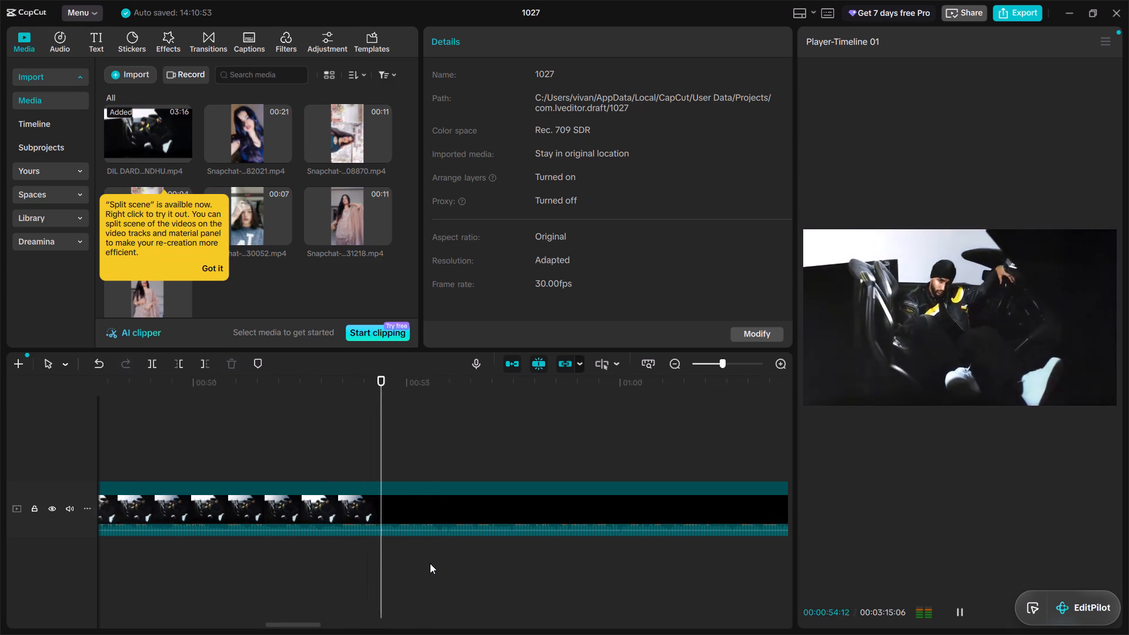
scroll(430, 563, "down", 11, "ctrl")
left_click(439, 559)
key("space")
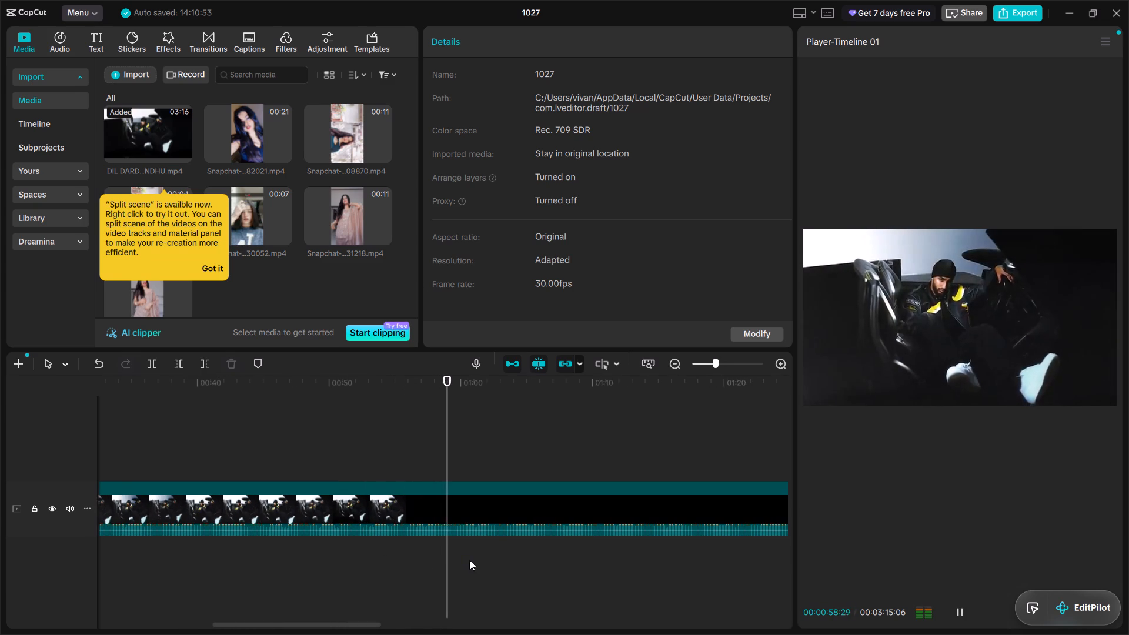
left_click(468, 559)
key("space")
left_click(498, 558)
key("space")
left_click(525, 554)
key("space")
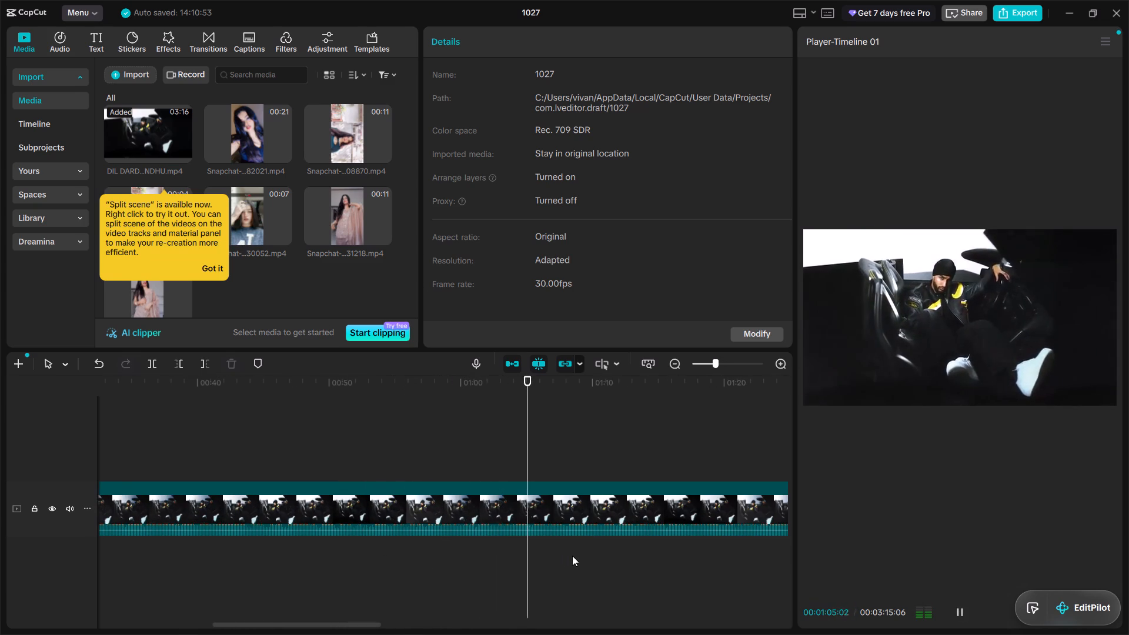
left_click(583, 553)
key("space")
scroll(600, 553, "down", 2, "alt")
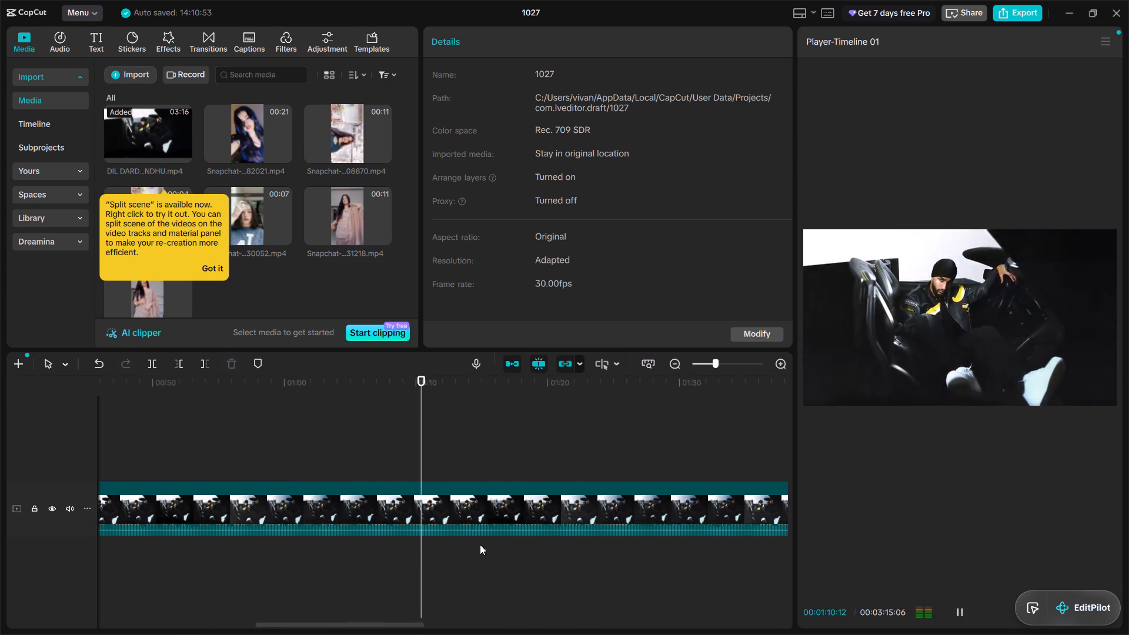
left_click(463, 556)
key("space")
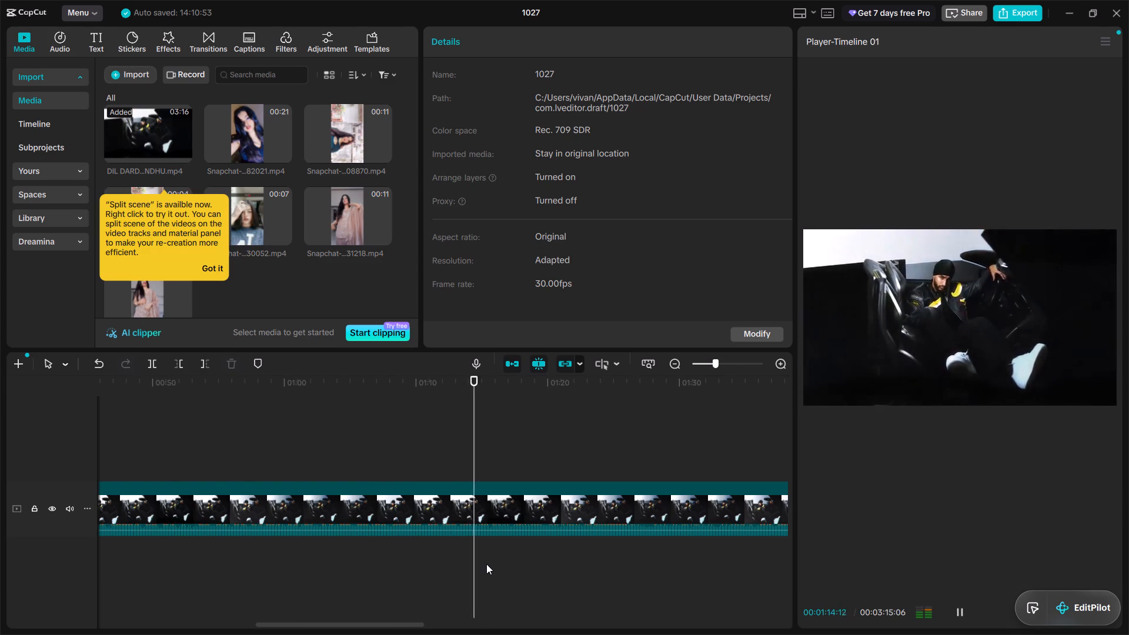
Listen to the song between about 1:15 and 1:35, replaying passages to judge where the music should begin.
scroll(486, 564, "up", 10, "ctrl")
scroll(493, 564, "down", 6, "alt")
scroll(397, 560, "down", 7, "ctrl")
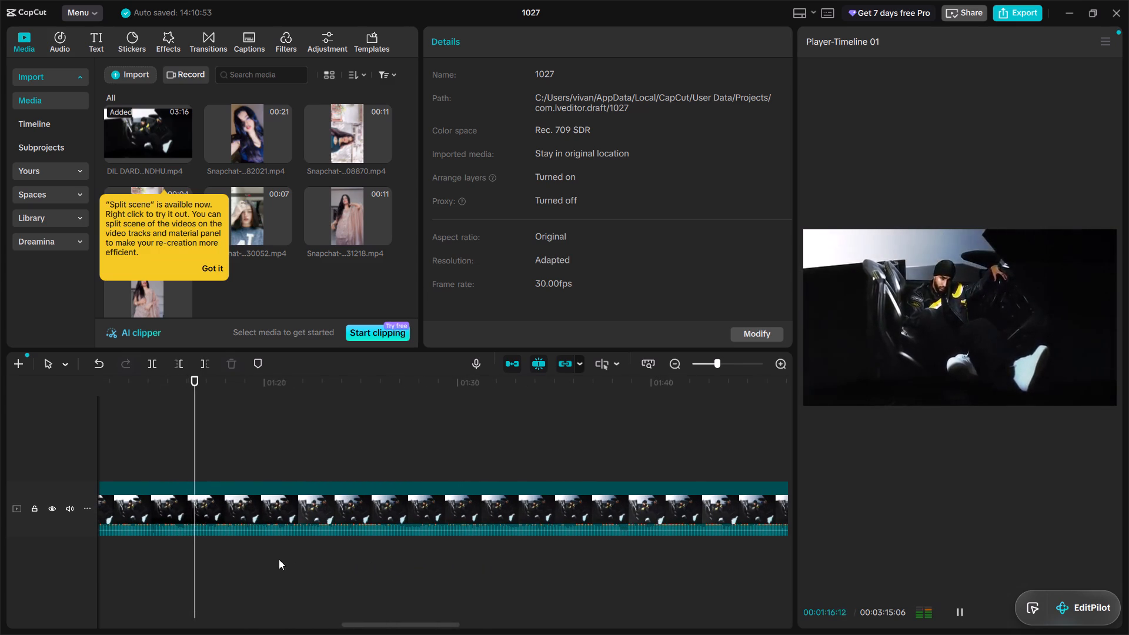
left_click(279, 559)
key("space")
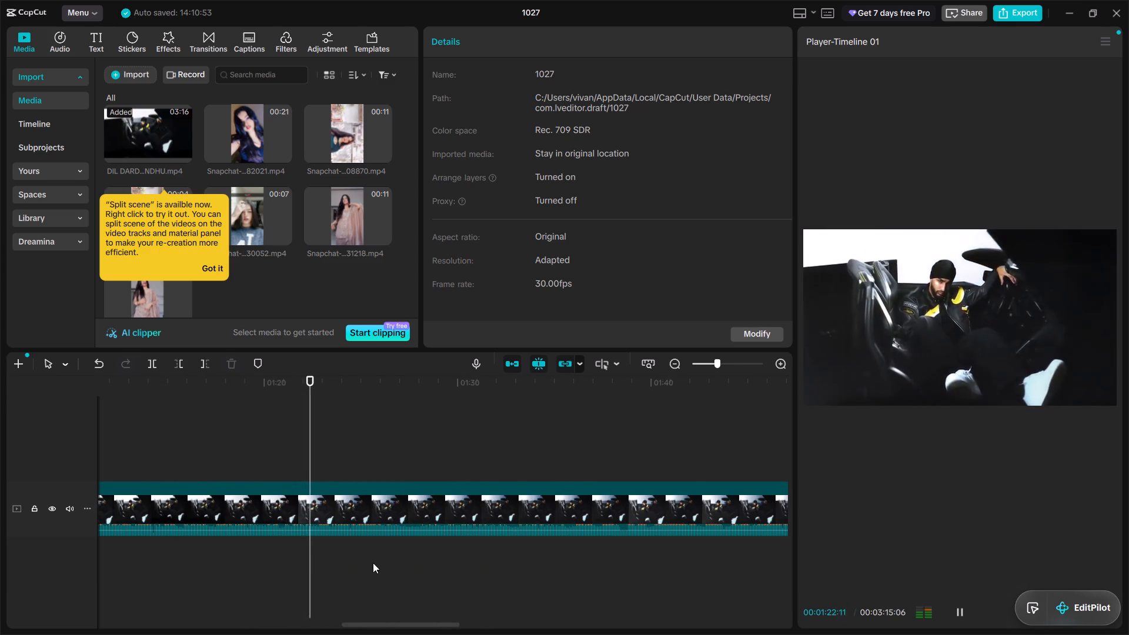
scroll(374, 560, "down", 1, "alt")
left_click(443, 564)
key("space")
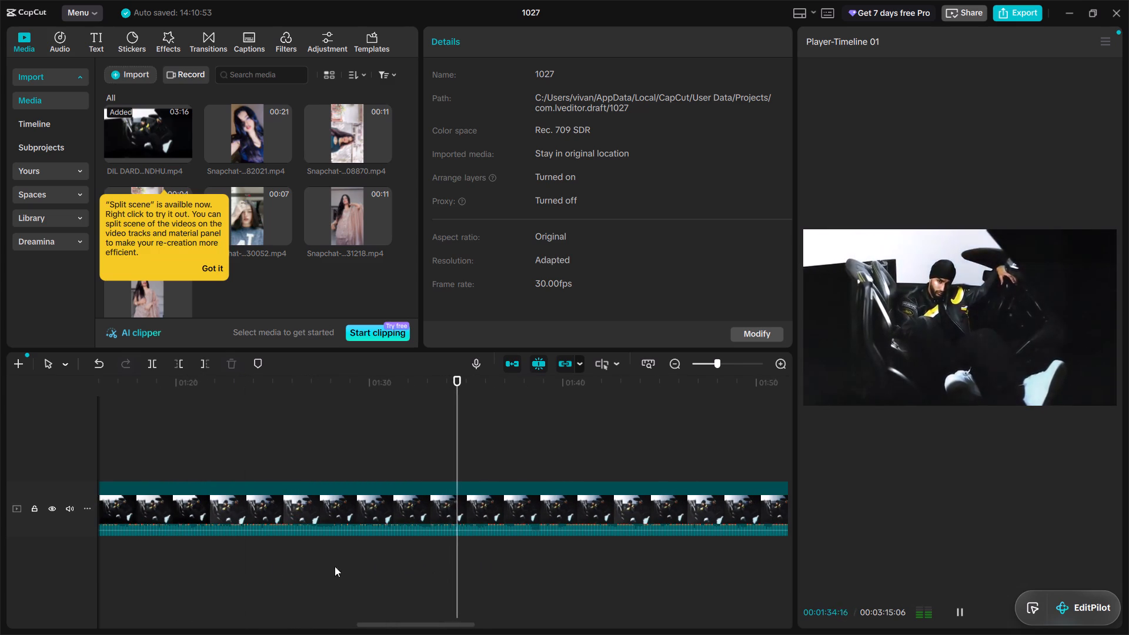
left_click(273, 563)
key("space")
scroll(273, 563, "up", 3, "alt")
scroll(273, 563, "down", 2, "alt")
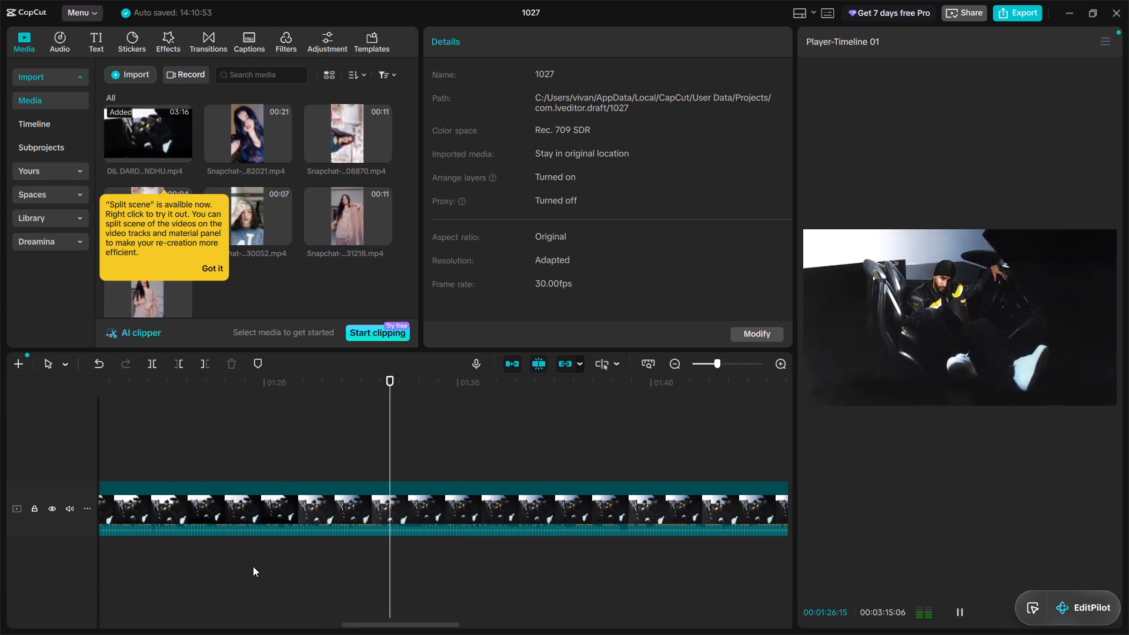
left_click(255, 567)
key("space")
scroll(263, 569, "up", 7, "ctrl")
scroll(263, 569, "down", 6, "ctrl")
scroll(263, 569, "up", 13, "ctrl")
scroll(328, 553, "down", 12, "ctrl")
scroll(379, 559, "up", 8, "ctrl")
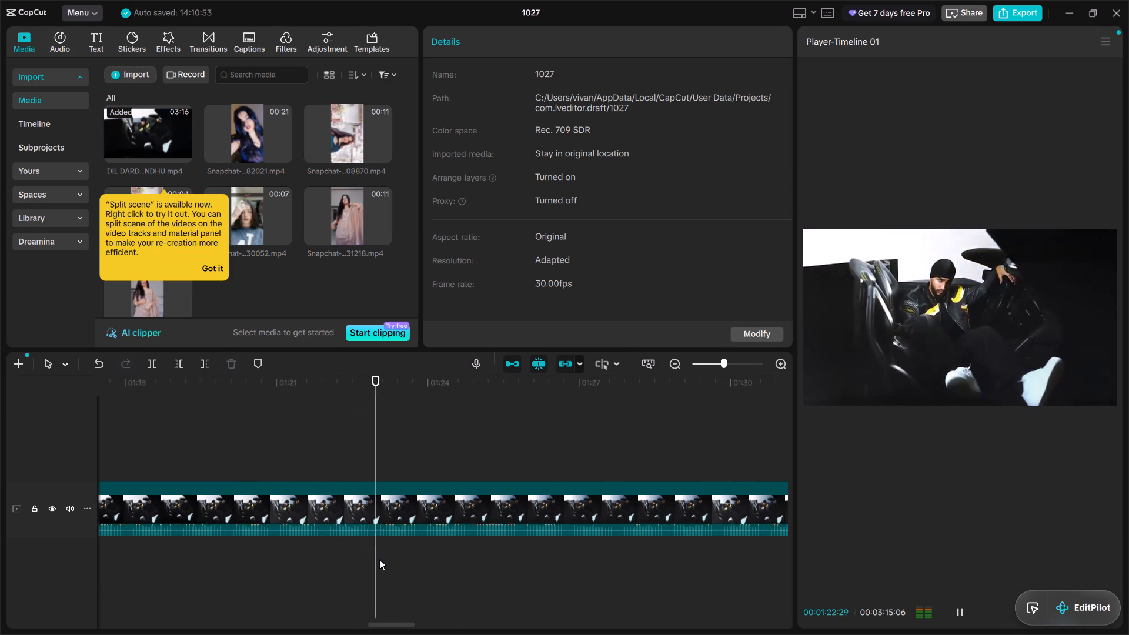
scroll(380, 560, "up", 6, "ctrl")
scroll(380, 560, "down", 7, "ctrl")
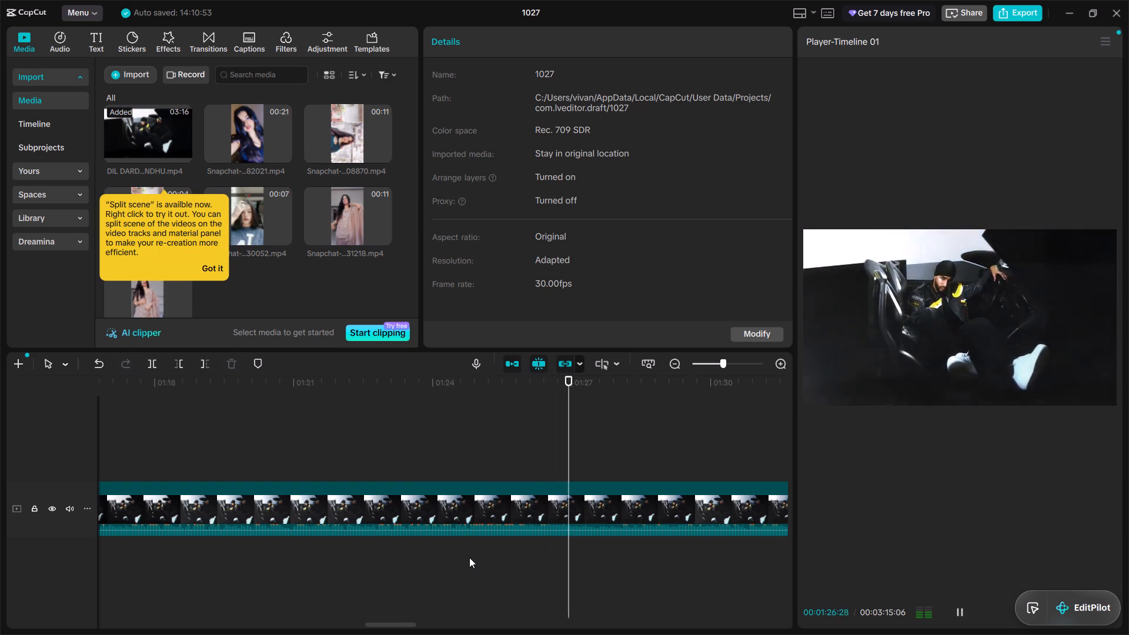
scroll(469, 557, "down", 1, "alt")
Split the DIL DARDEH clip at about 00:01:24:23 and delete the portion before the cut.
double_click(382, 552)
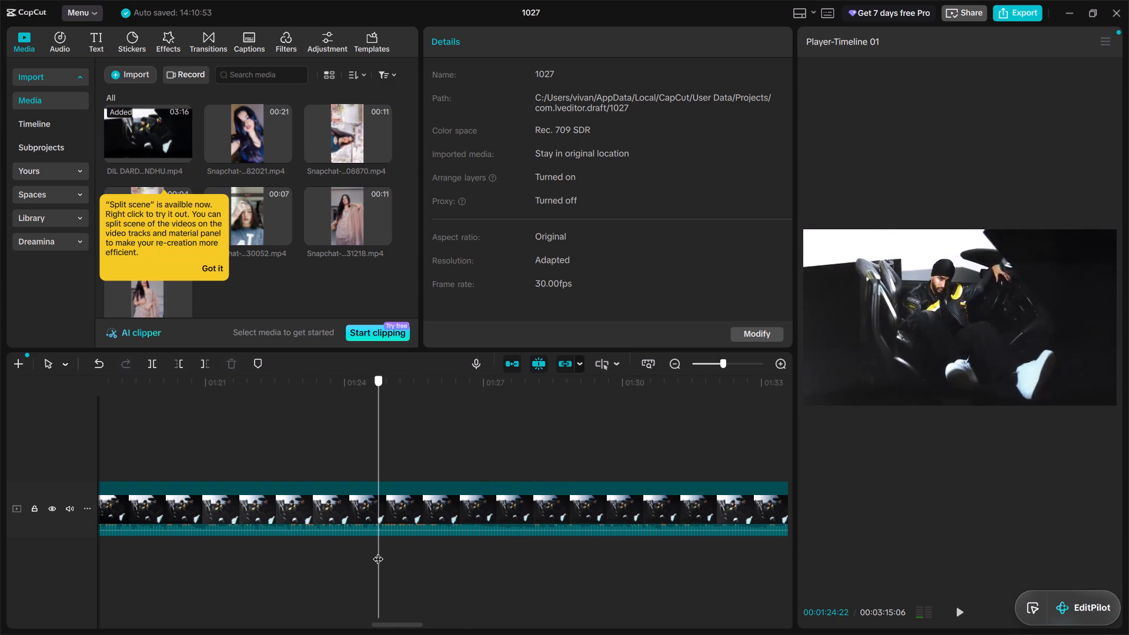
key("space")
left_click(380, 552)
left_click(383, 513, "ctrl")
key("ctrl+n")
left_click(320, 514, "ctrl")
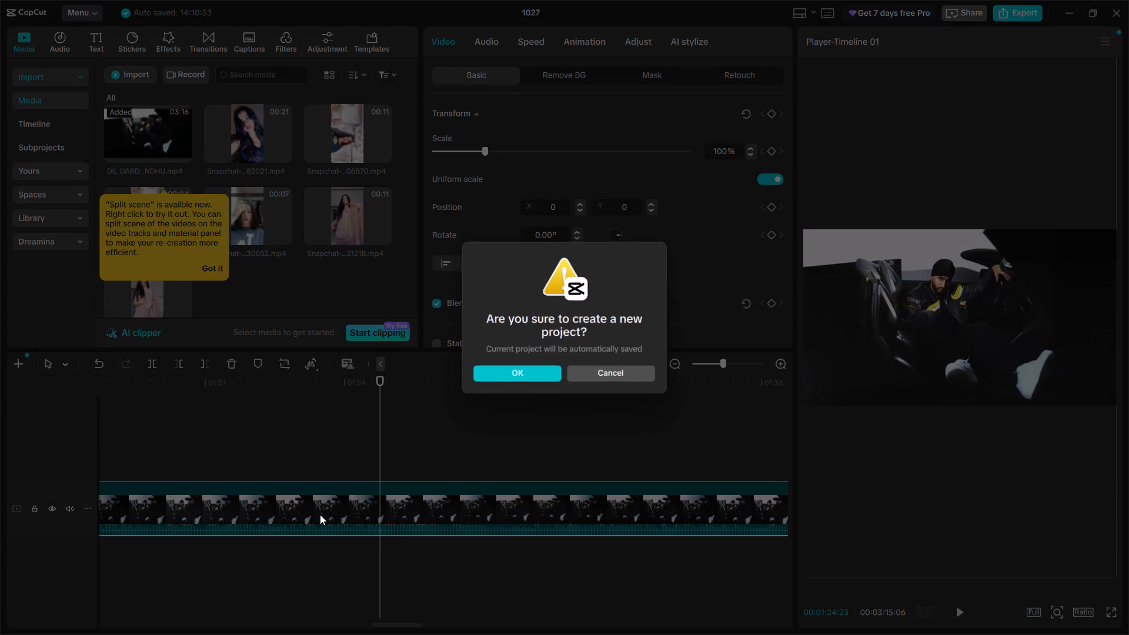
left_click(601, 367)
left_click(290, 510)
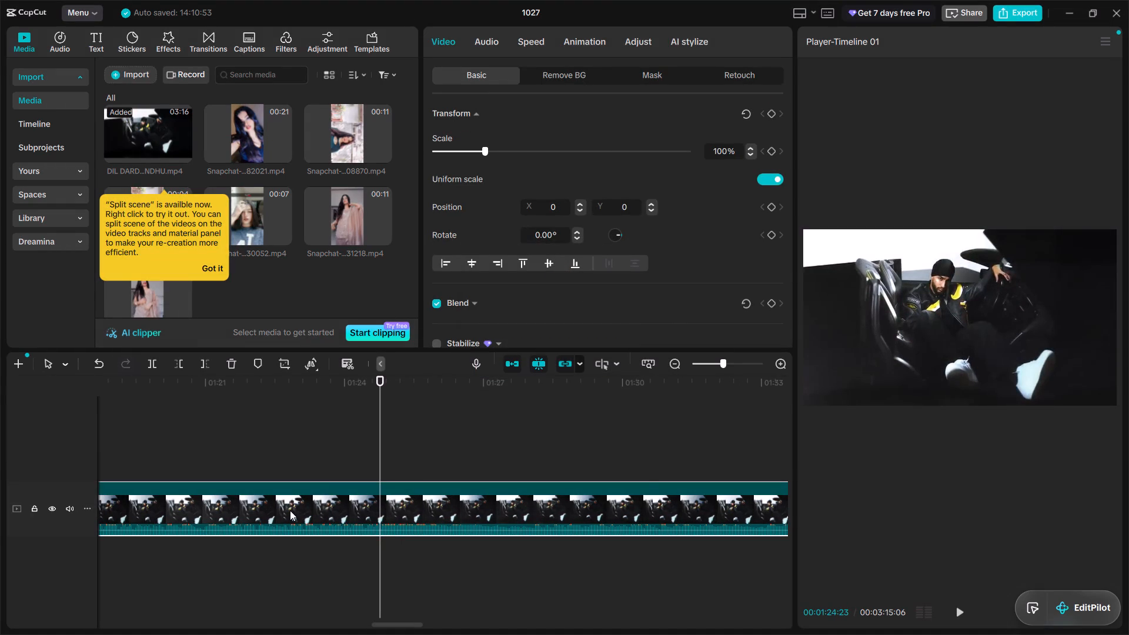
key("ctrl+b")
left_click(253, 520)
key("BackSpace")
Extract the DIL DARDEH clip's audio onto its own track from the timeline start and delete the video clip.
left_click(306, 467)
left_click_drag(306, 467, 0, 483)
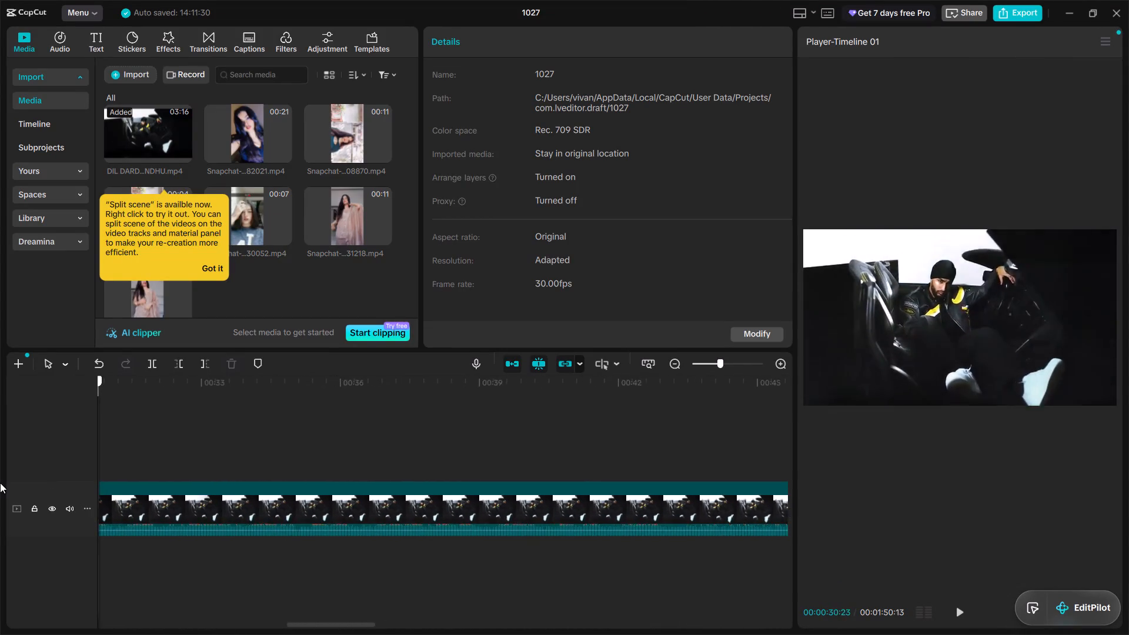
left_click_drag(0, 483, 1, 486)
left_click(321, 509)
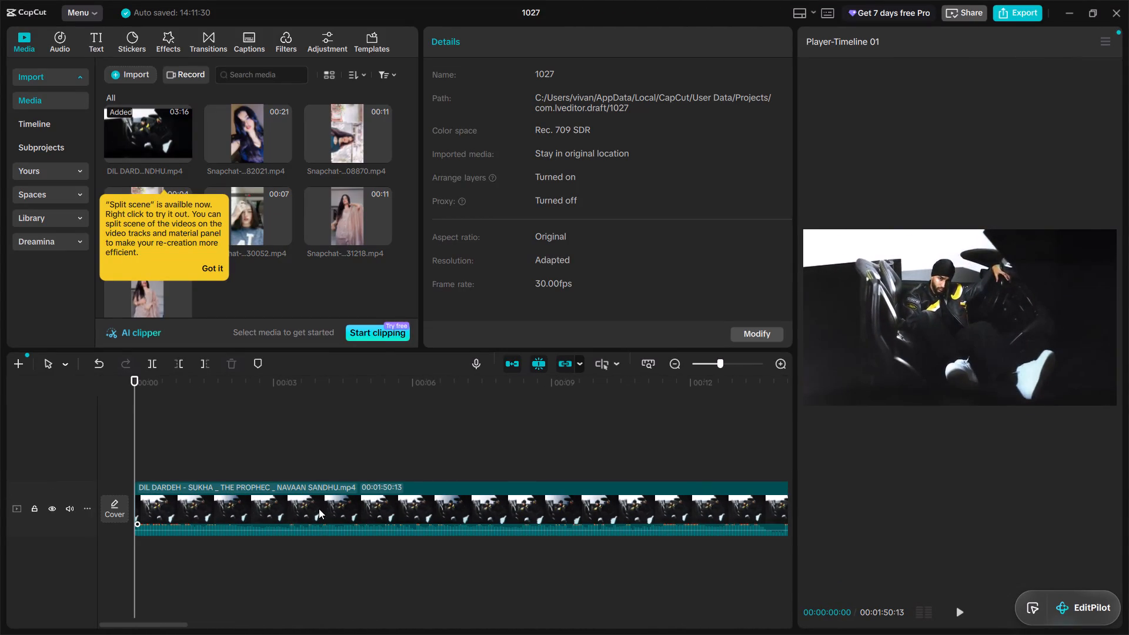
right_click(319, 509)
left_click(366, 265)
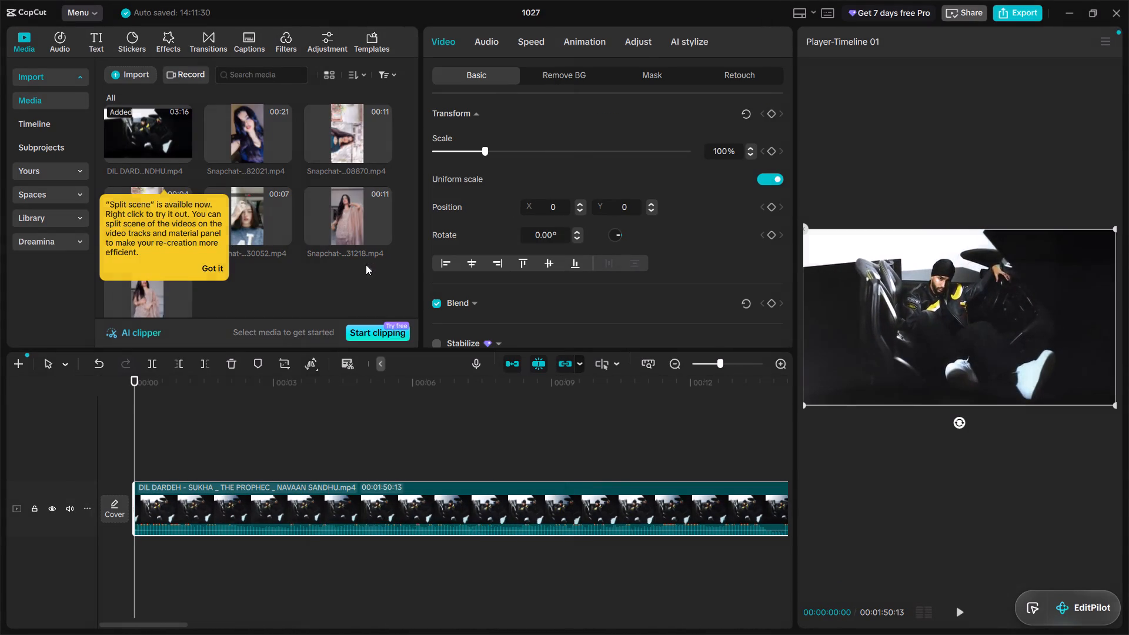
left_click(258, 504)
key("BackSpace")
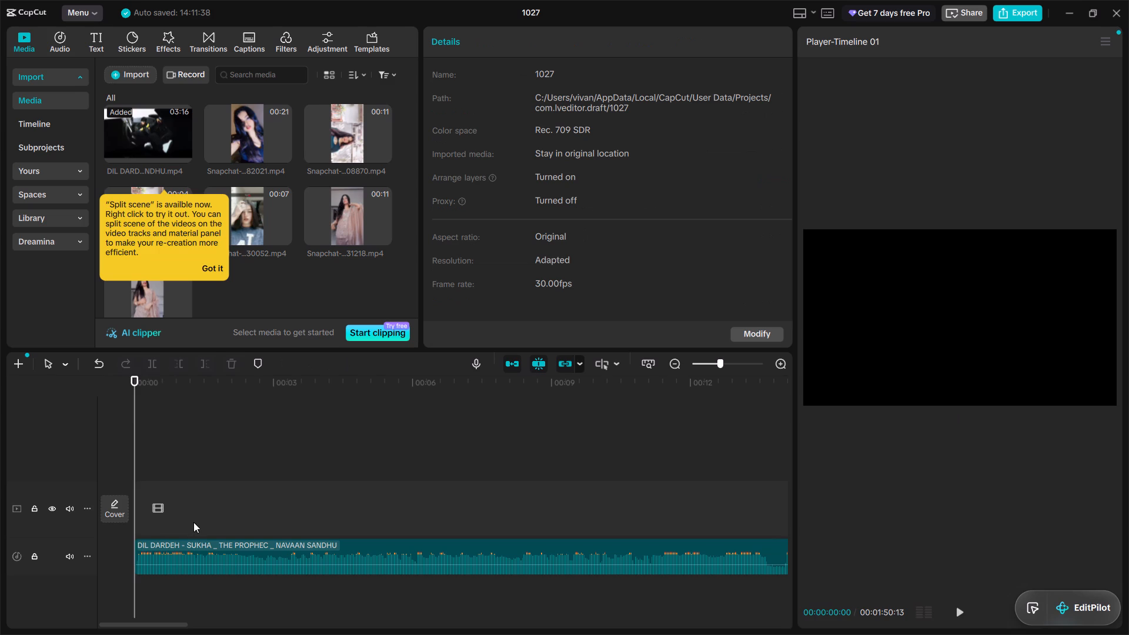
Split the song audio at about 00:00:02:24, delete the part before the cut, and move the rest to the timeline start.
key("space")
scroll(224, 559, "up", 8, "ctrl")
scroll(245, 553, "down", 8, "ctrl")
scroll(246, 552, "up", 8, "ctrl")
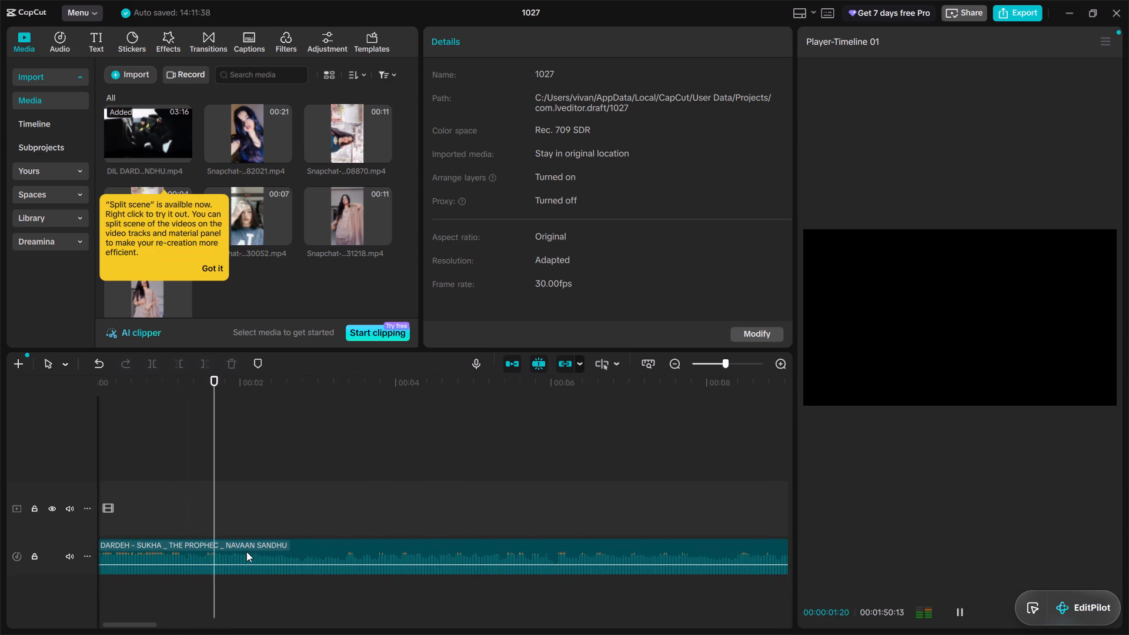
key("space")
left_click(308, 552, "ctrl")
key("ctrl+b")
left_click(273, 557)
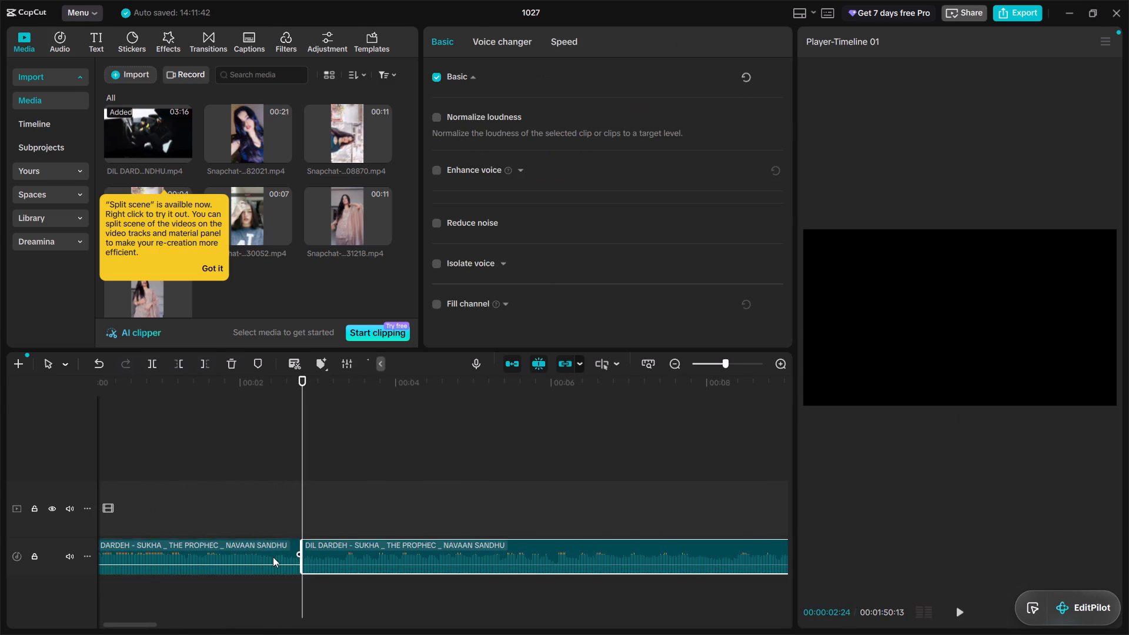
key("BackSpace")
left_click_drag(340, 556, 100, 548)
Play the trimmed song's opening, move the floating EditPilot button clear of the player controls, and return the playhead to the start.
left_click(188, 487)
left_click_drag(188, 487, 152, 490)
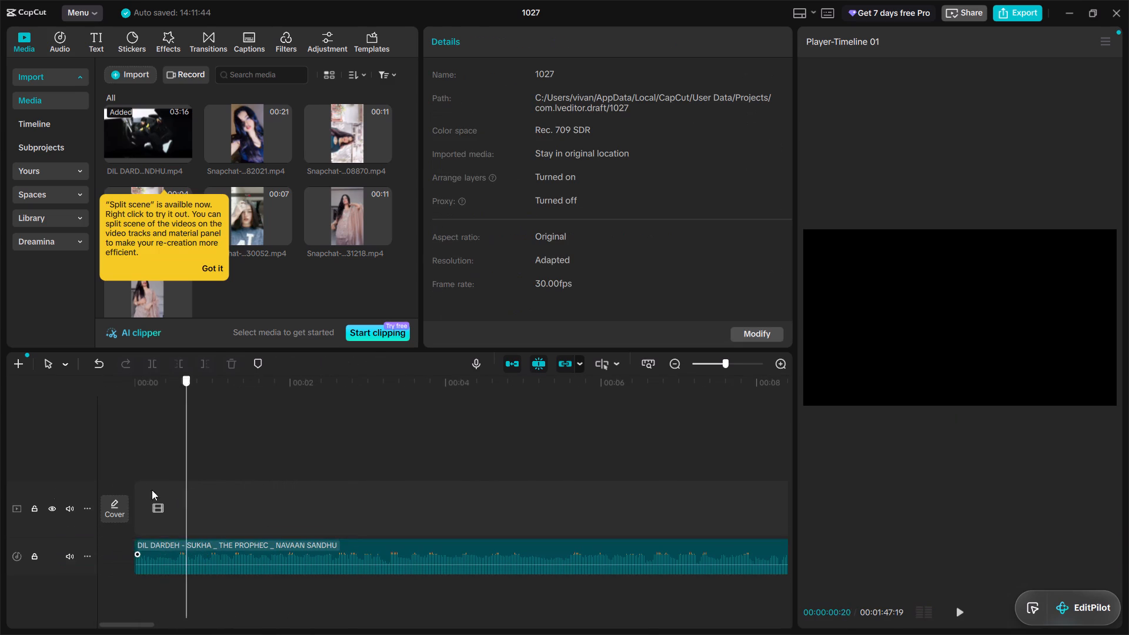
left_click_drag(152, 490, 0, 467)
key("space")
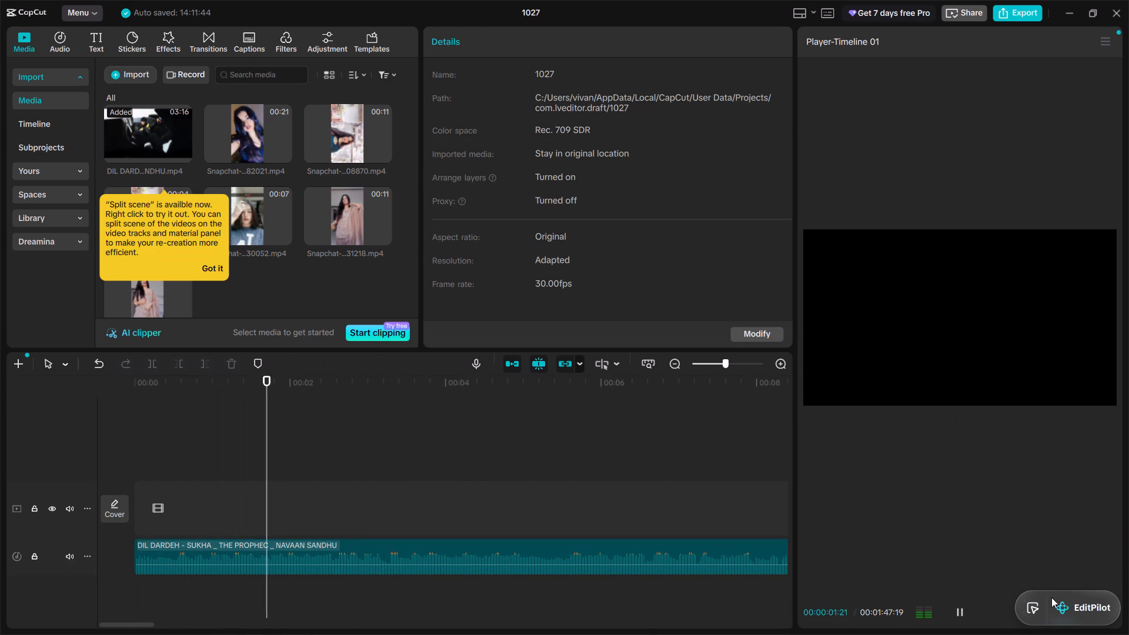
left_click_drag(1053, 597, 1075, 530)
left_click(284, 497)
left_click_drag(284, 497, 193, 503)
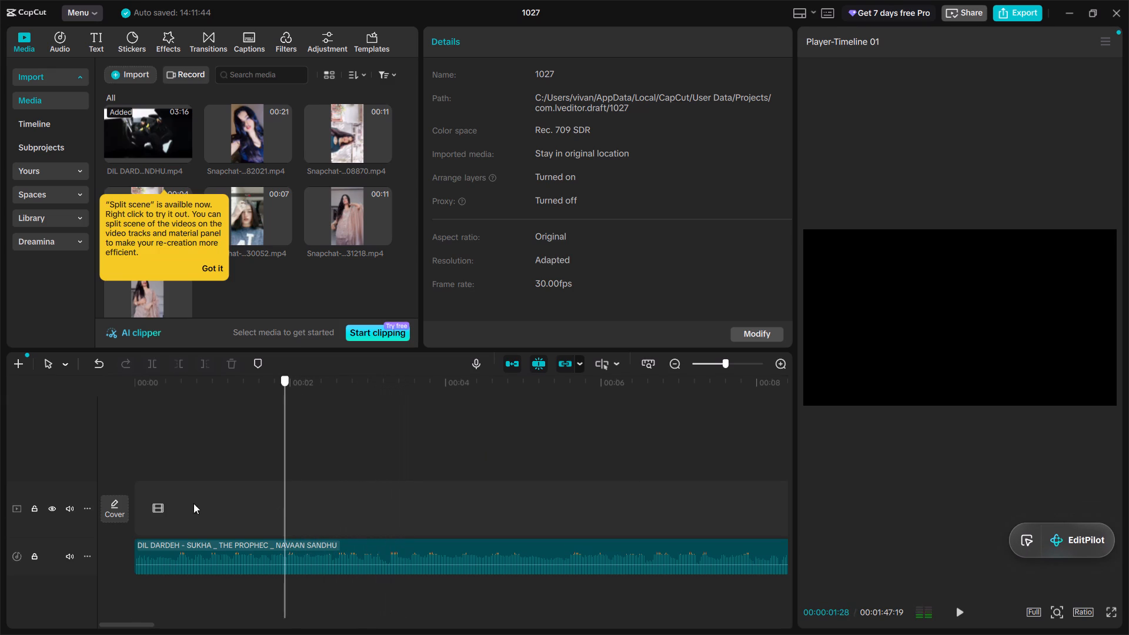
left_click_drag(193, 503, 0, 525)
Preview Snapchat-1031631218.mp4 and place it at the start of the main video track above the song.
left_click(341, 233)
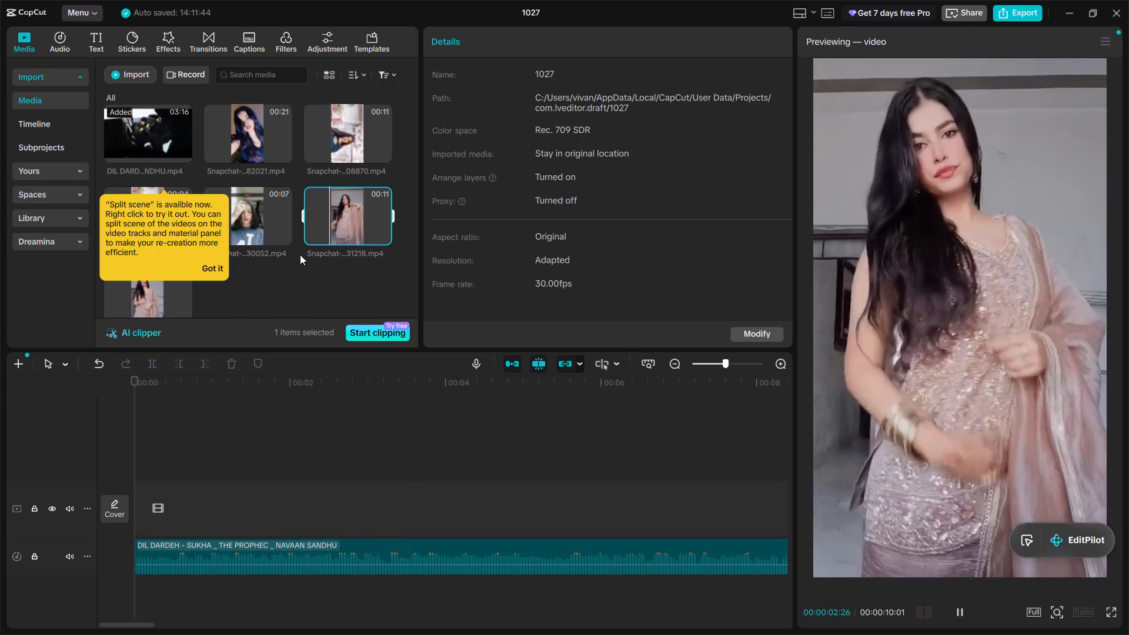
left_click_drag(319, 213, 148, 528)
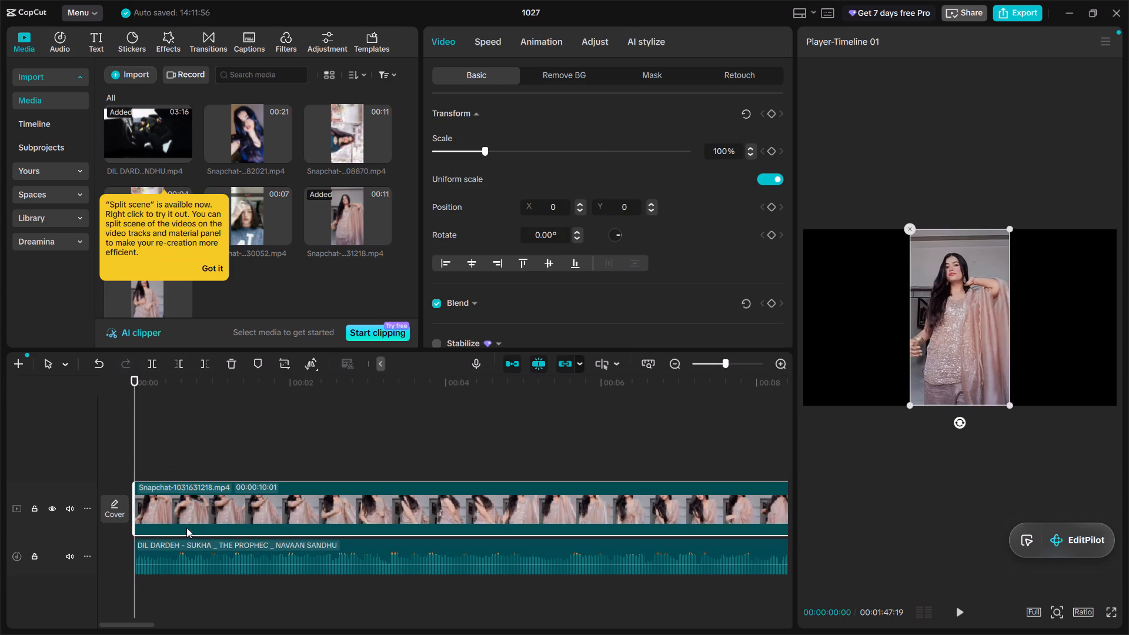
Set the project's aspect ratio to 9:16.
left_click(1080, 608)
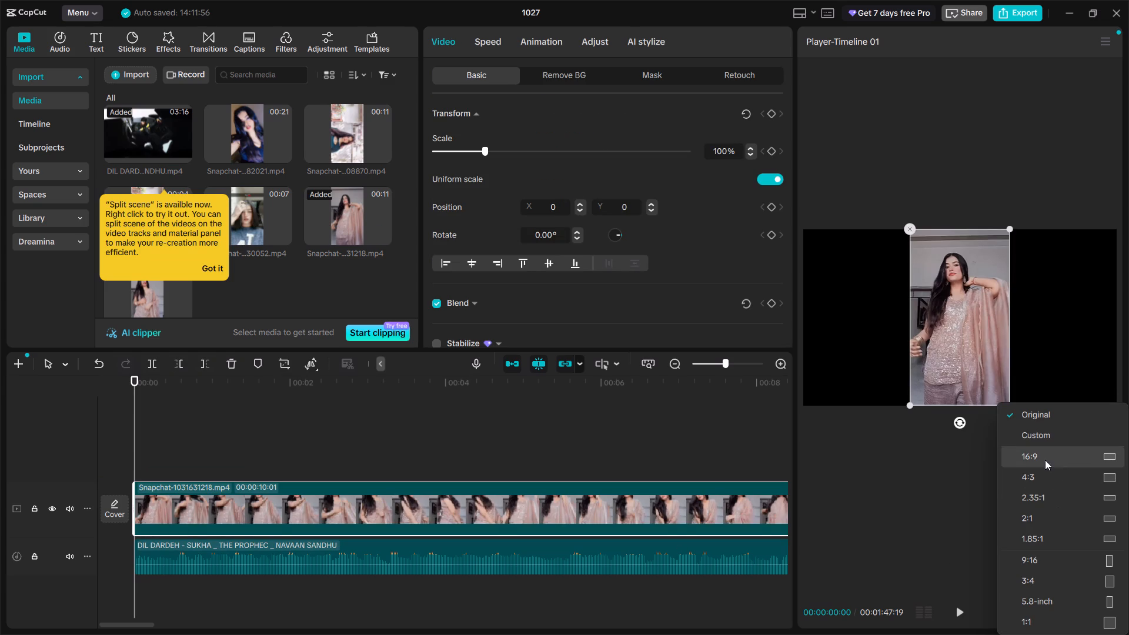
left_click(1037, 558)
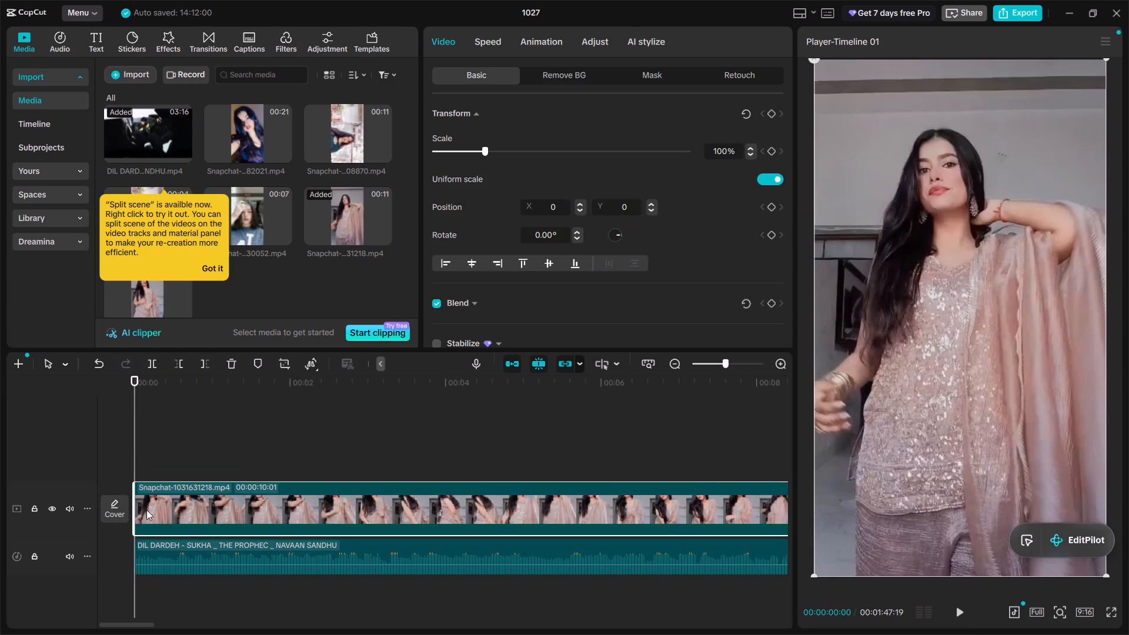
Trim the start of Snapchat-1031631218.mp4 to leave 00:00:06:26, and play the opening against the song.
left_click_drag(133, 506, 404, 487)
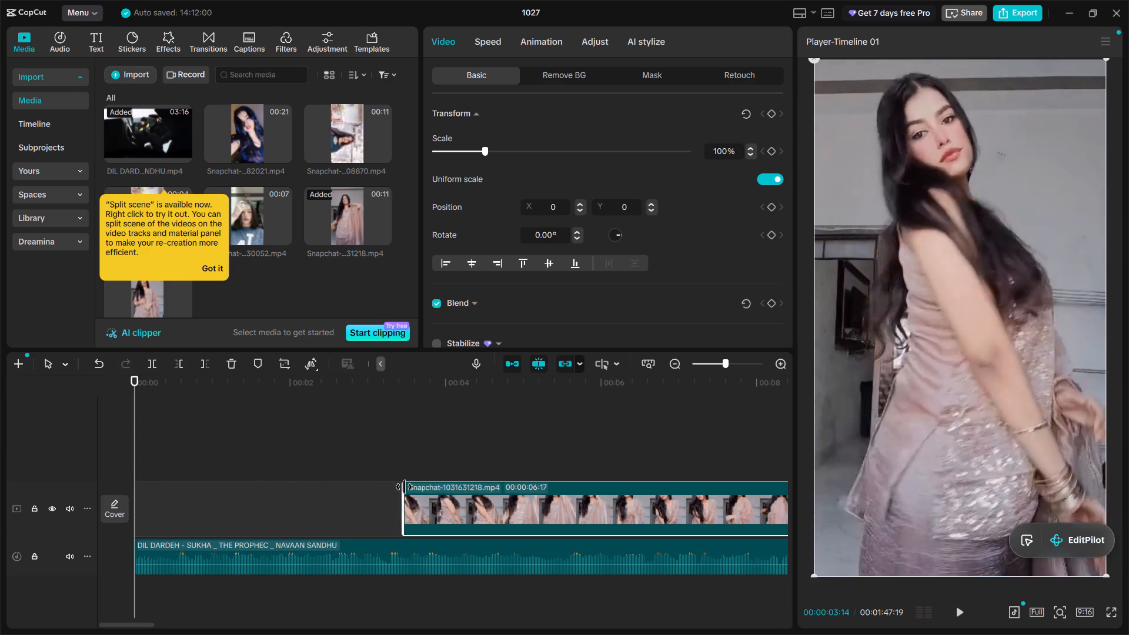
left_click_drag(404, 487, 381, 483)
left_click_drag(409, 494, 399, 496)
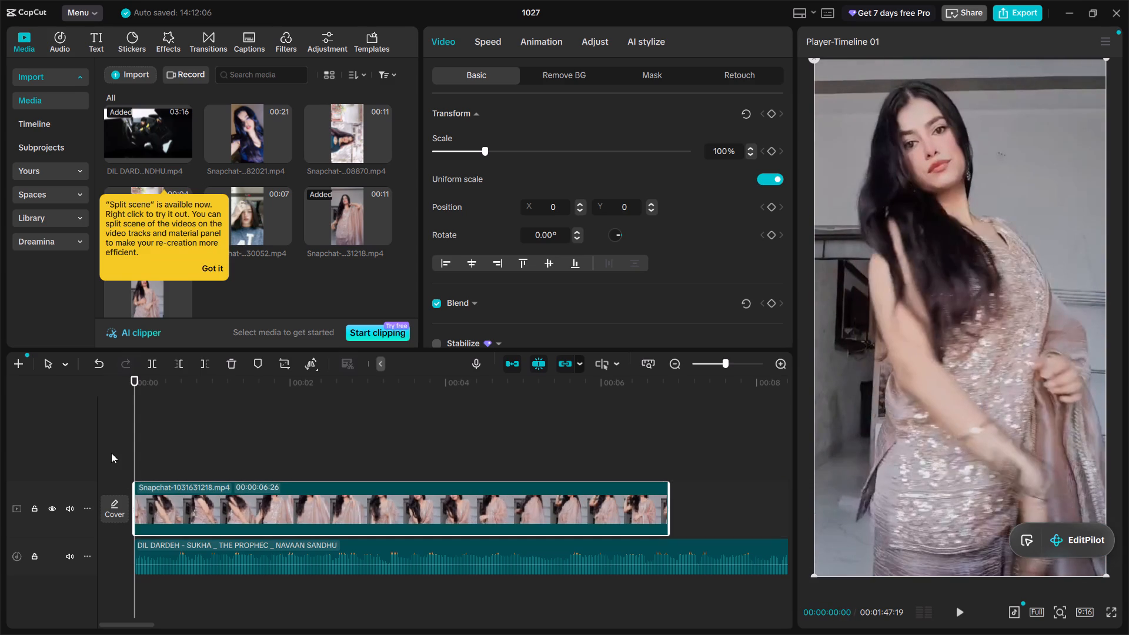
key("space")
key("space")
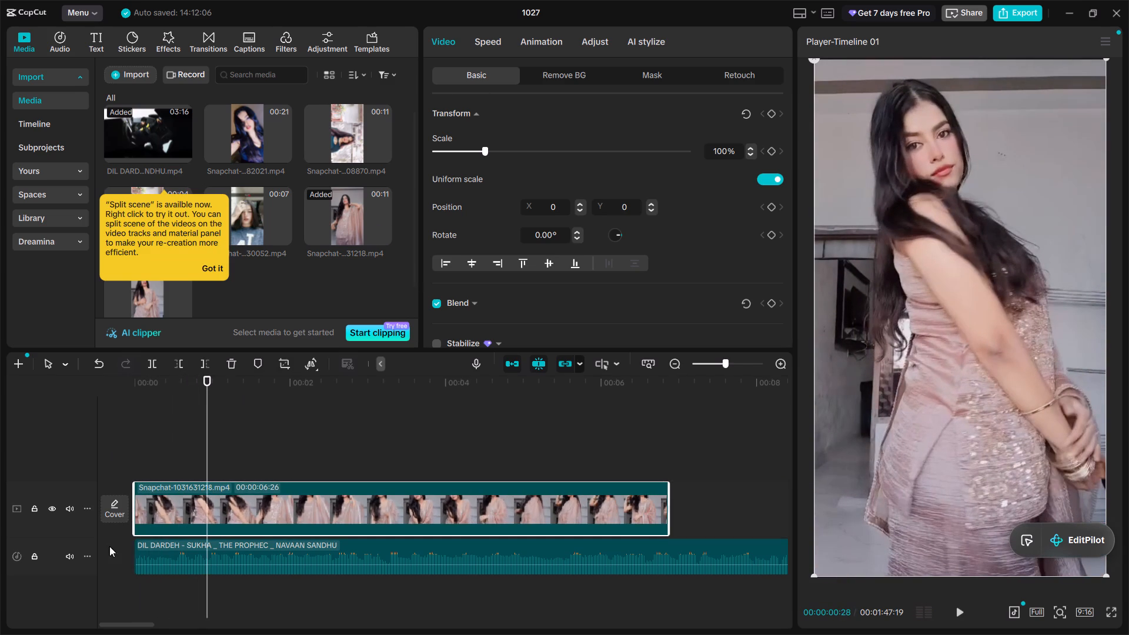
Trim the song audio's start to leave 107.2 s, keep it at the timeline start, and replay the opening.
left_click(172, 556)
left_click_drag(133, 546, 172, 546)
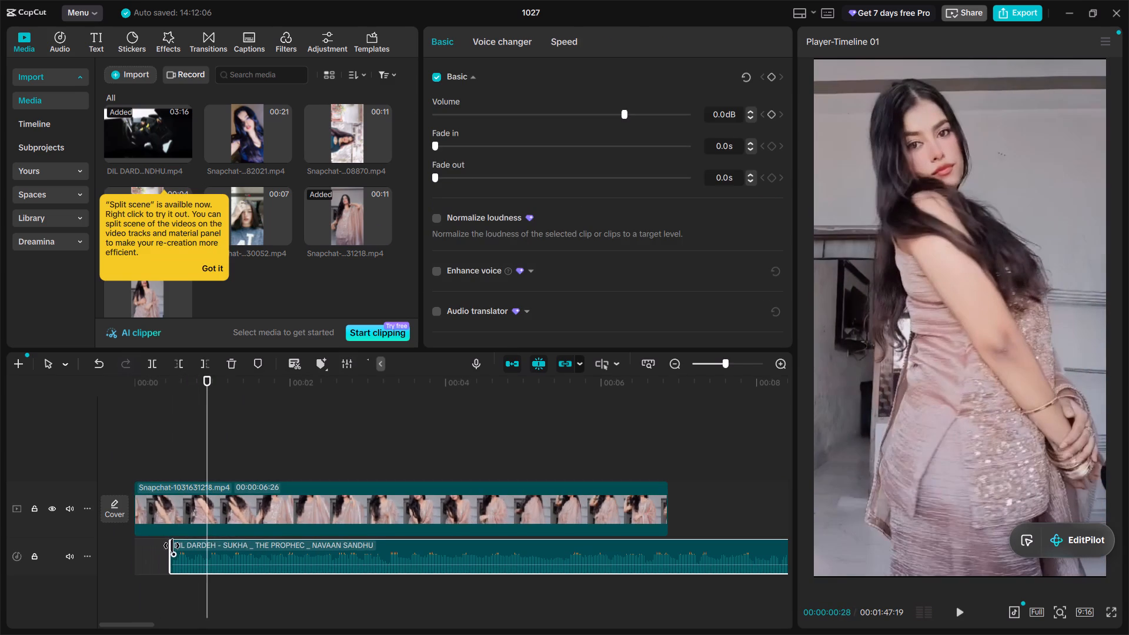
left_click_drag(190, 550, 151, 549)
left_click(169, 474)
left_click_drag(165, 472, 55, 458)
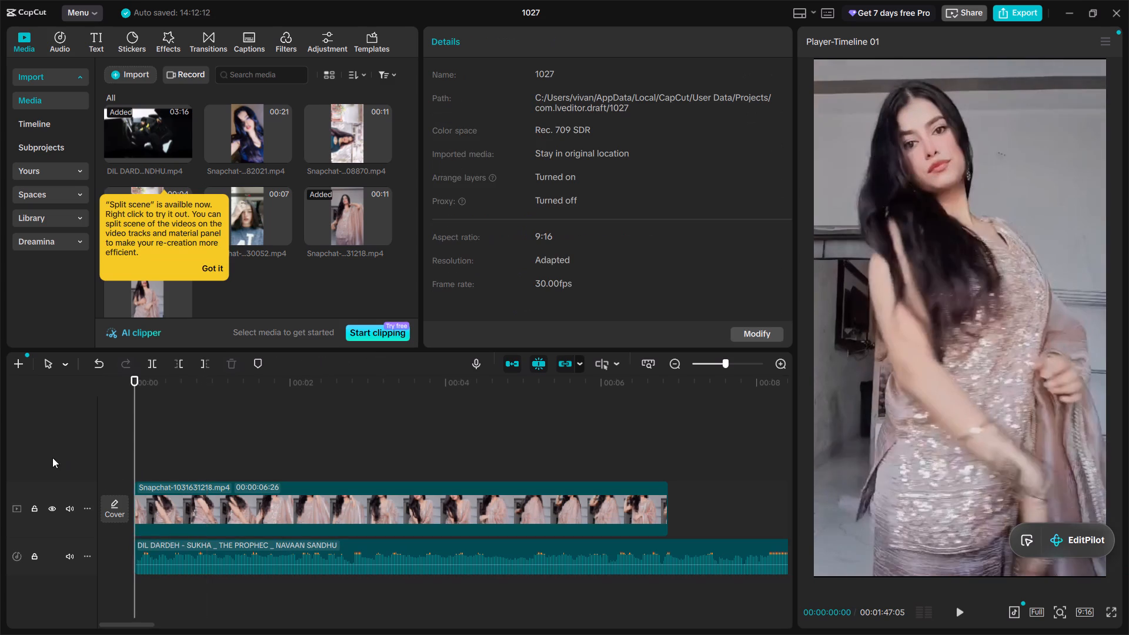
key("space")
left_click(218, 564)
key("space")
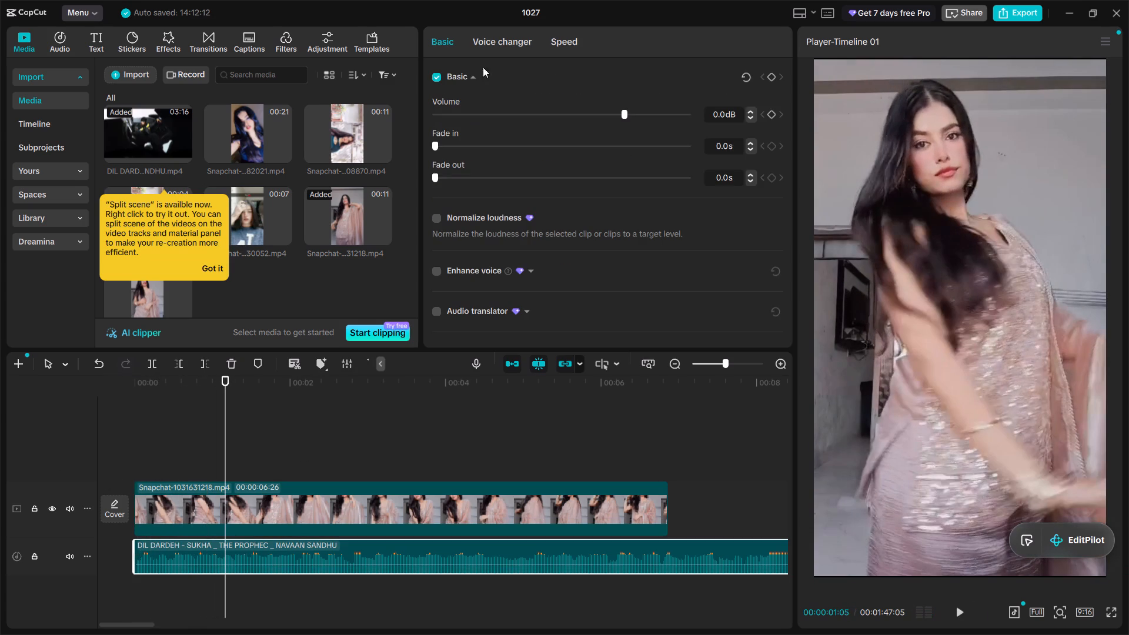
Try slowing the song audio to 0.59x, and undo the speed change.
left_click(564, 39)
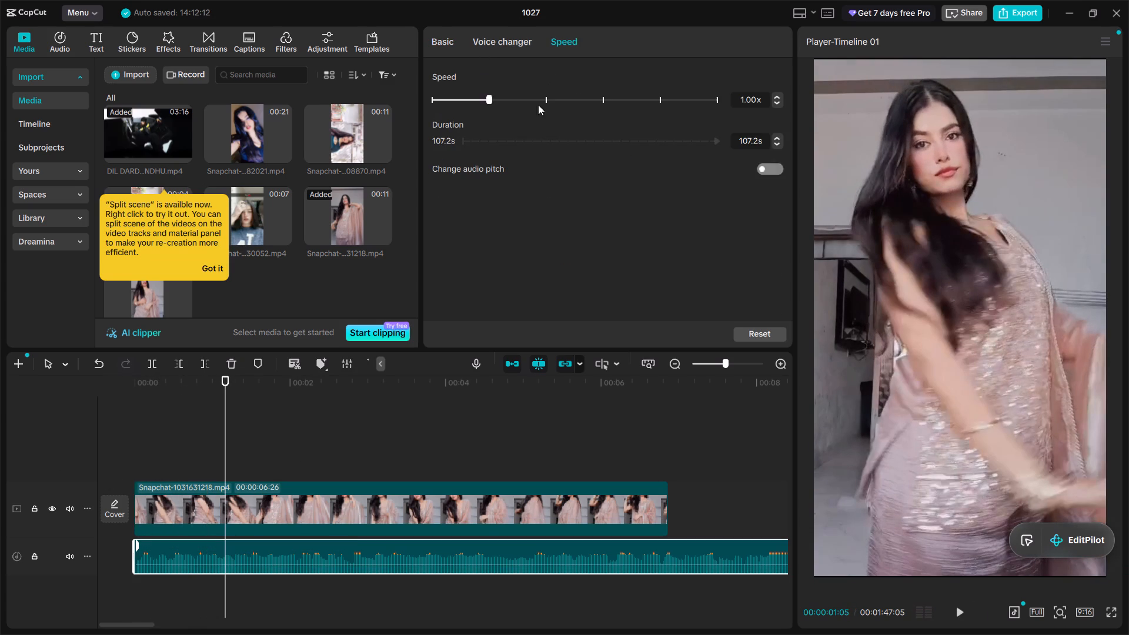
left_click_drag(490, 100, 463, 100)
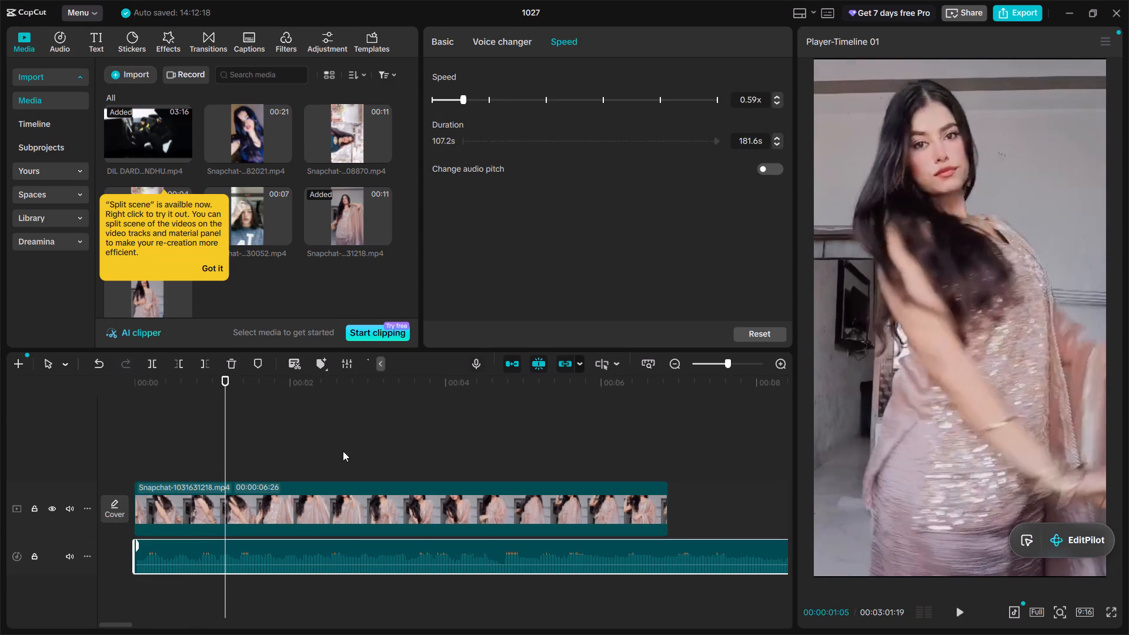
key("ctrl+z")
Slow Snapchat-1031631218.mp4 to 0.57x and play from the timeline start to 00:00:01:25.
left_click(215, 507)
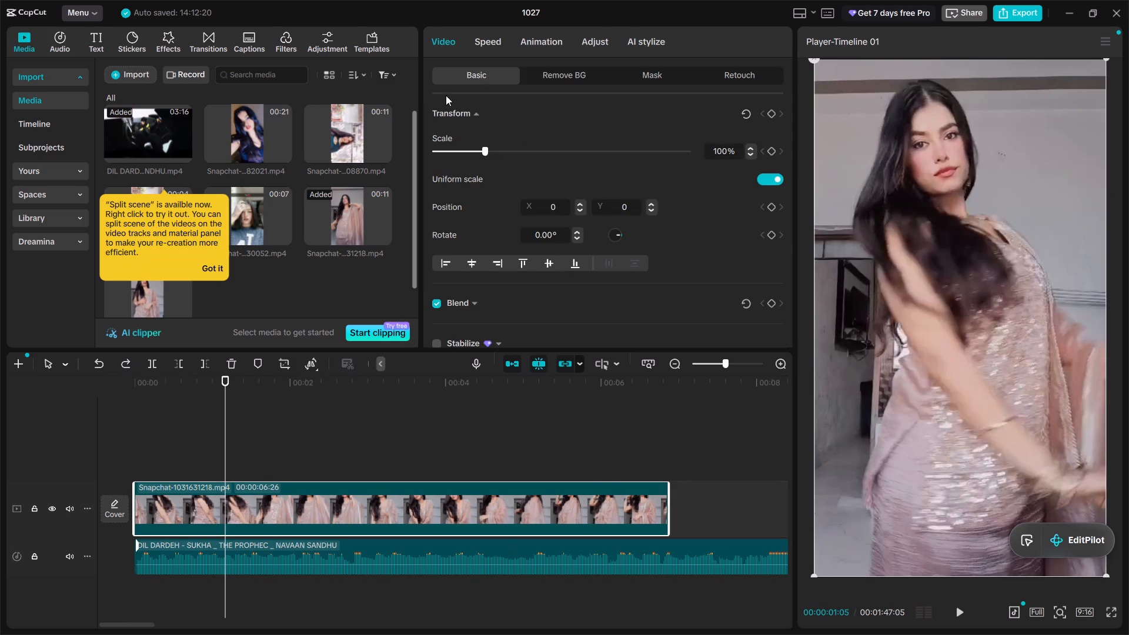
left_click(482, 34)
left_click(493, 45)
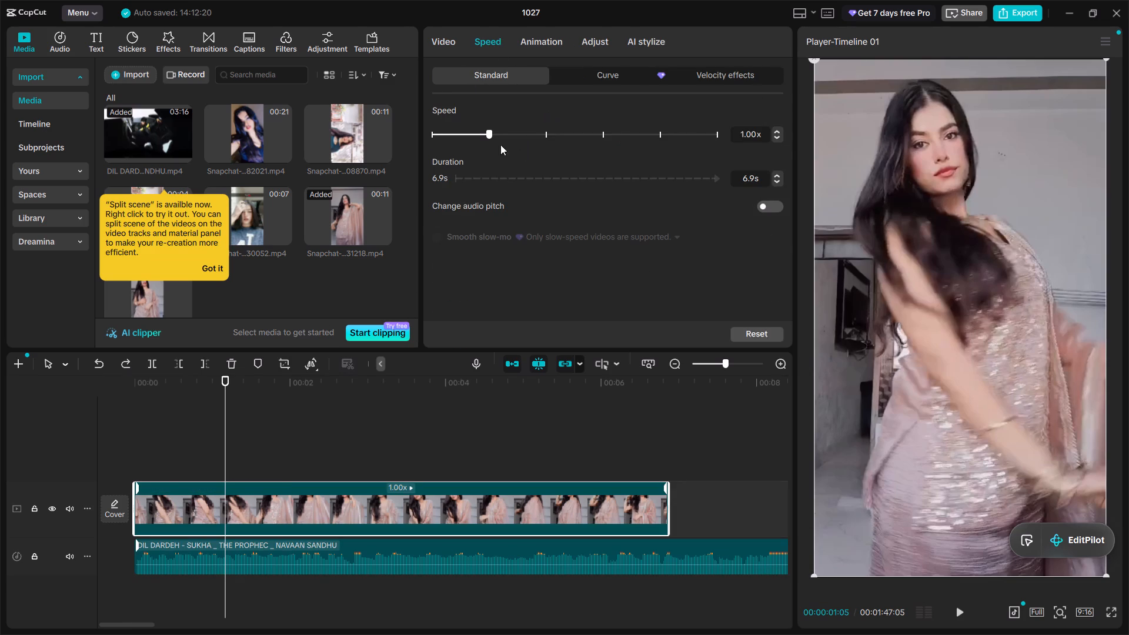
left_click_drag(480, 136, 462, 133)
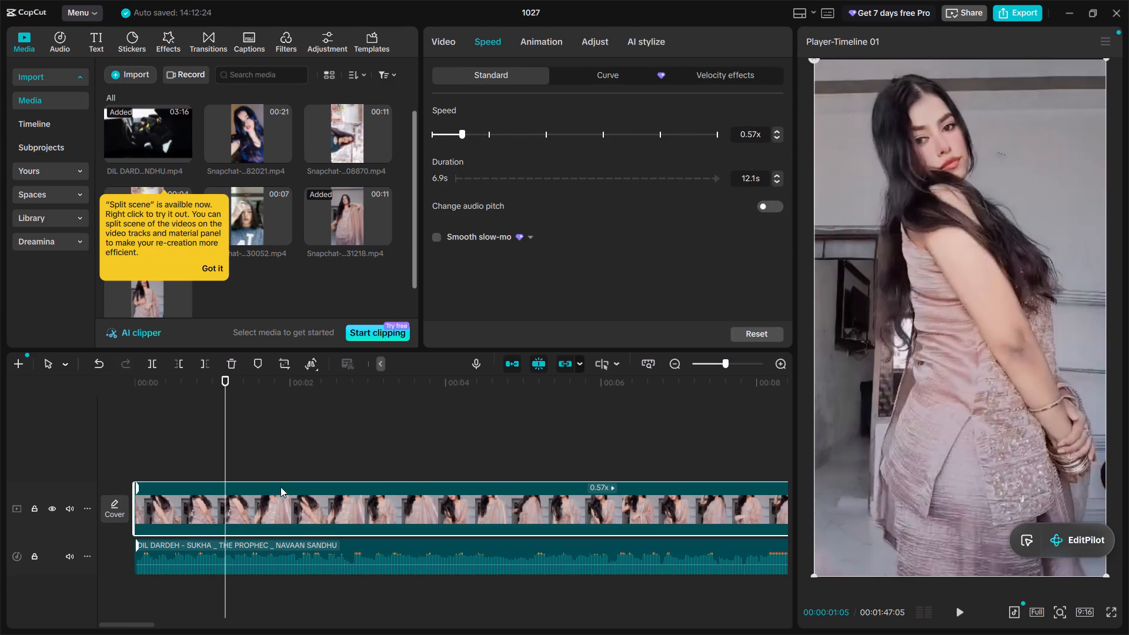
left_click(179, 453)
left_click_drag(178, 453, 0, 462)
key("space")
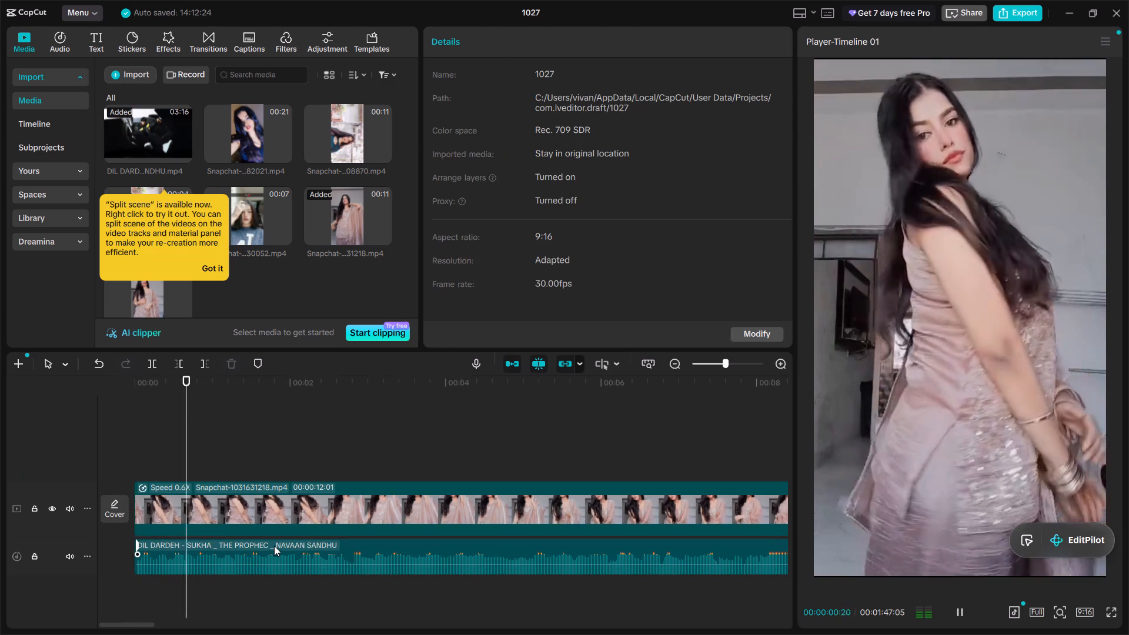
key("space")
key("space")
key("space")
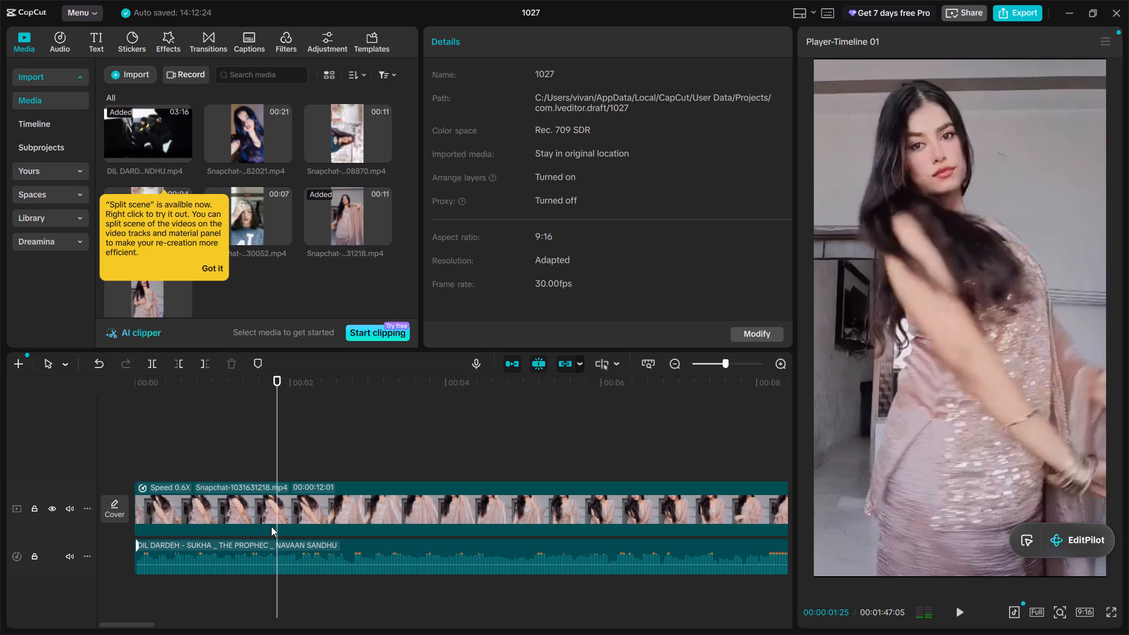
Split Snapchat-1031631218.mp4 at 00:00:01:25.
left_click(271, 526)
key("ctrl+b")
Preview the other Snapchat clips in the media library, dismissing the Split scene tip.
left_click(257, 220)
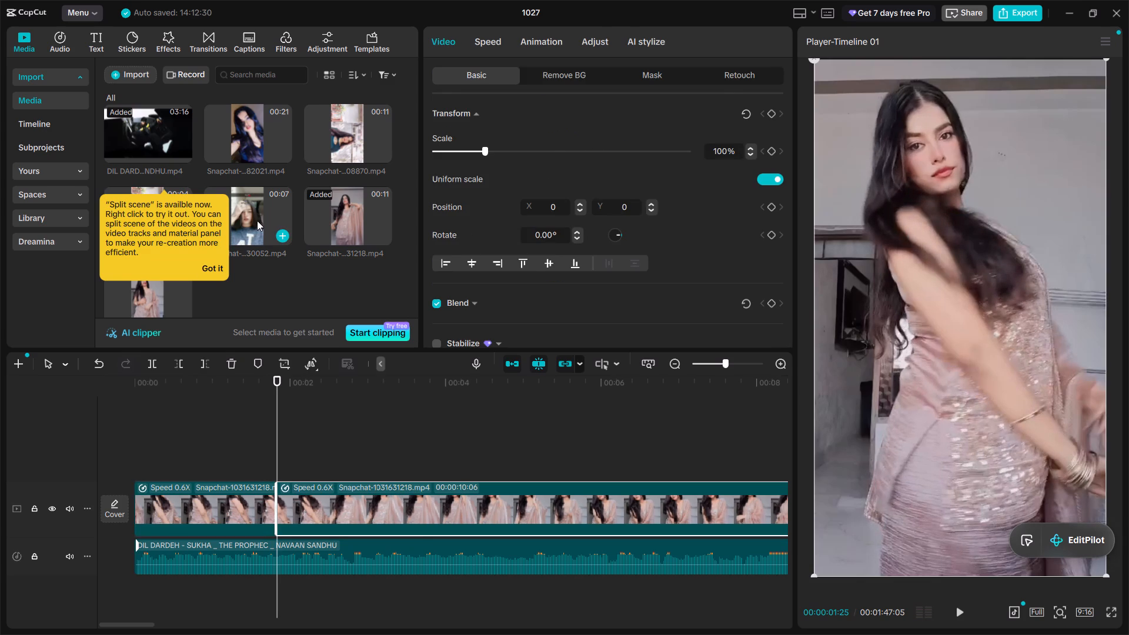
left_click(355, 136)
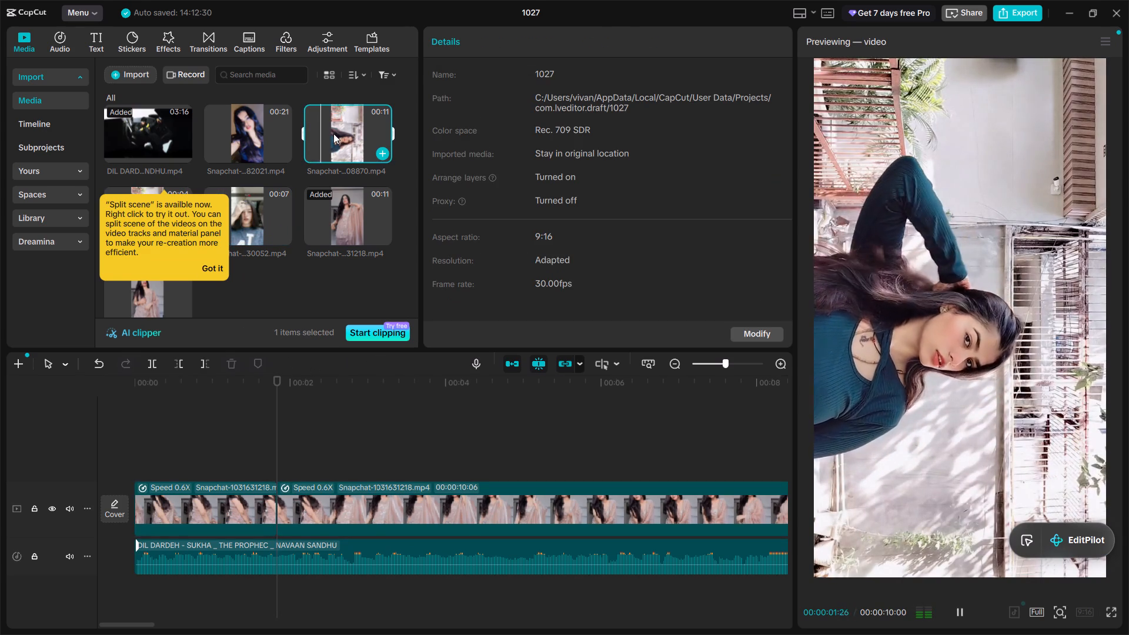
left_click(239, 139)
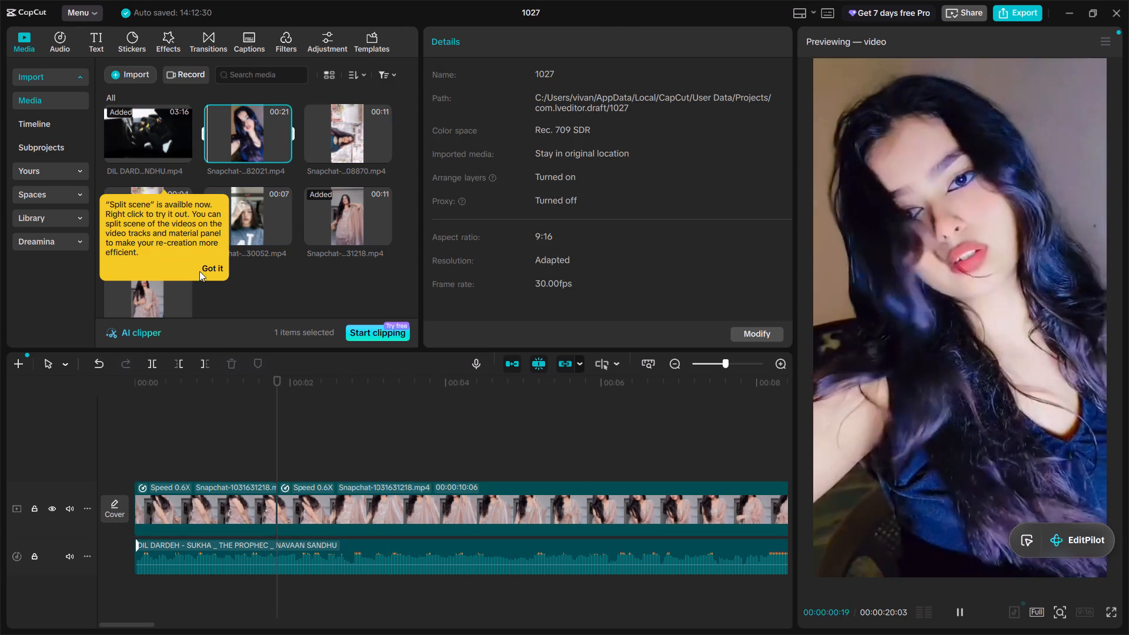
left_click(209, 271)
left_click(157, 219)
left_click(137, 299)
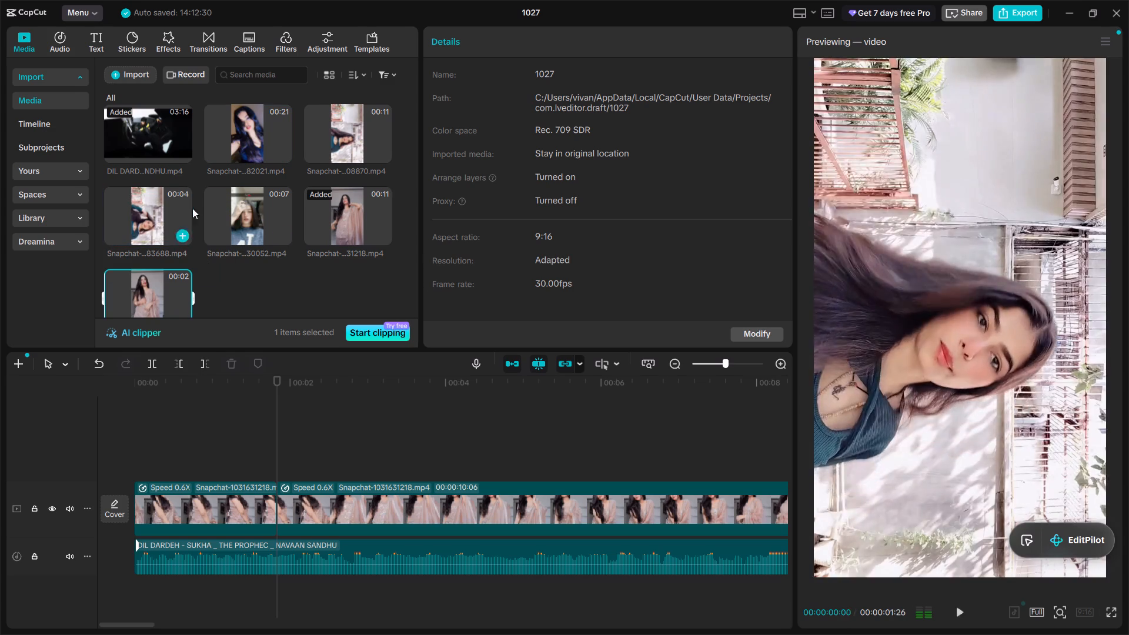
left_click(254, 133)
Play the split video and song from the timeline start to about 00:00:03:03.
left_click(208, 439)
left_click_drag(206, 437, 0, 436)
key("space")
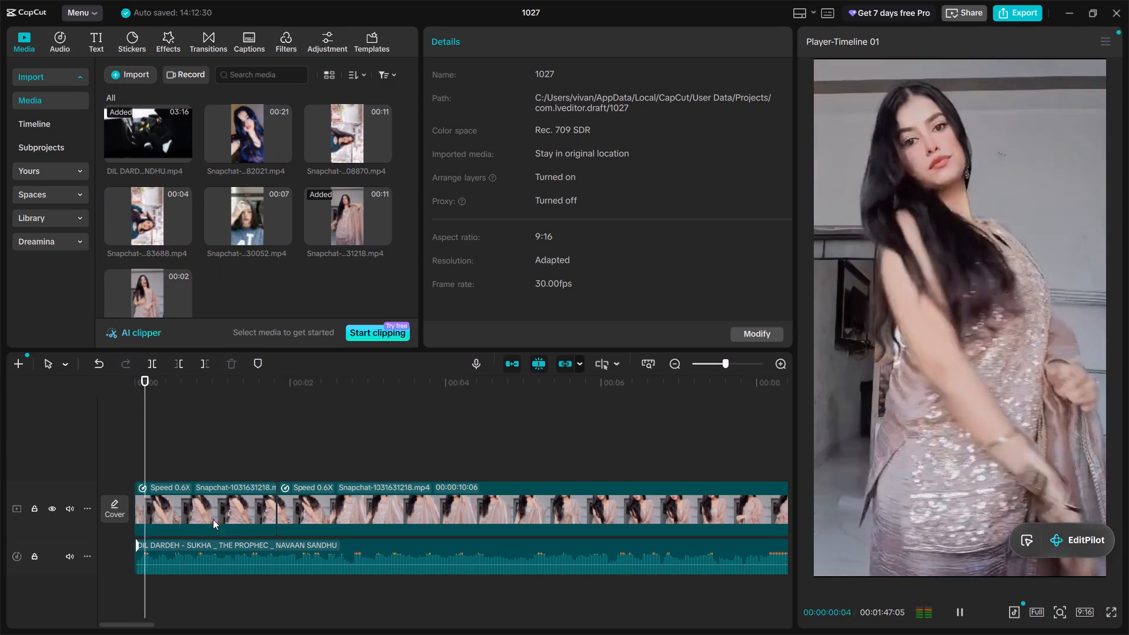
scroll(243, 539, "up", 4, "alt")
scroll(258, 527, "down", 6, "ctrl")
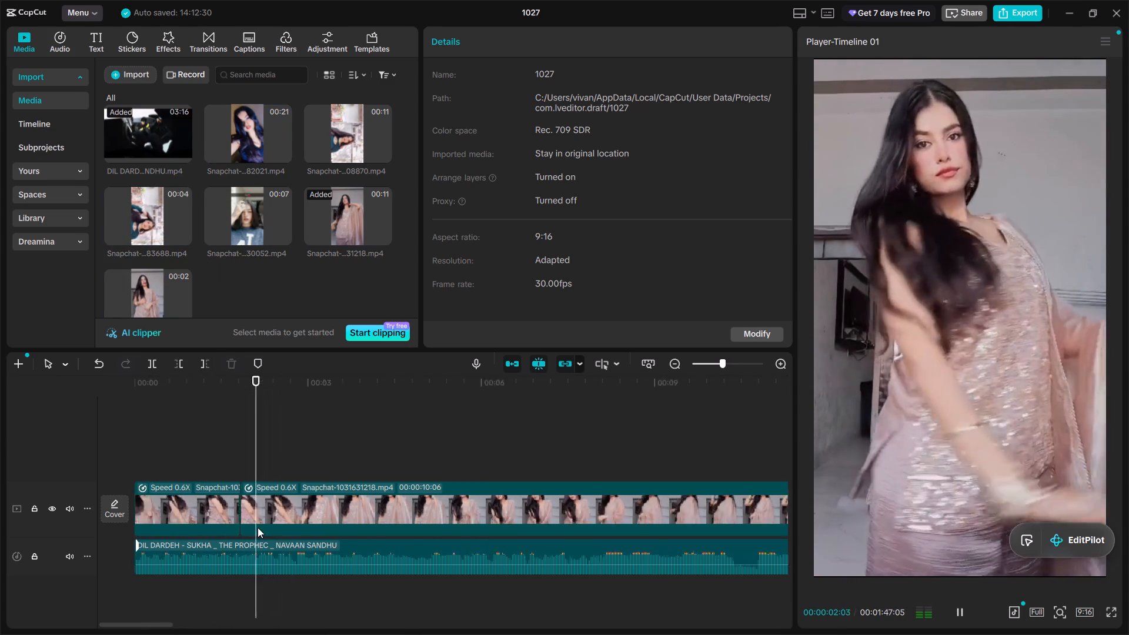
scroll(253, 521, "down", 8, "ctrl")
key("space")
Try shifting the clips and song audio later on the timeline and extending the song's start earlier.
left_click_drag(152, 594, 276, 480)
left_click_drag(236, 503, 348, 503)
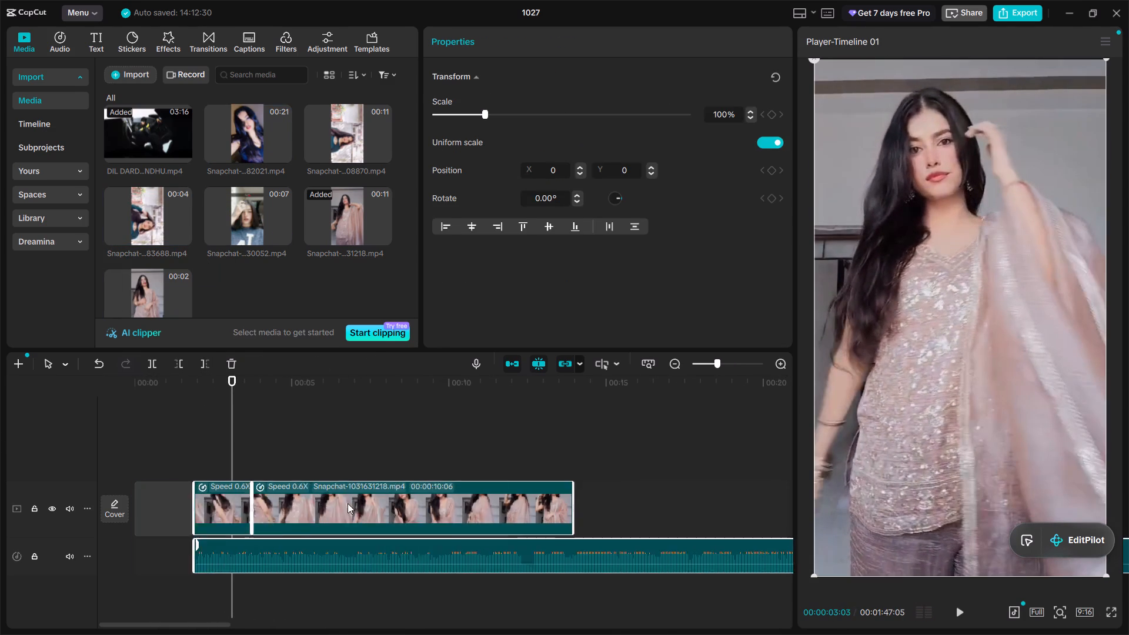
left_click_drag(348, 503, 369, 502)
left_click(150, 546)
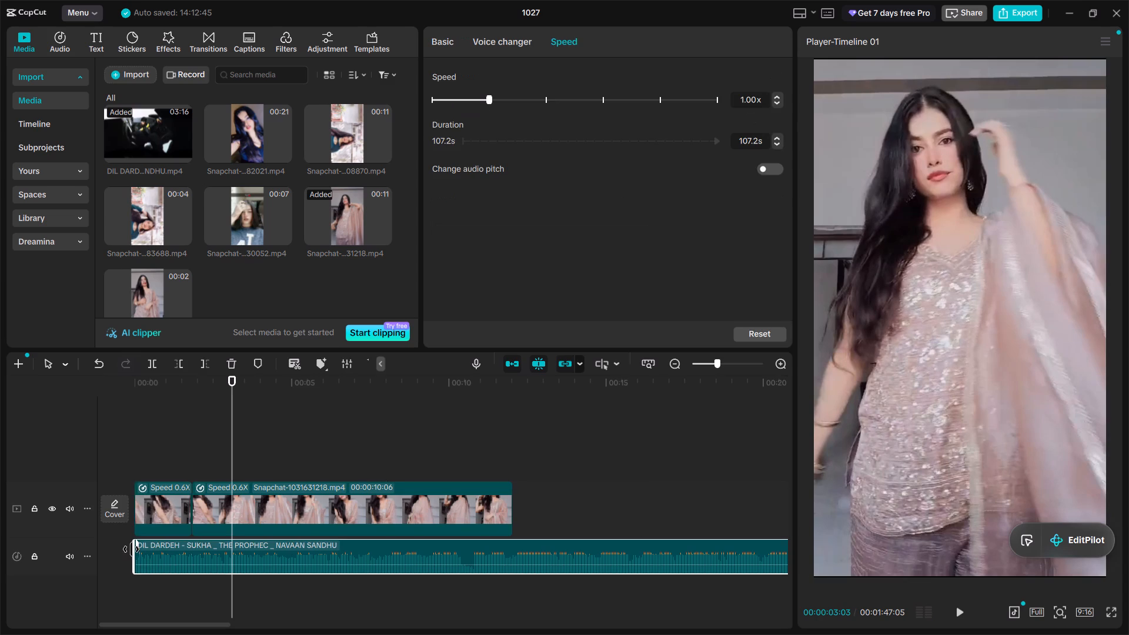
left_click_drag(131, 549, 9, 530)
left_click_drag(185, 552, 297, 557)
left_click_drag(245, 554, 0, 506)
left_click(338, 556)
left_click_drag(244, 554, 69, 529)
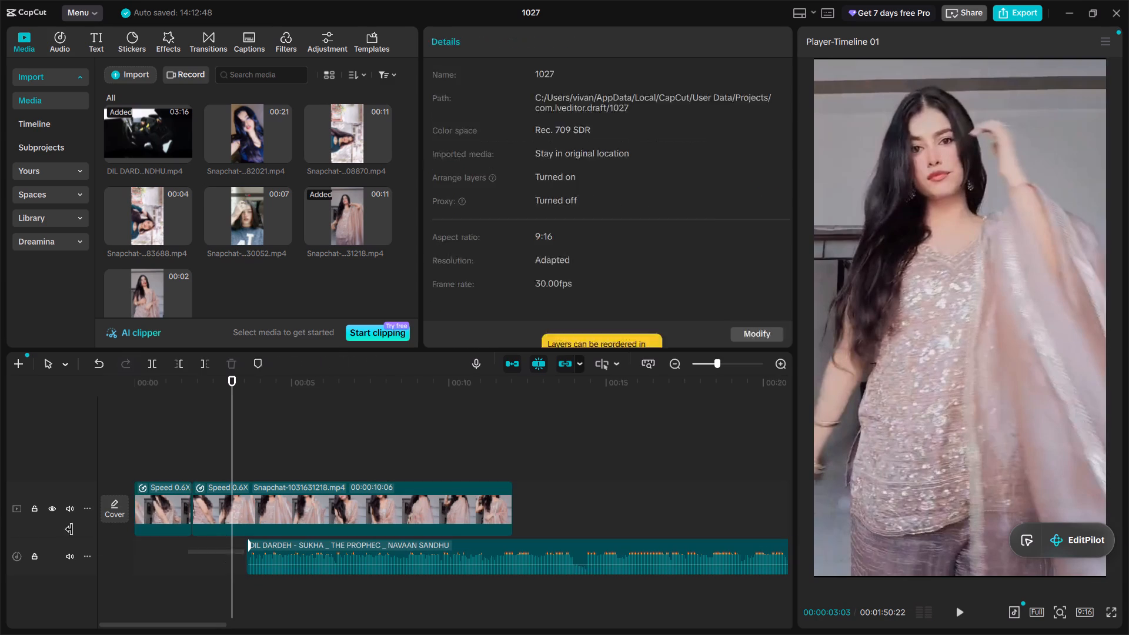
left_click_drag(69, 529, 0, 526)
Undo the edits to Snapchat-1031631218.mp4 and the song back to before the 9:16 setting, and replay the opening.
key("ctrl+z")
key("ctrl+z")
key("ctrl+z")
key("ctrl+z")
key("ctrl+z")
key("ctrl+z")
key("ctrl+z")
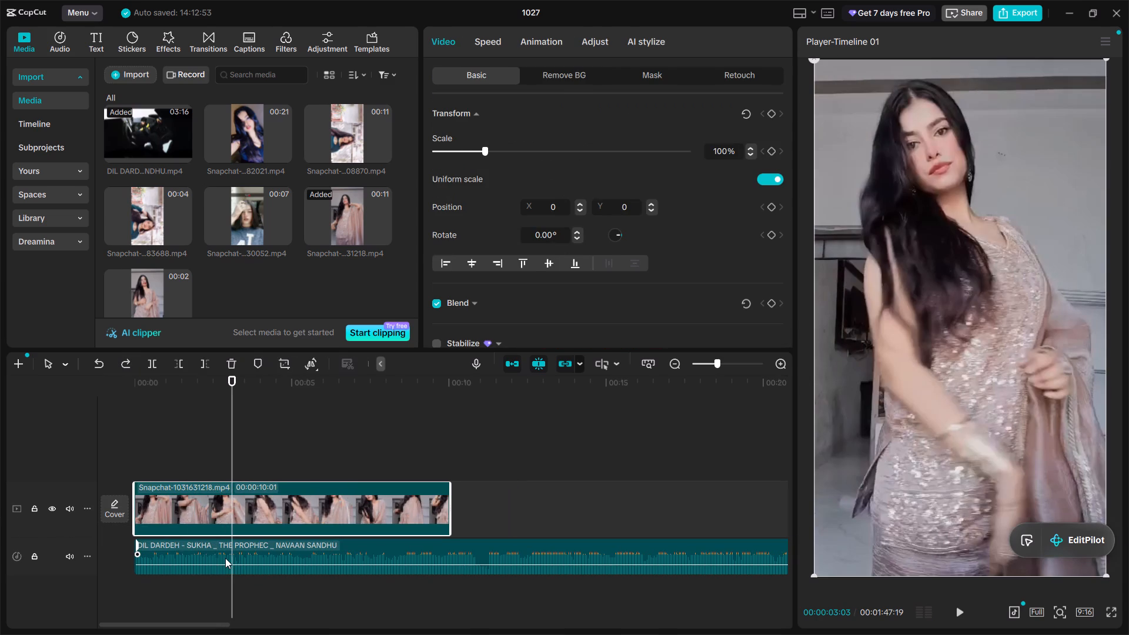
key("ctrl+z")
left_click(158, 456)
left_click_drag(158, 456, 0, 457)
key("space")
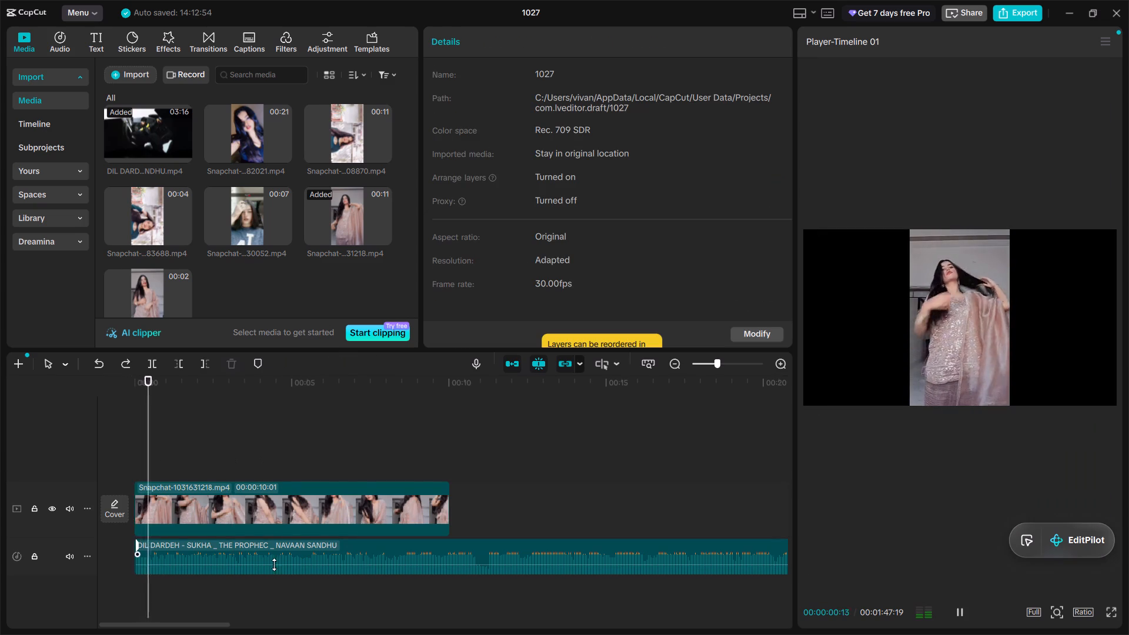
key("space")
Undo the Snapchat clip's placement and the song split, leaving only the uncut song audio without its music video.
key("ctrl+z")
key("ctrl+z")
key("ctrl+z")
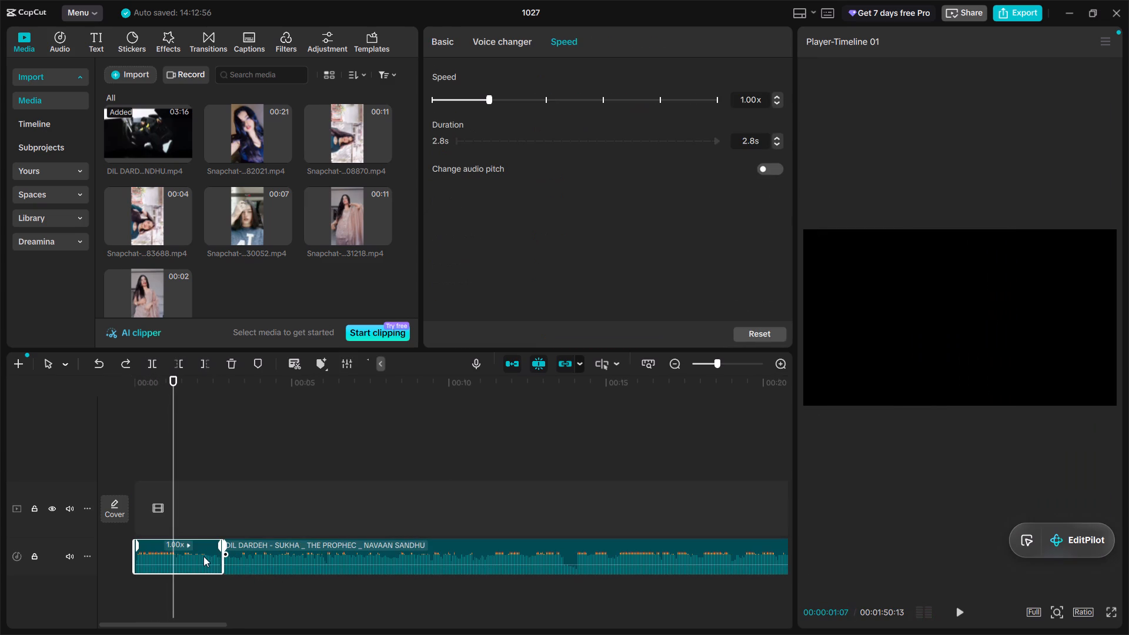
key("ctrl+z")
key("ctrl+z")
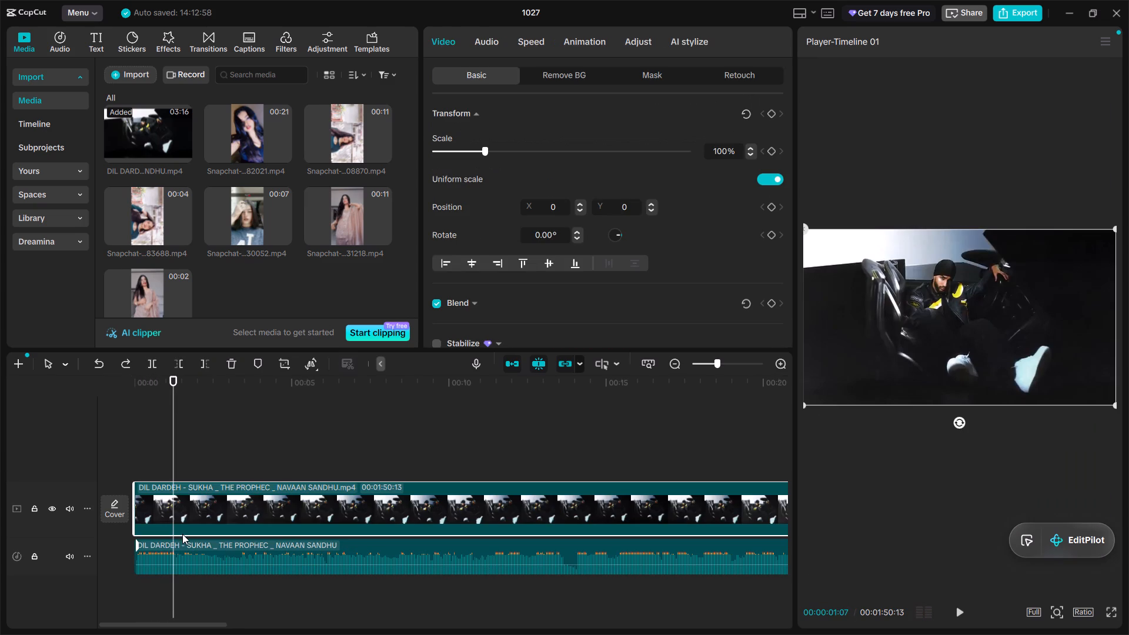
key("ctrl+shift+z")
Play the uncut song audio from the timeline start to about 00:00:02:00.
left_click(166, 487)
left_click_drag(166, 487, 47, 467)
key("space")
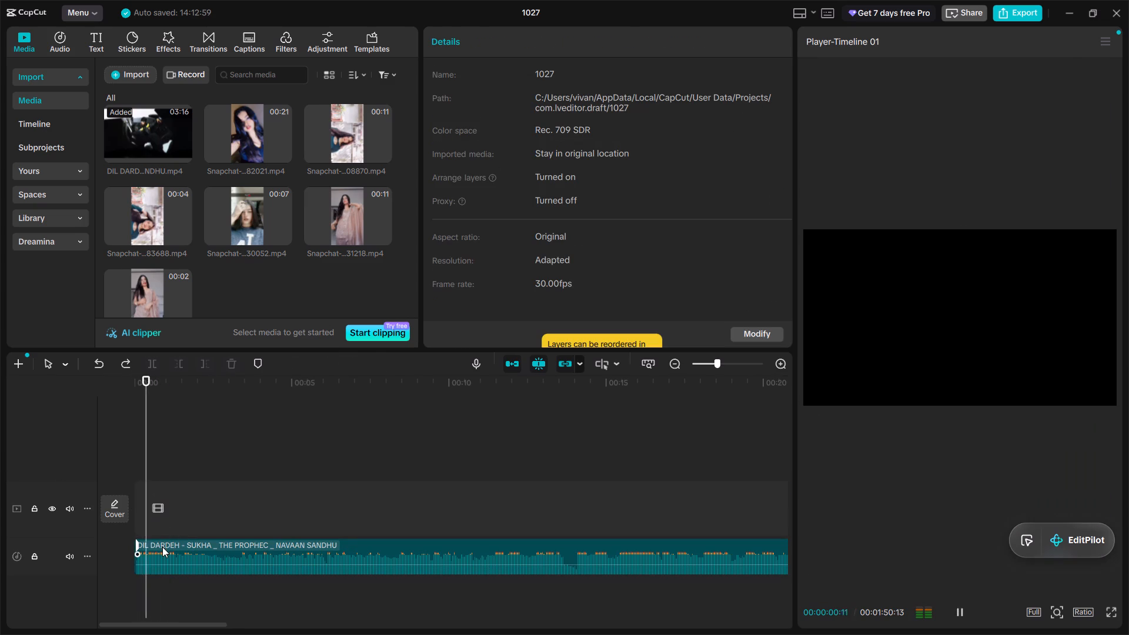
scroll(162, 547, "up", 15, "ctrl")
scroll(169, 550, "down", 7, "ctrl")
key("space")
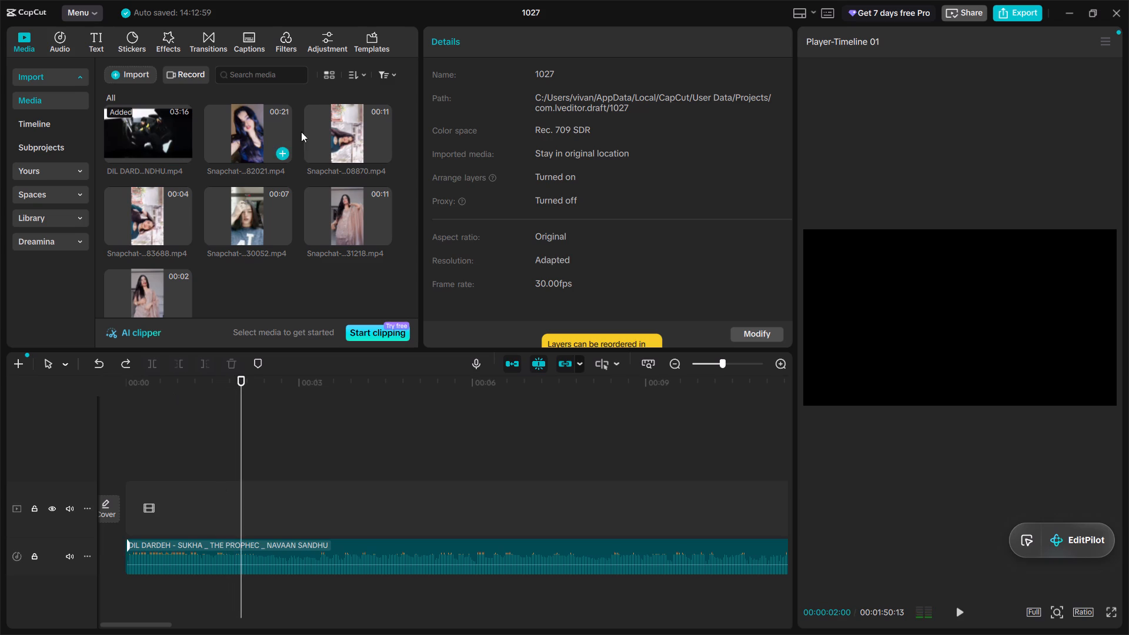
Place Snapchat-475608870.mp4 at the start of the main video track above the song, and return the playhead there.
left_click(336, 129)
left_click_drag(328, 130, 122, 511)
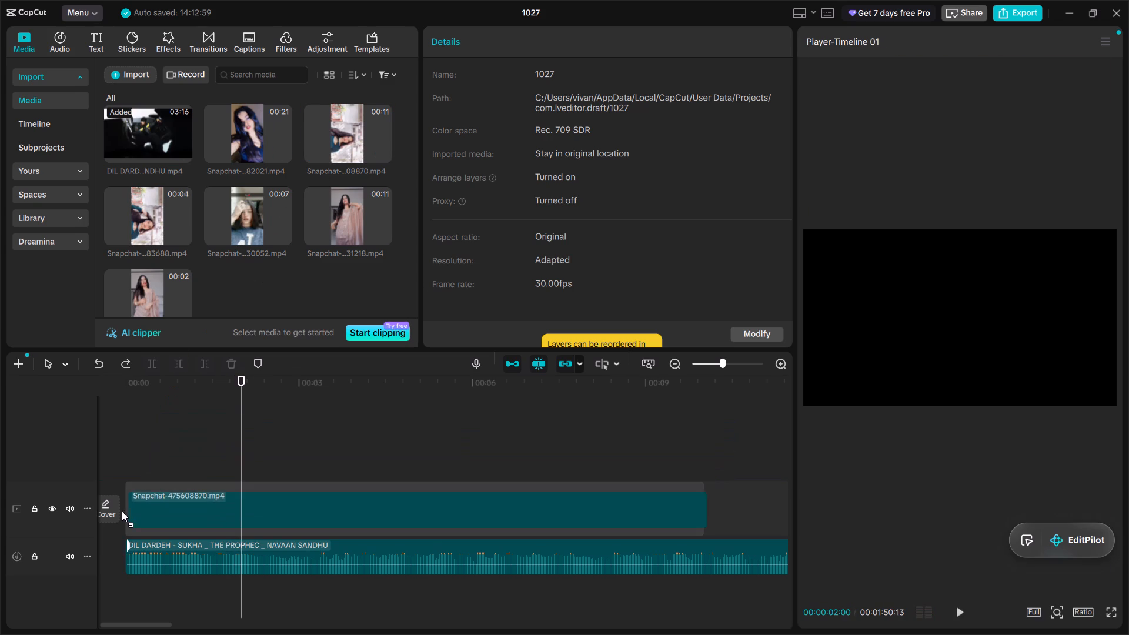
left_click_drag(122, 511, 121, 511)
left_click(153, 439)
left_click_drag(152, 439, 63, 412)
Set the project's aspect ratio to 9:16.
left_click(305, 509)
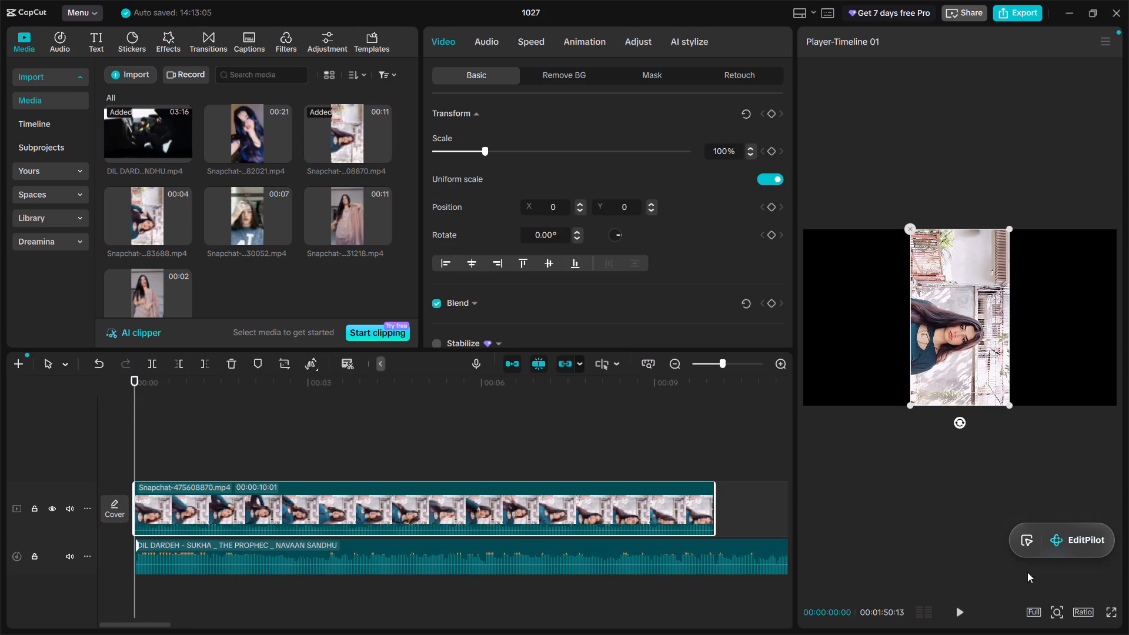
left_click(1085, 613)
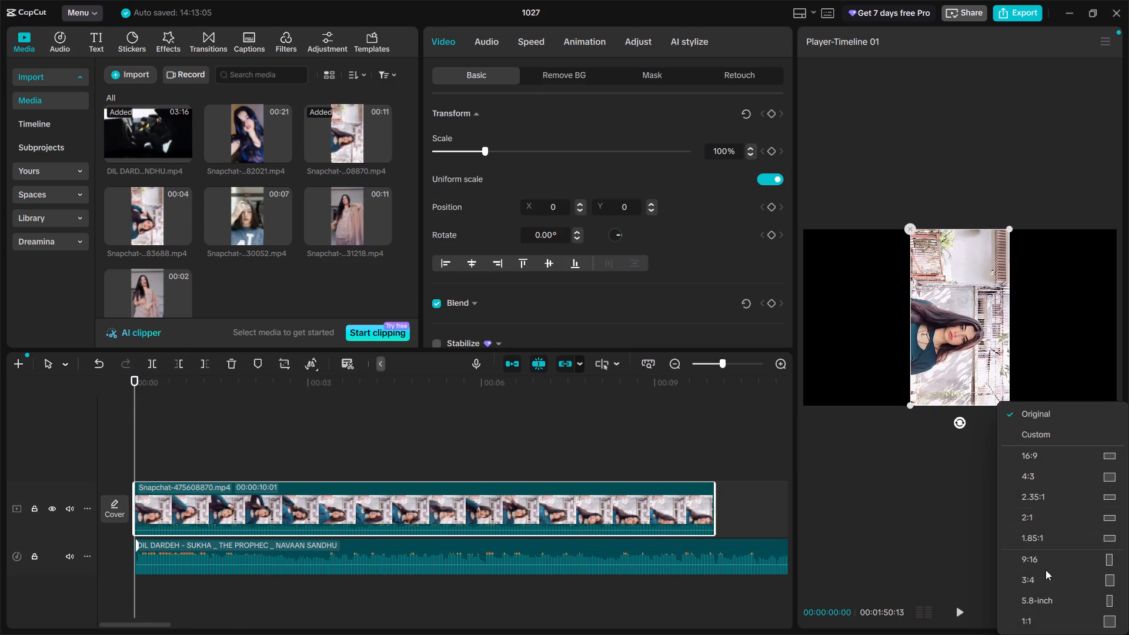
left_click(1046, 565)
Rotate Snapchat-475608870.mp4 to -90° so it stands upright, and shift it to X position -375 in the frame.
scroll(951, 432, "down", 5, "ctrl")
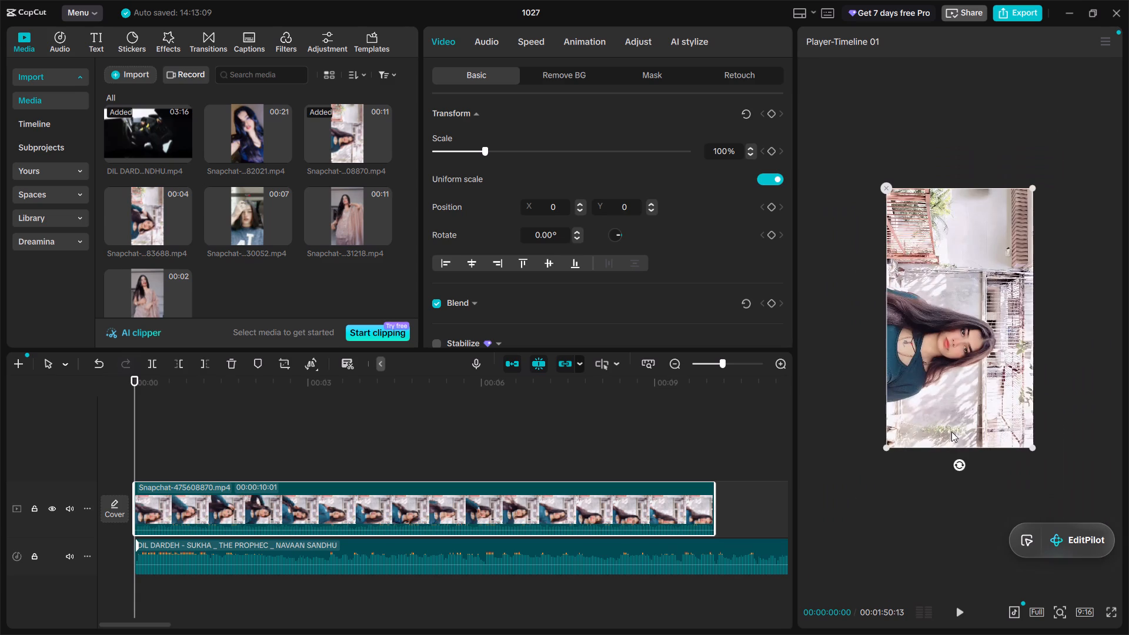
left_click_drag(957, 465, 1101, 322)
left_click_drag(1000, 345, 976, 346)
scroll(977, 342, "up", 2, "ctrl")
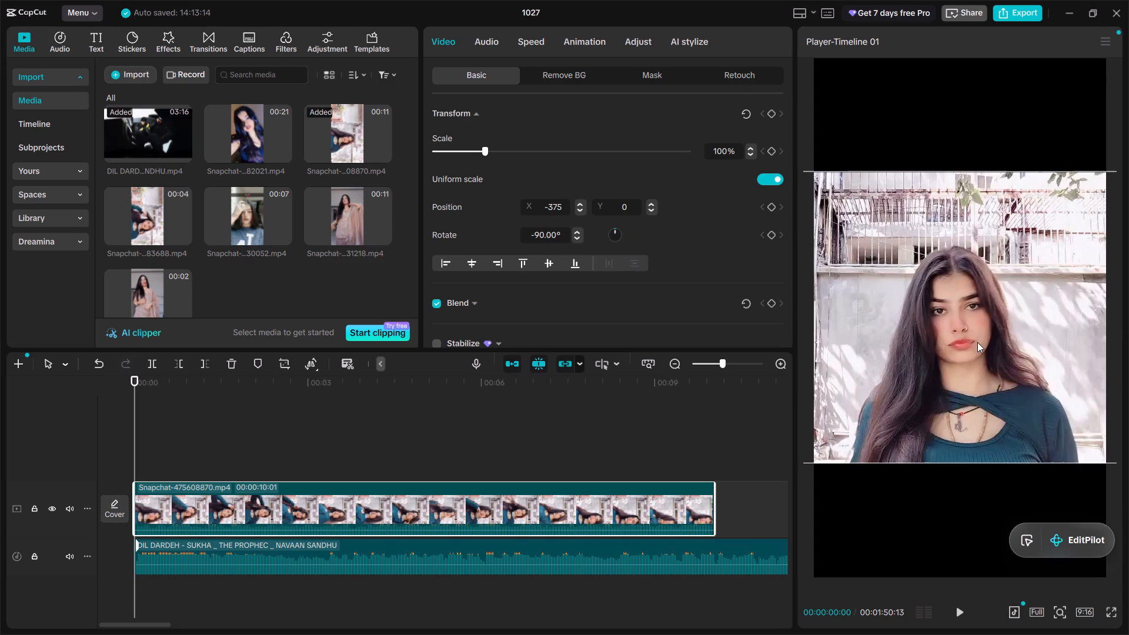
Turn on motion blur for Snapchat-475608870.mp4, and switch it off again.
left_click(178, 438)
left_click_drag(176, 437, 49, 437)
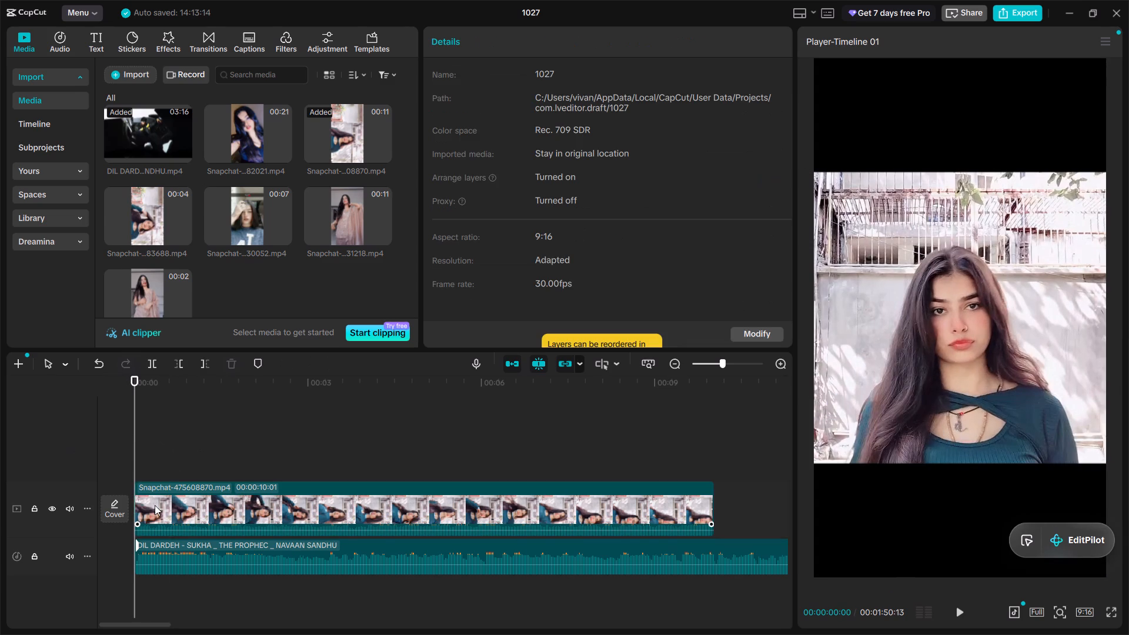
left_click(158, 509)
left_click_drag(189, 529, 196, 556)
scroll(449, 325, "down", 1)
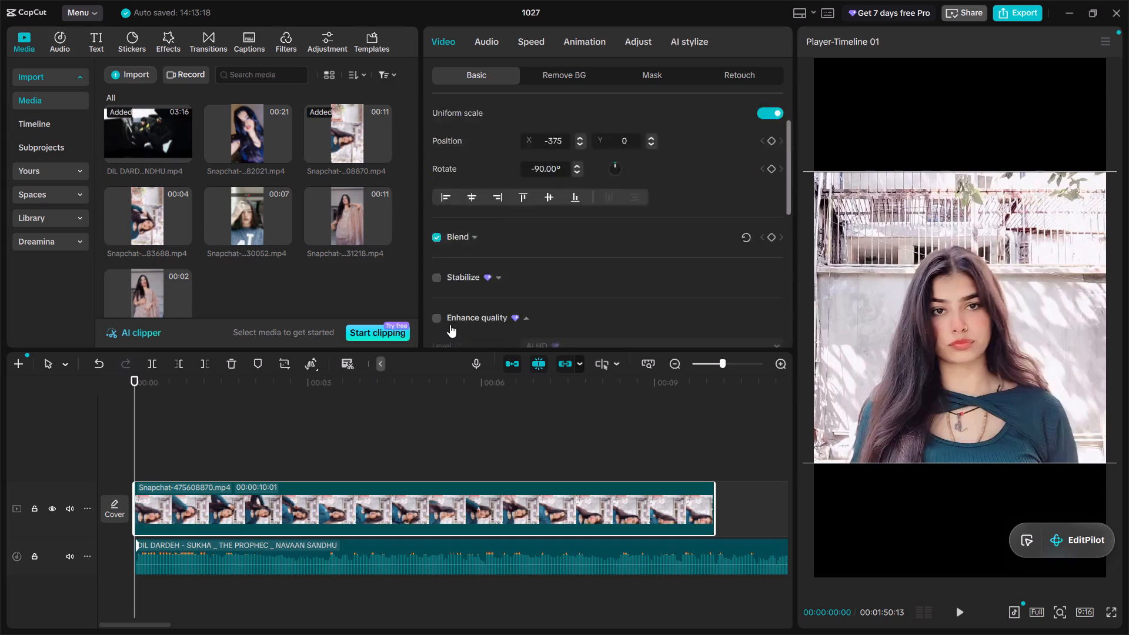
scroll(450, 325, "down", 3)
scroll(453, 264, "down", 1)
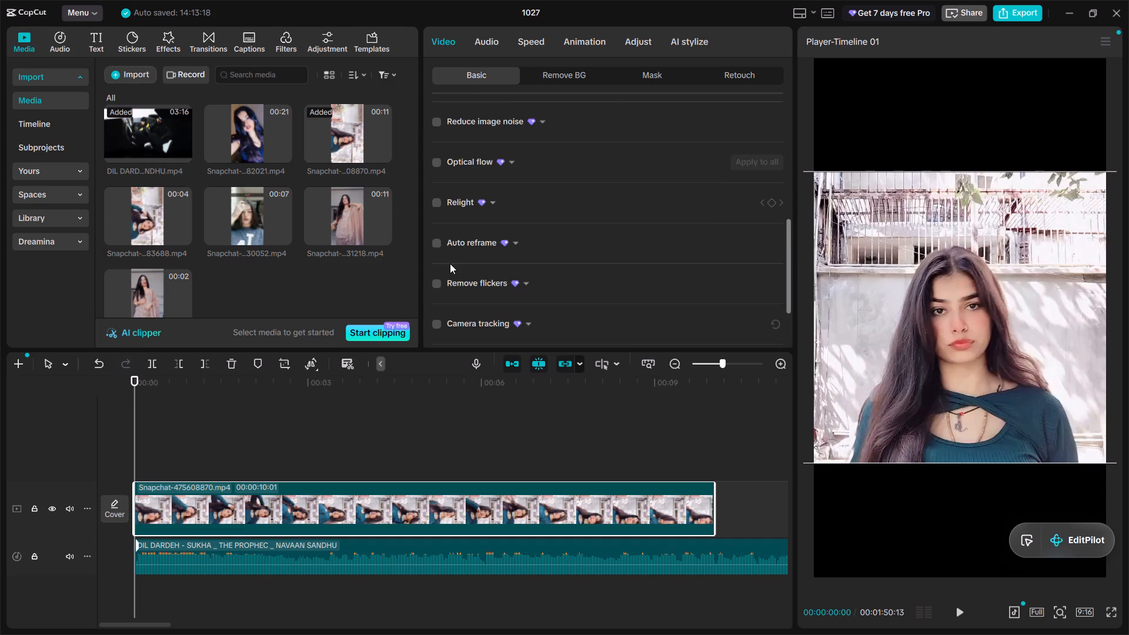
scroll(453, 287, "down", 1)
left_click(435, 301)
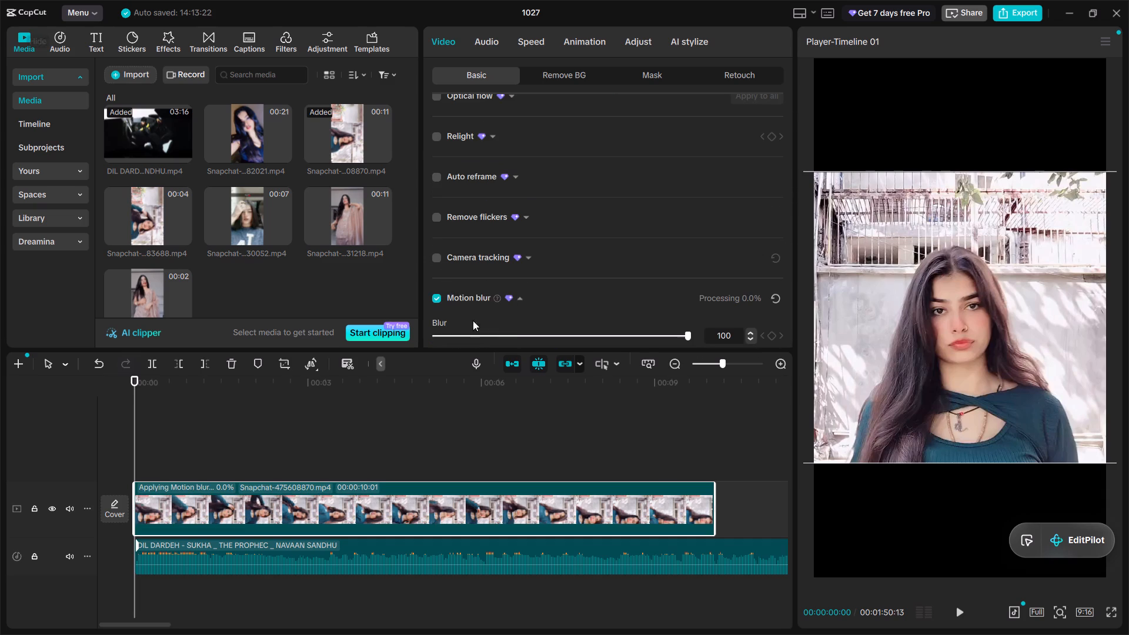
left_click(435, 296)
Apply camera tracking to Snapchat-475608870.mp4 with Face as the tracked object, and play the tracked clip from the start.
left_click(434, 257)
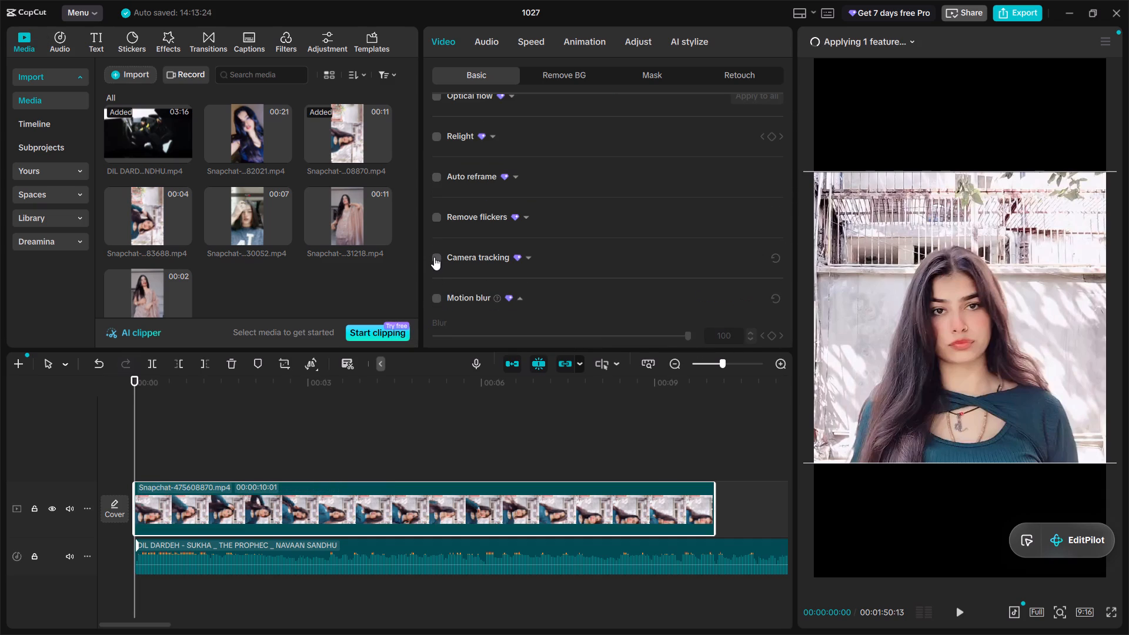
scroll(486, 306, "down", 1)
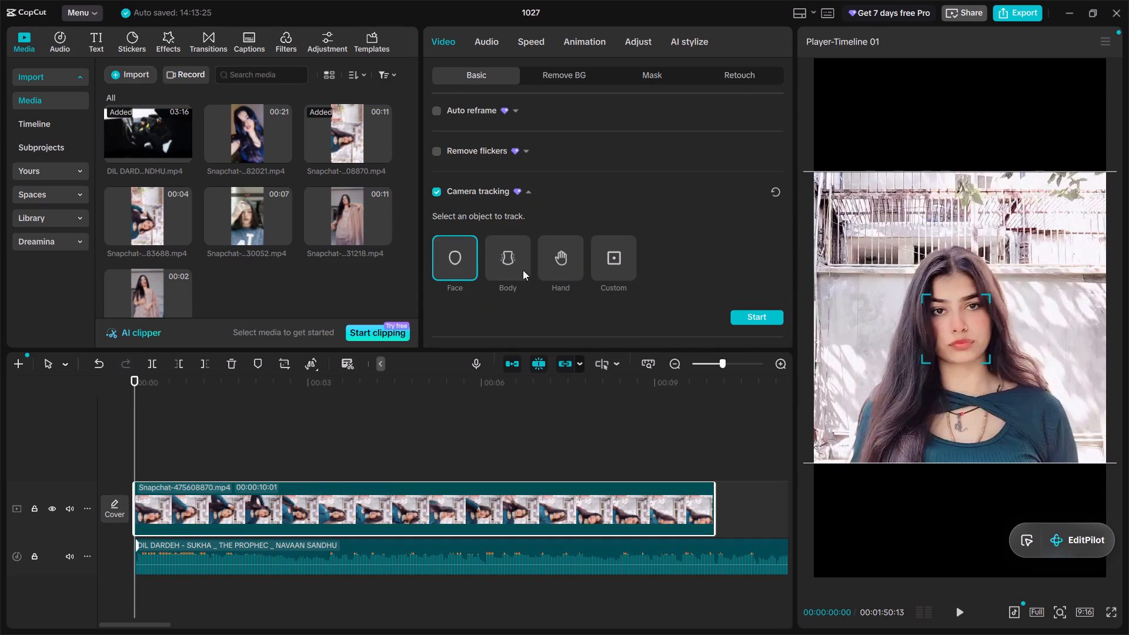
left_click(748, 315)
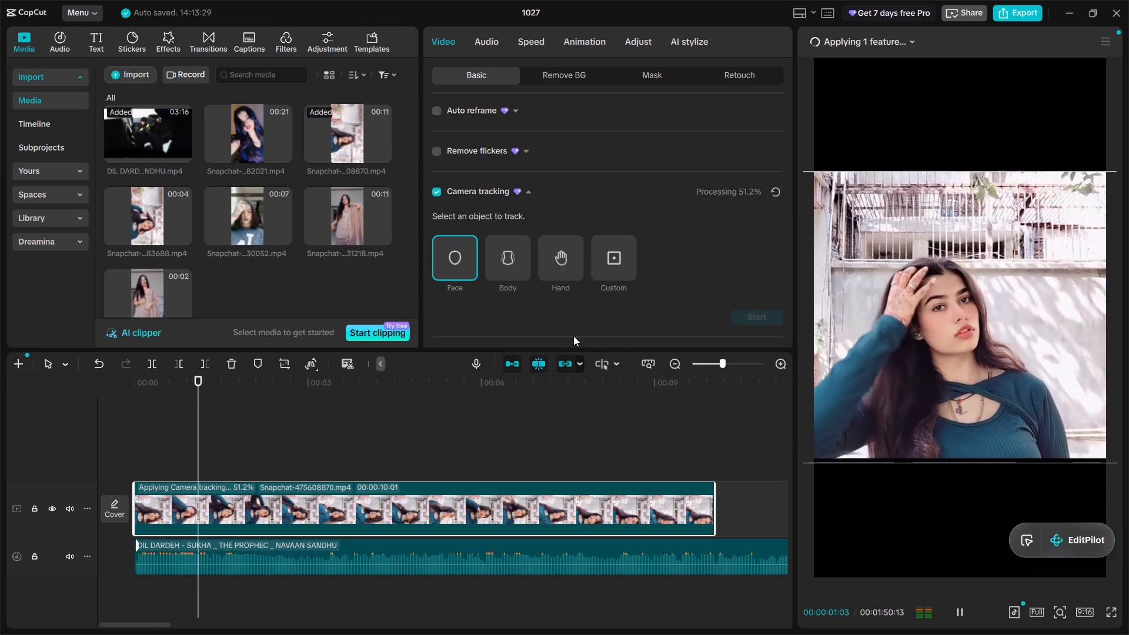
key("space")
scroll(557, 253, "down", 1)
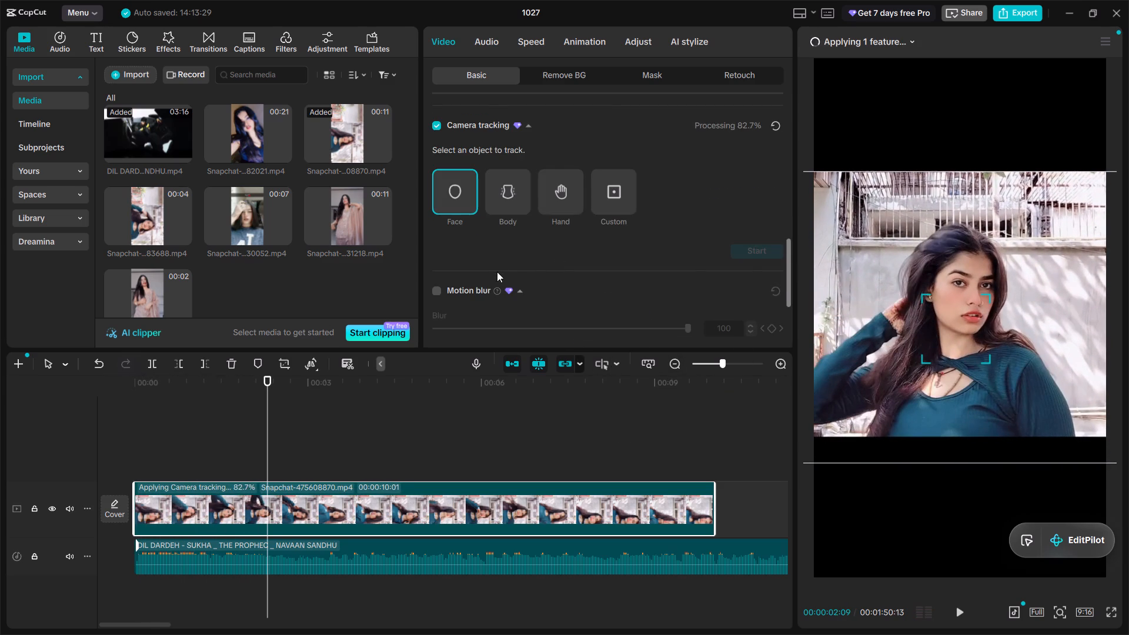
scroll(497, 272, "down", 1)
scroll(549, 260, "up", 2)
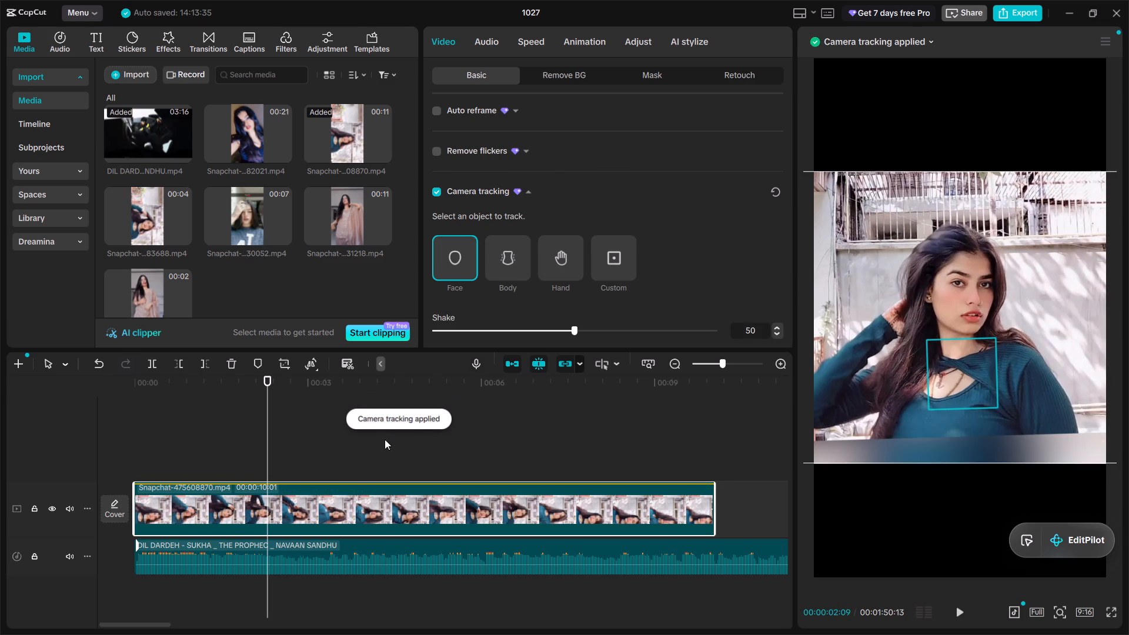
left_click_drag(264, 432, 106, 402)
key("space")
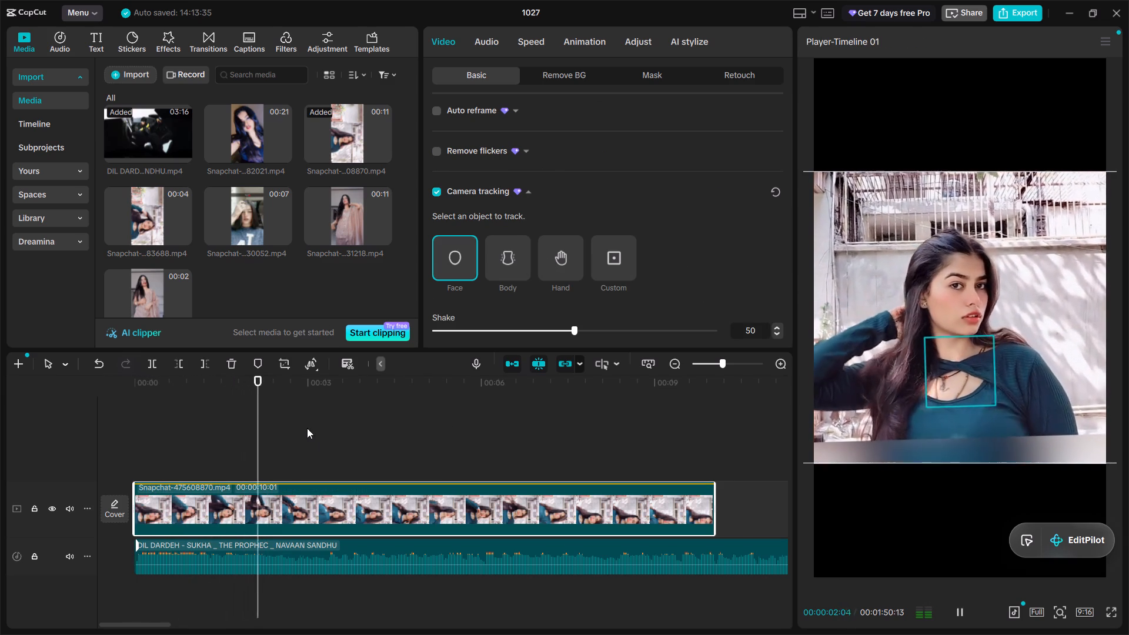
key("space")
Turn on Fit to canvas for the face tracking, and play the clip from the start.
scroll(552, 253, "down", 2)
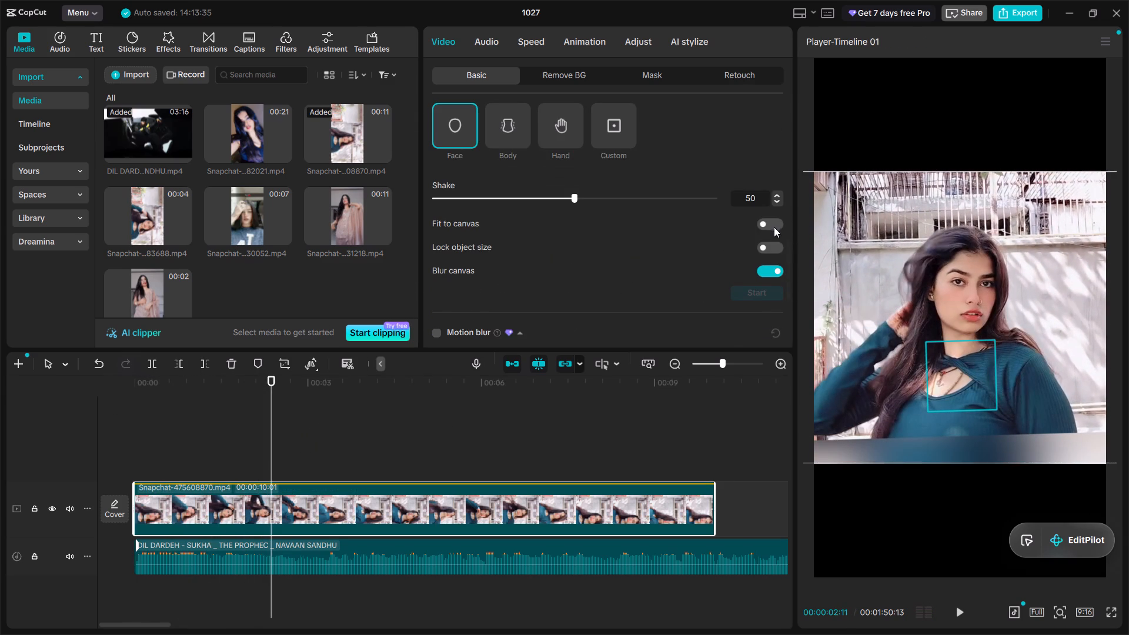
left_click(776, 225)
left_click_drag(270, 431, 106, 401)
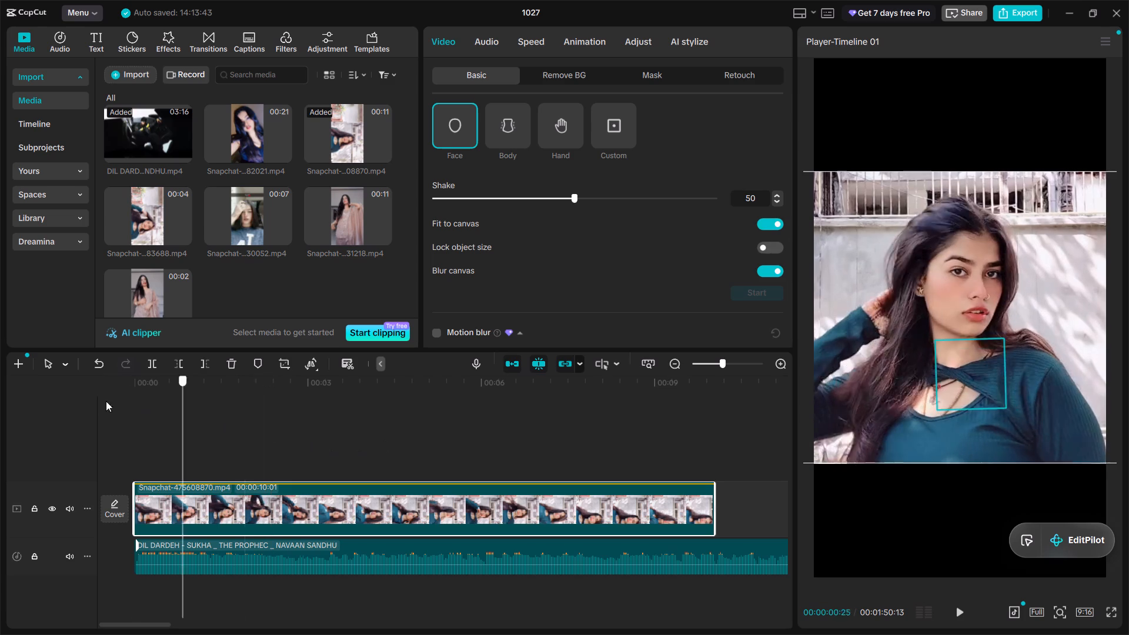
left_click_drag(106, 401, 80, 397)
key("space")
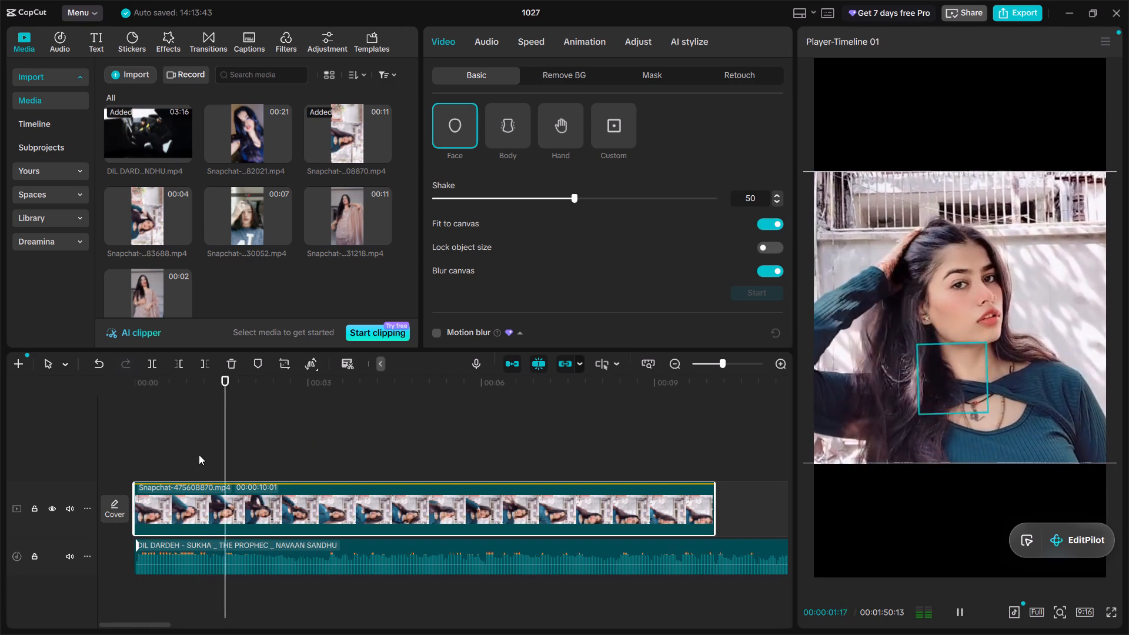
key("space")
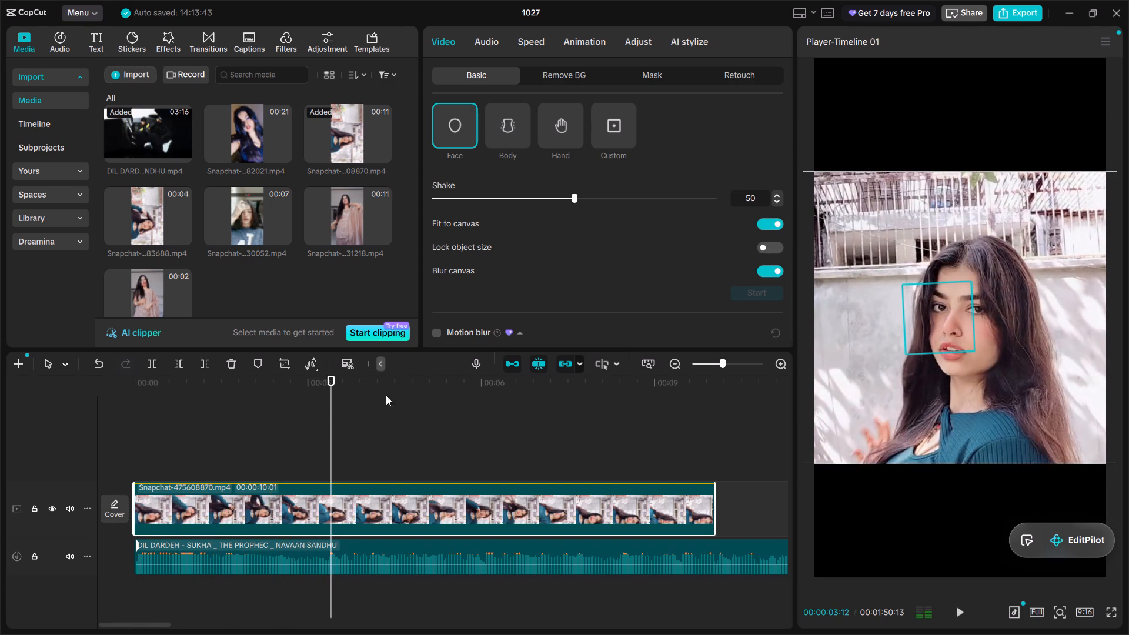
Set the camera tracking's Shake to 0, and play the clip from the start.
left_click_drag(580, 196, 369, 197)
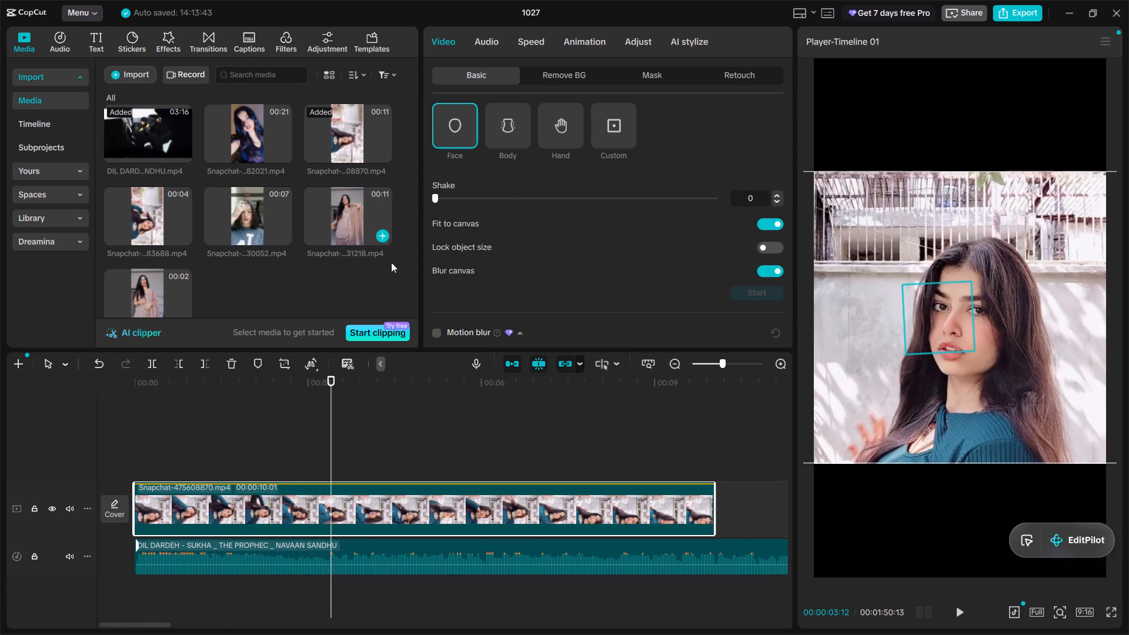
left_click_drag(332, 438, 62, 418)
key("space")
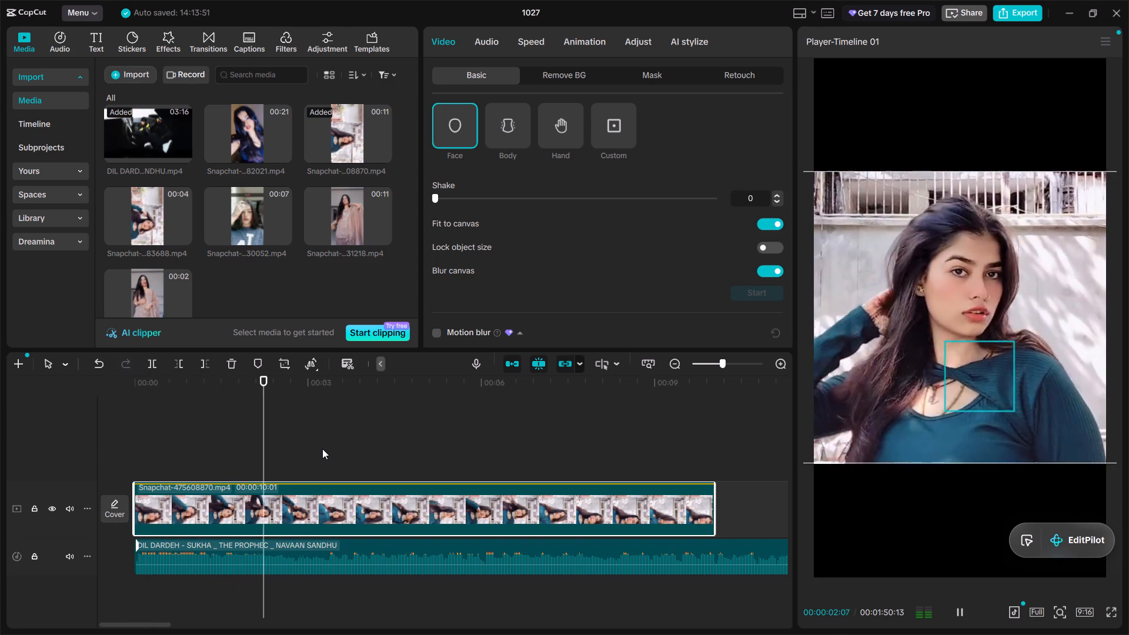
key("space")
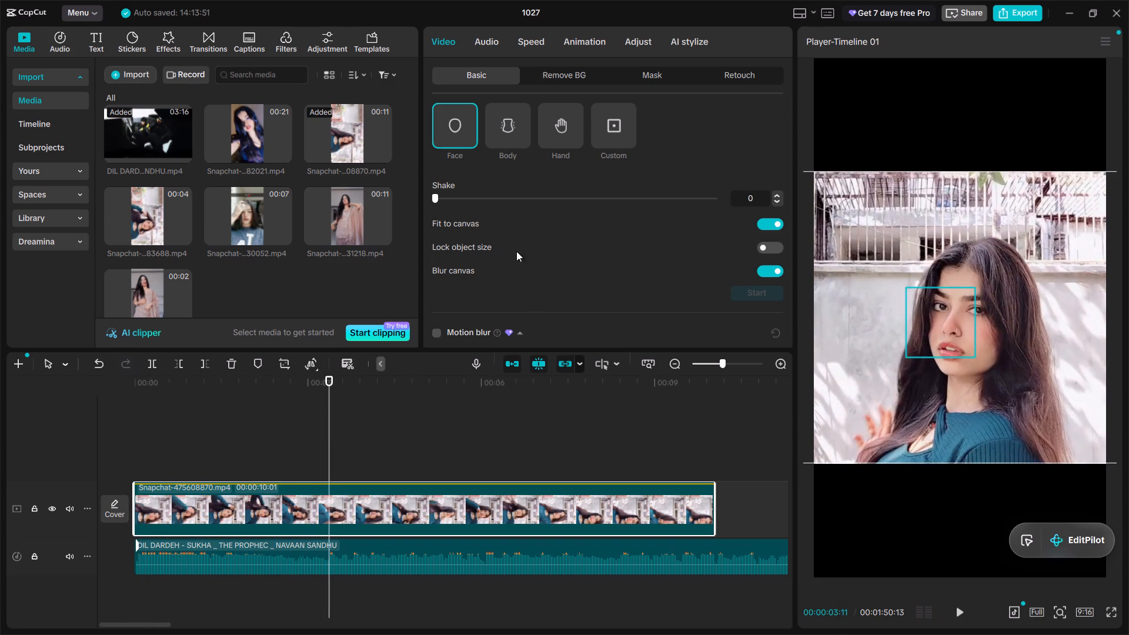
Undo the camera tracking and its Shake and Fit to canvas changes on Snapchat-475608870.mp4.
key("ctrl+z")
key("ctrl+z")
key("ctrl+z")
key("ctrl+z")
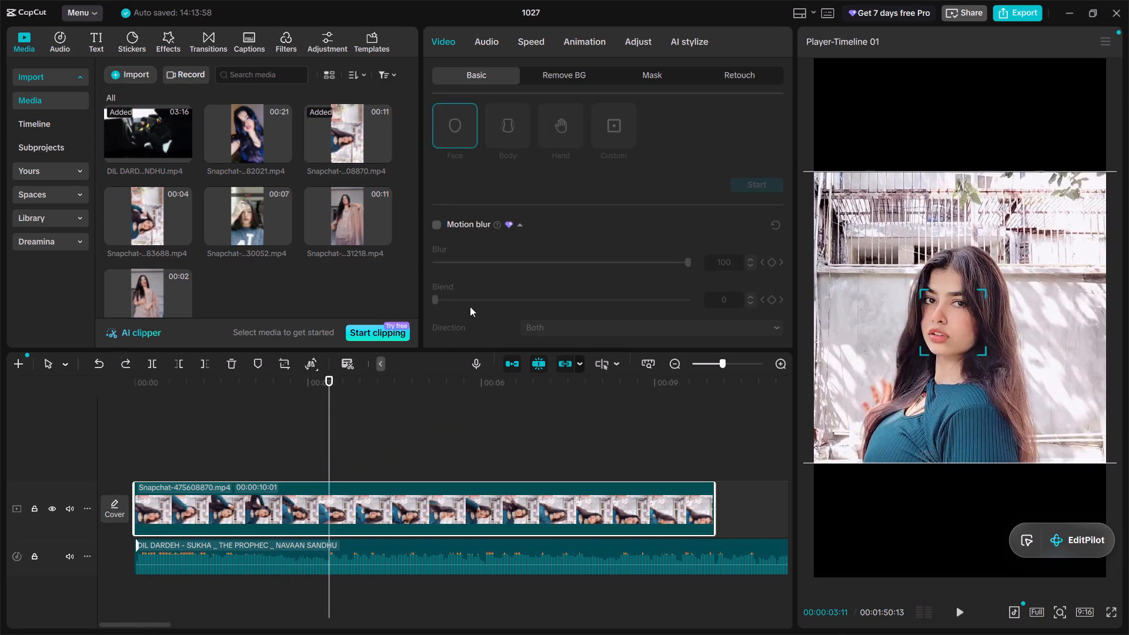
Play the clip from the start, split Snapchat-475608870.mp4 at 00:00:03:06, and delete the remainder after the split.
left_click(263, 436)
left_click_drag(260, 435, 0, 439)
left_click(233, 526)
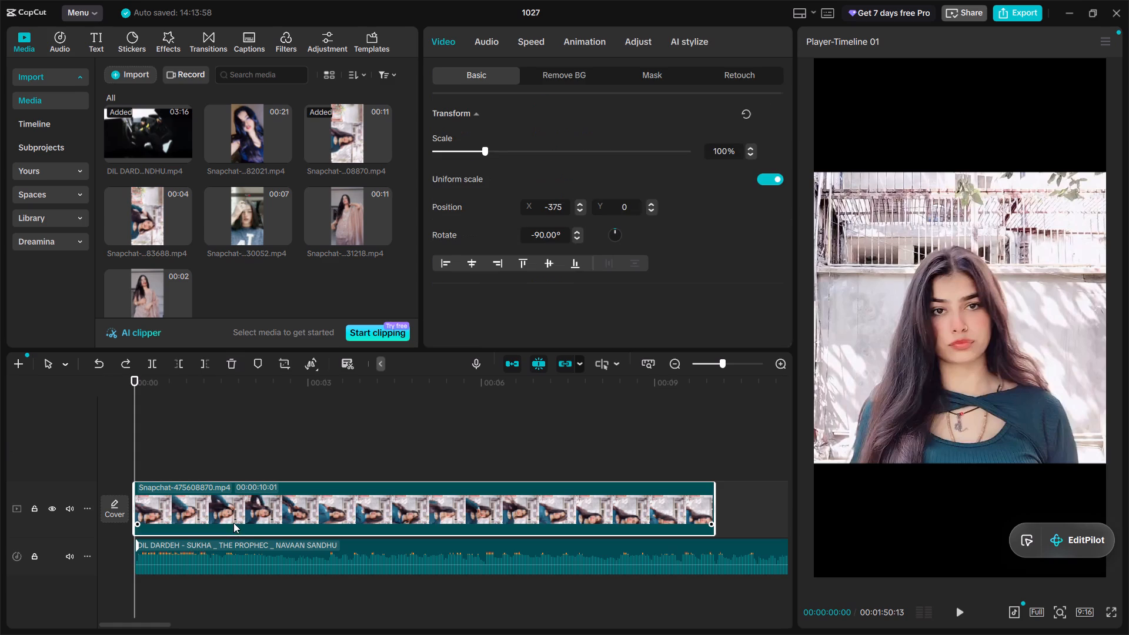
key("space")
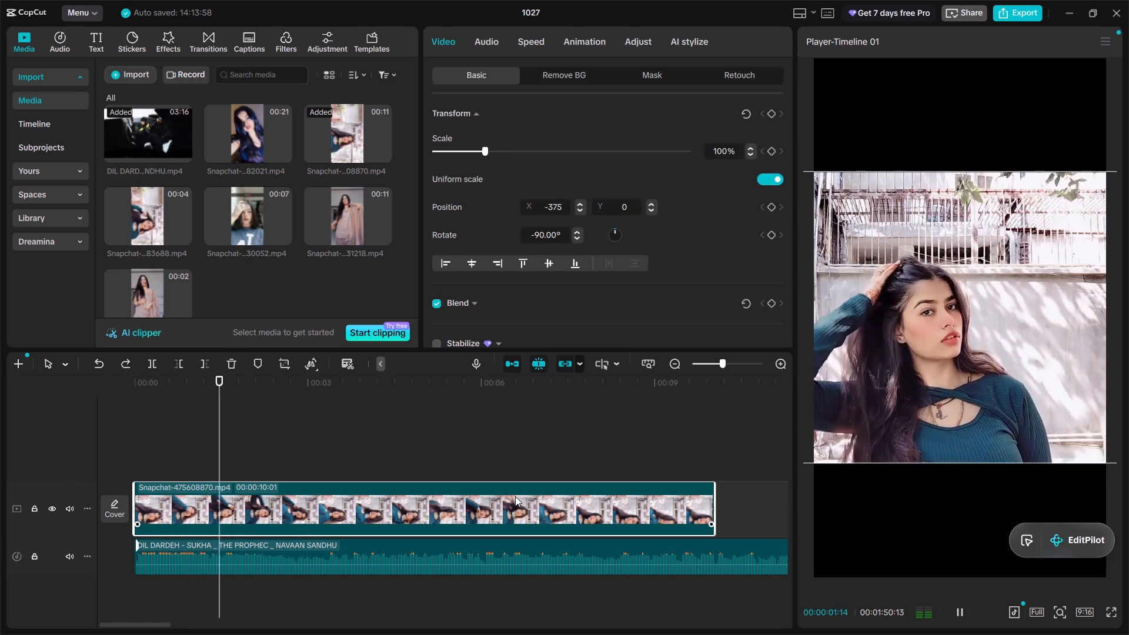
key("space")
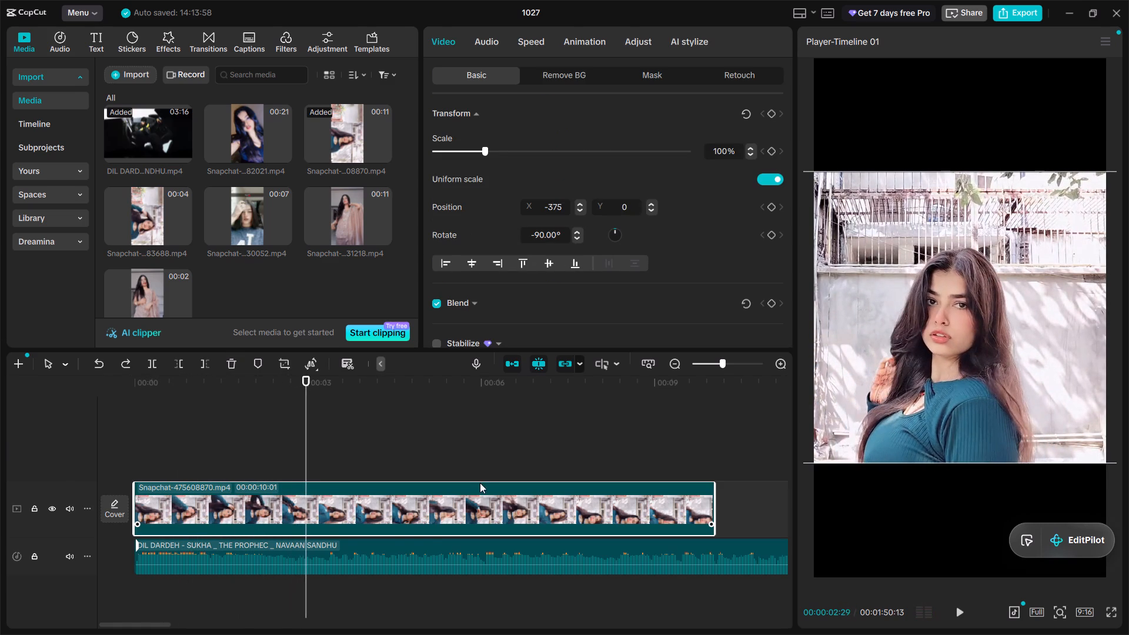
key("space")
key("space")
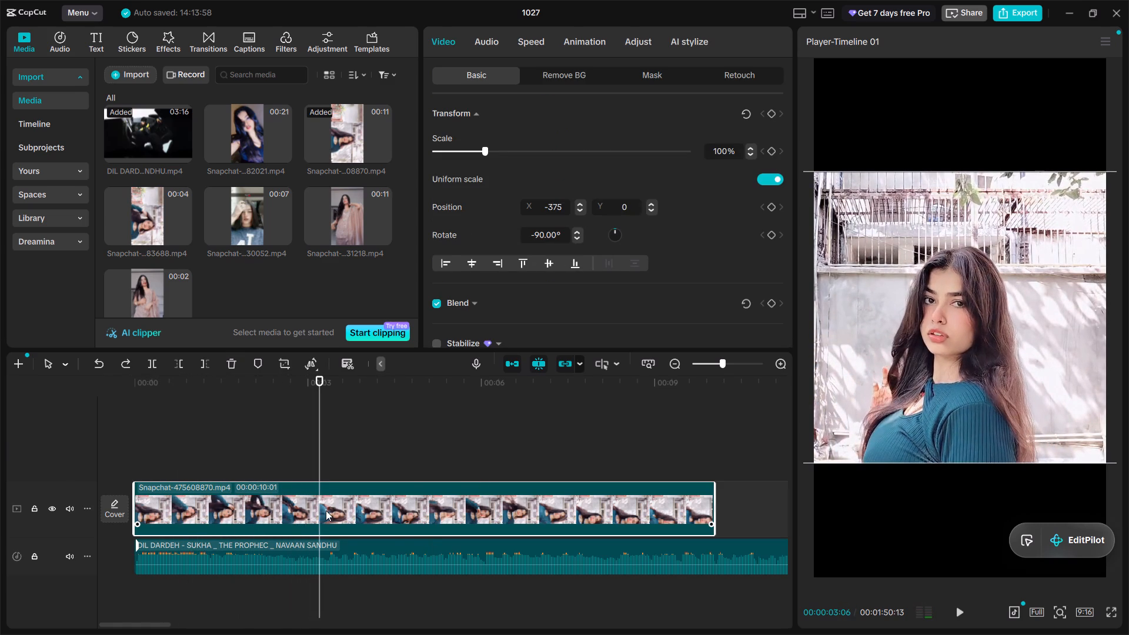
key("ctrl+b")
key("BackSpace")
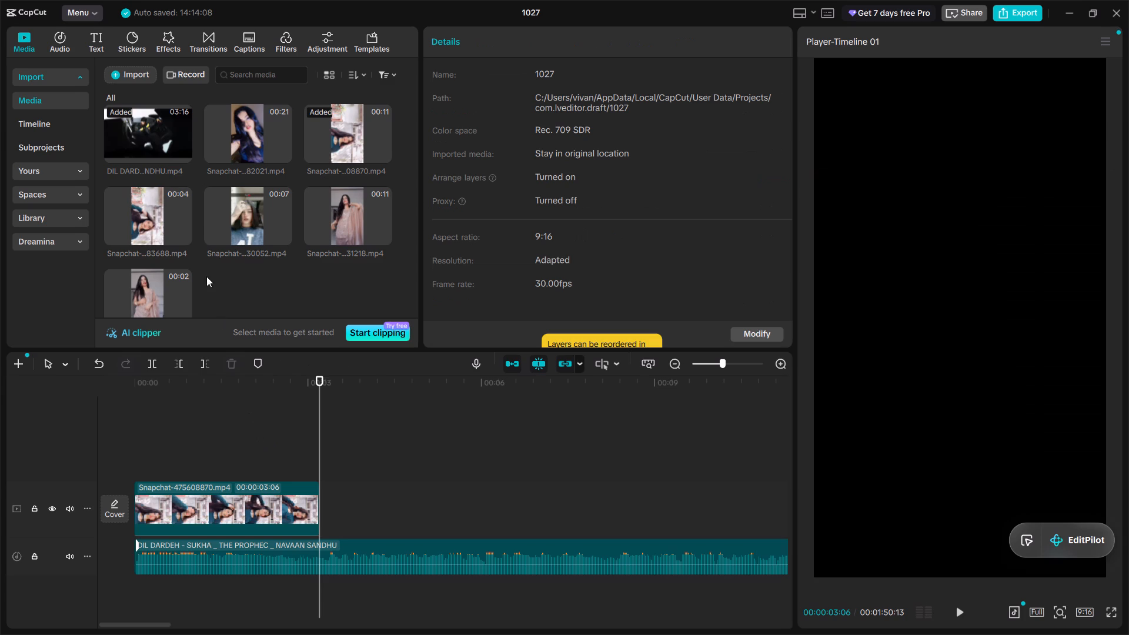
Shift the trimmed Snapchat-475608870.mp4 clip to X position -215 in the frame.
left_click(248, 446)
left_click(268, 511)
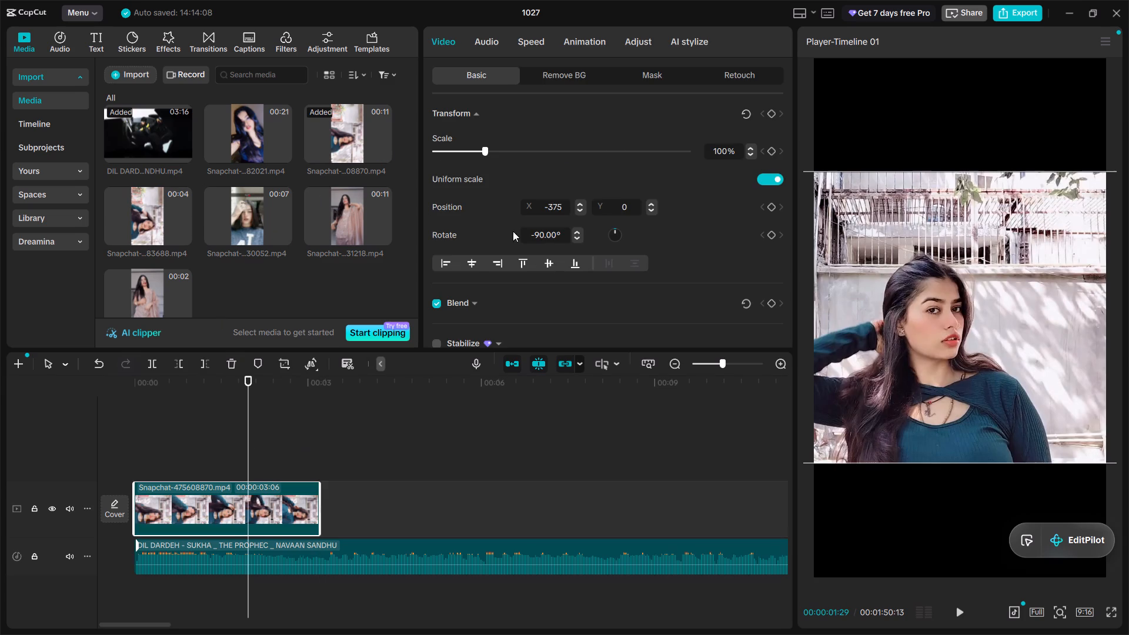
left_click_drag(866, 350, 887, 350)
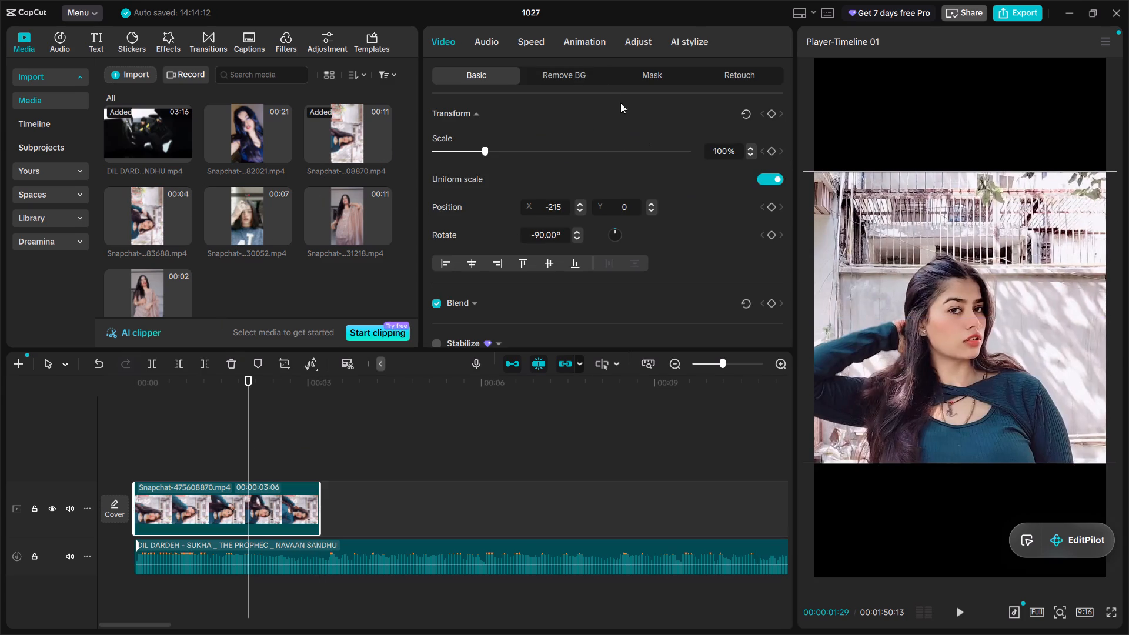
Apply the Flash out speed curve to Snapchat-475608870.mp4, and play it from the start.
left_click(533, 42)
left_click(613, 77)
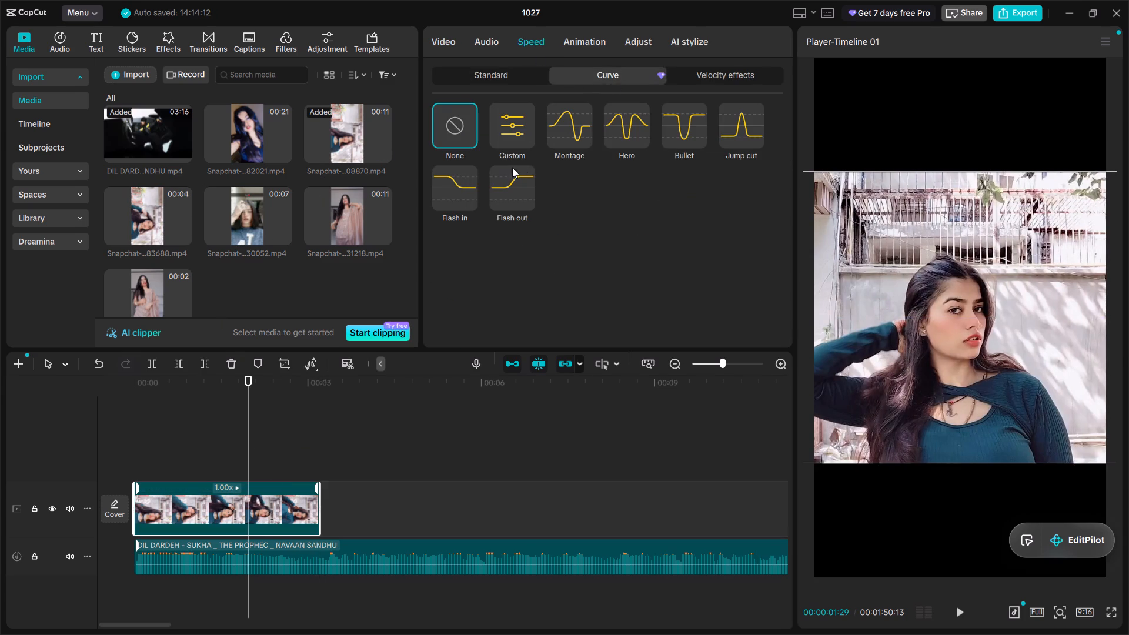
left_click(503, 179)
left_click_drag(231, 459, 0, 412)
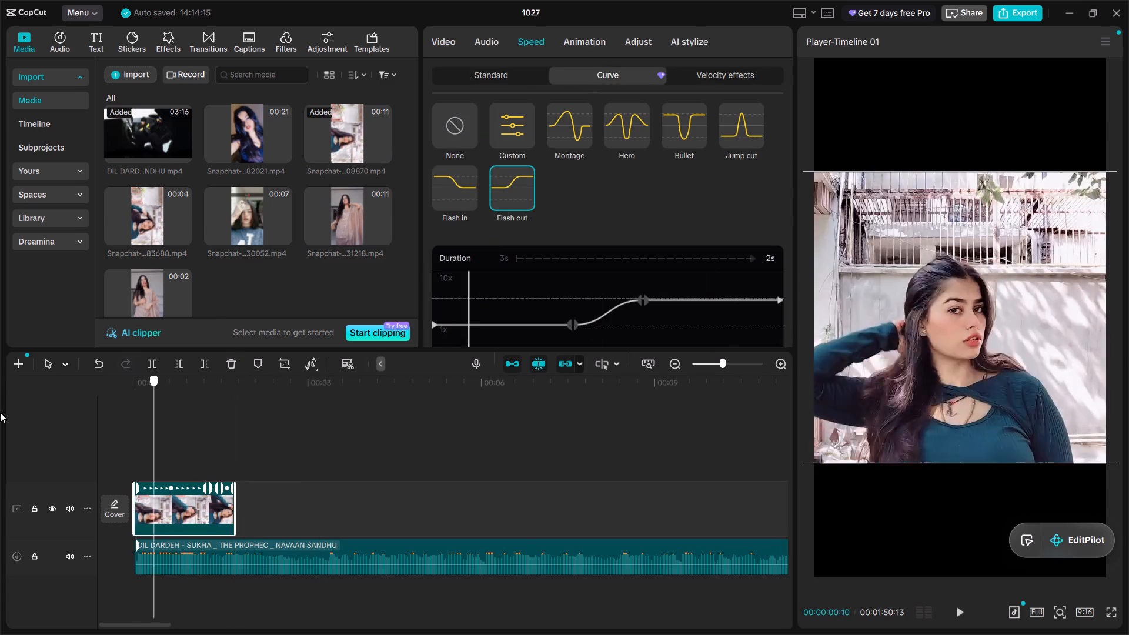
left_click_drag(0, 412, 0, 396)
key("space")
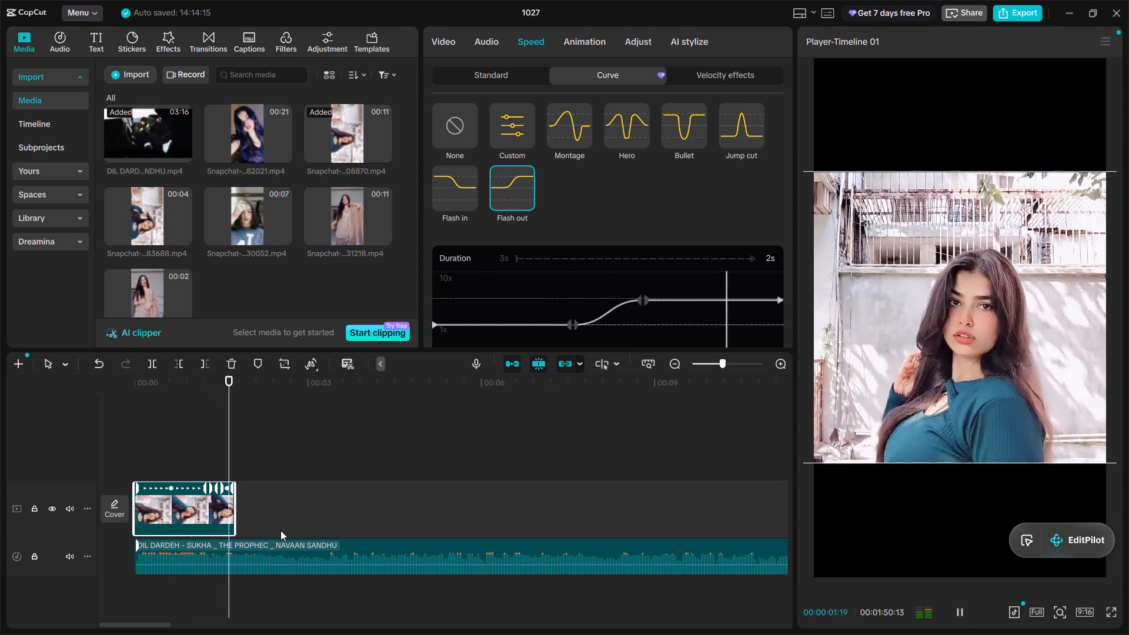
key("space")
Extend the end of Snapchat-475608870.mp4 to the playhead at 00:00:02:24, and play the clip from the start.
key("space")
key("space")
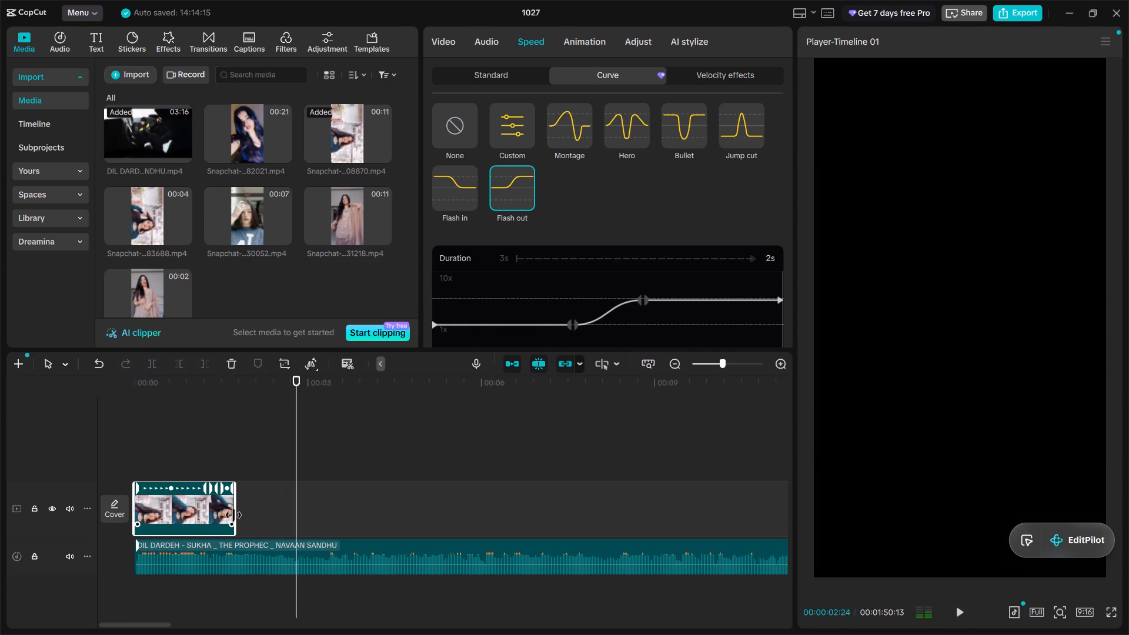
left_click_drag(233, 515, 294, 522)
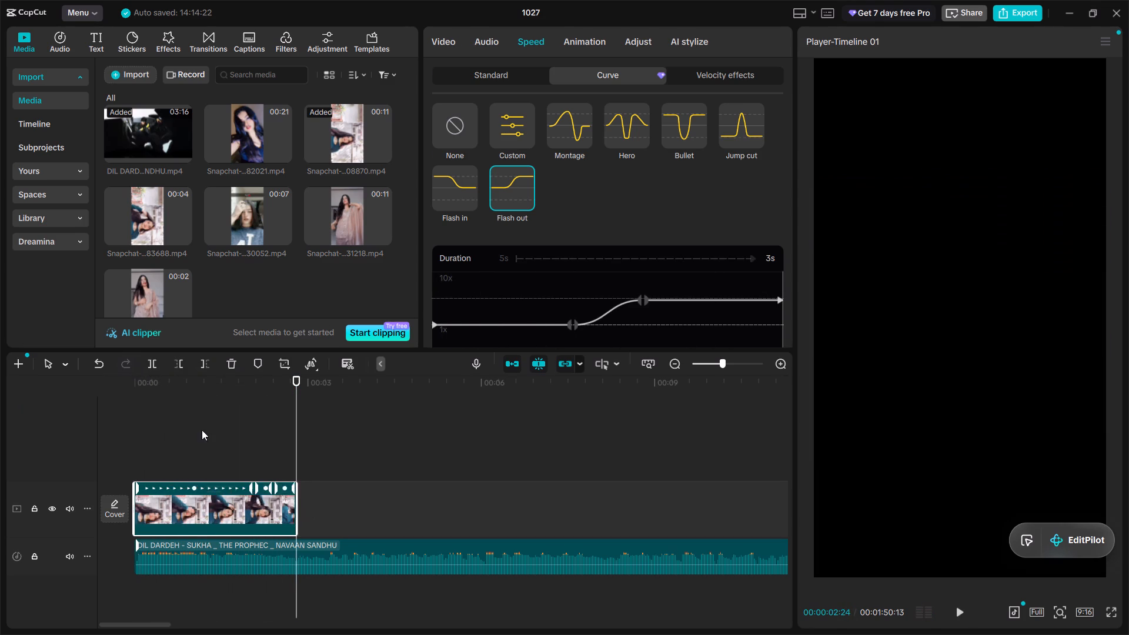
left_click(202, 430)
left_click_drag(202, 430, 0, 395)
left_click(278, 511)
key("space")
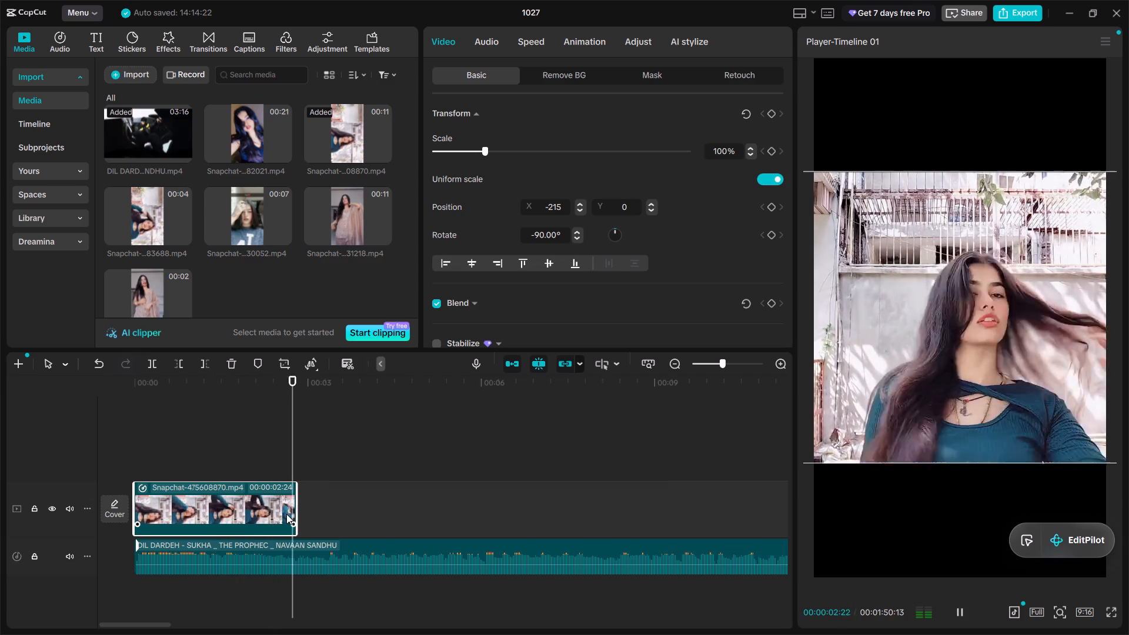
key("space")
Apply the Montage speed curve to Snapchat-475608870.mp4, and play the clip from the start.
left_click(245, 450)
left_click_drag(243, 450, 44, 420)
left_click(225, 511)
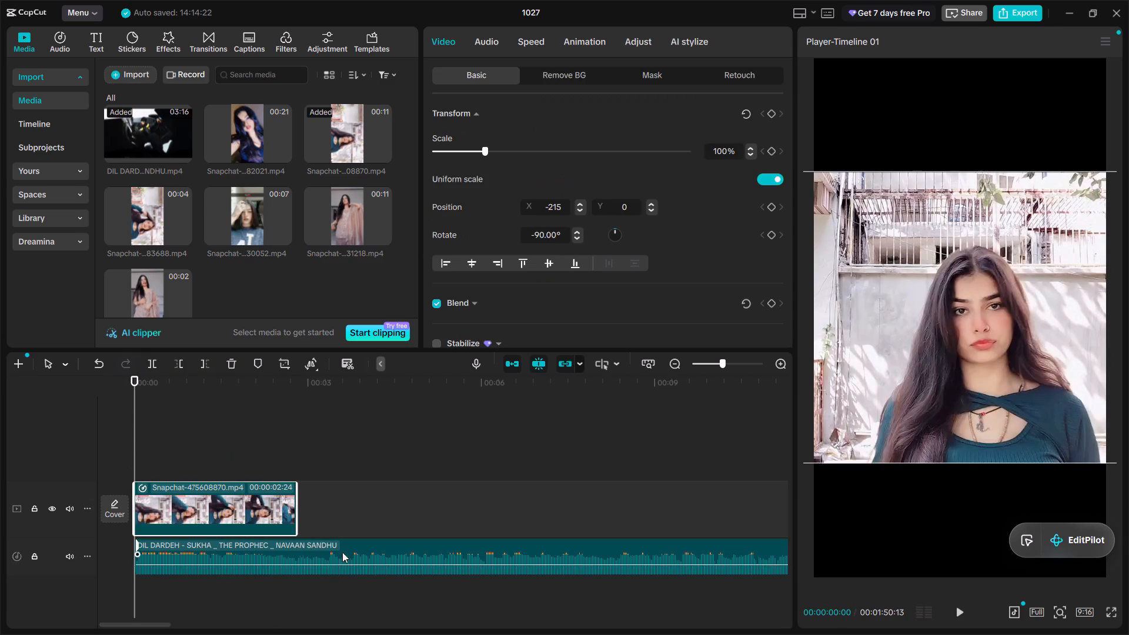
left_click(514, 37)
left_click(584, 126)
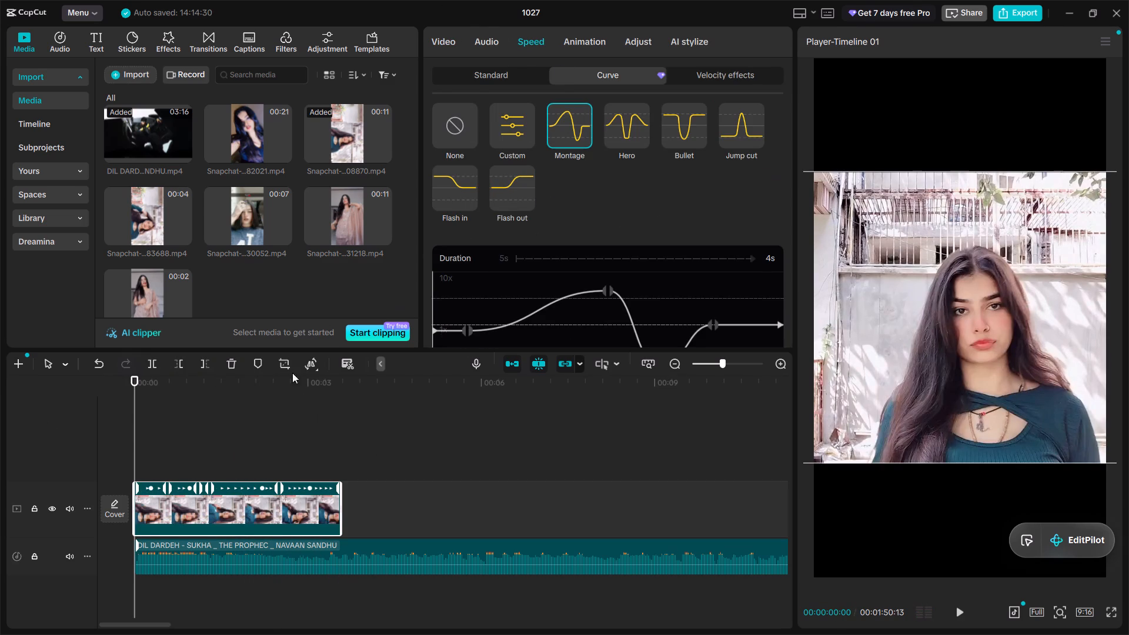
key("space")
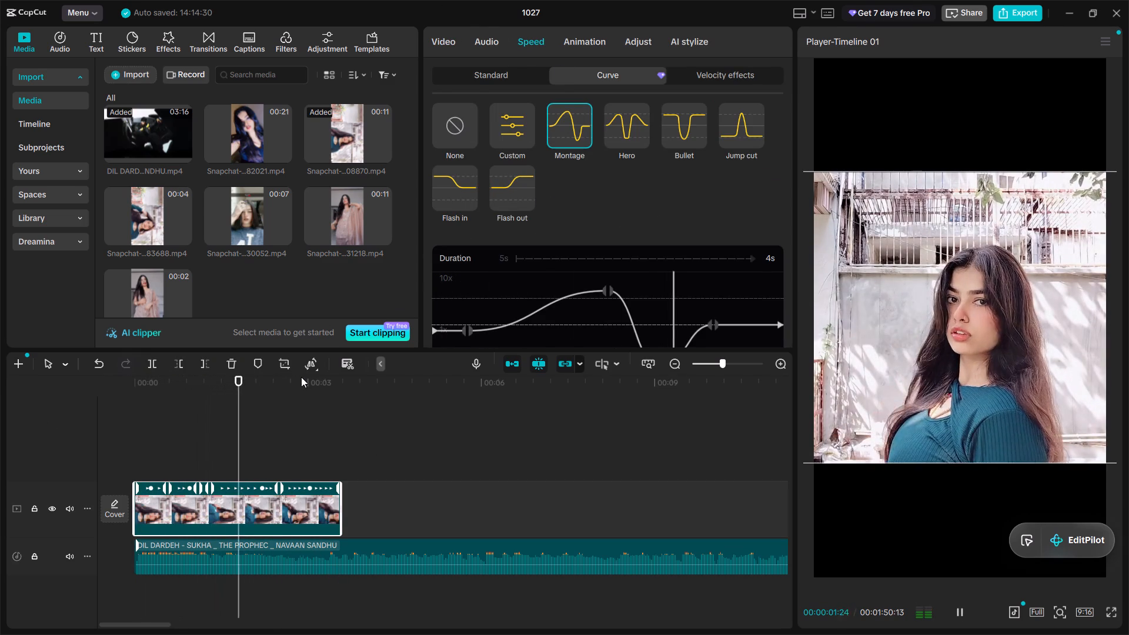
key("space")
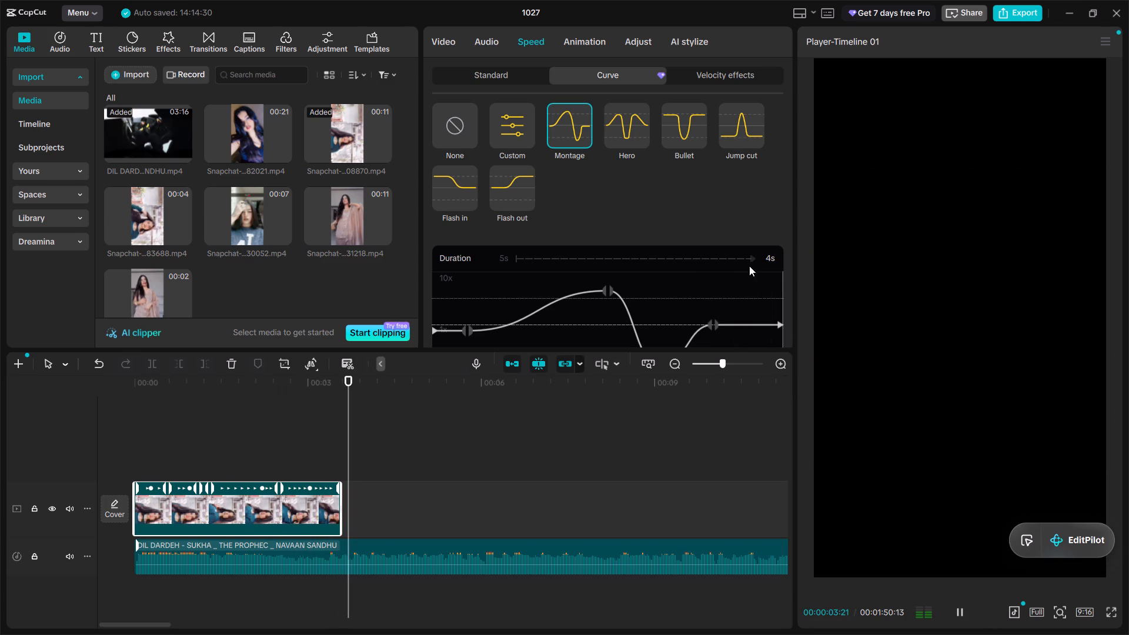
Move the last point of the Montage curve down to 0.30x and slightly outward, and play Snapchat-475608870.mp4 from the start.
scroll(712, 303, "down", 2)
left_click_drag(712, 190, 725, 215)
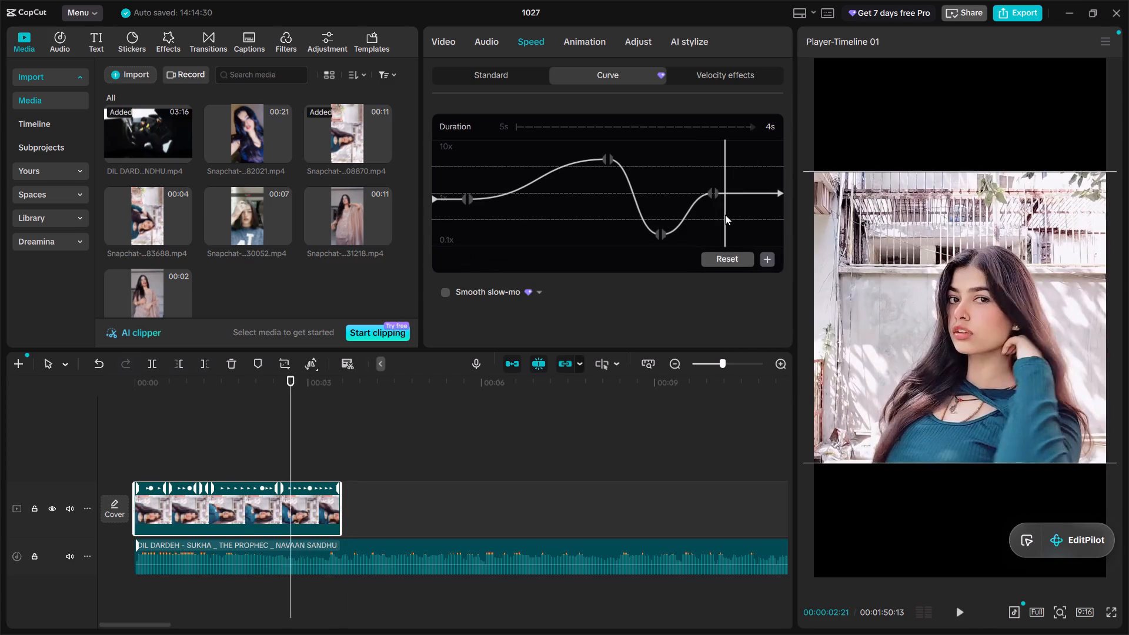
left_click_drag(725, 215, 717, 207)
left_click_drag(714, 190, 738, 233)
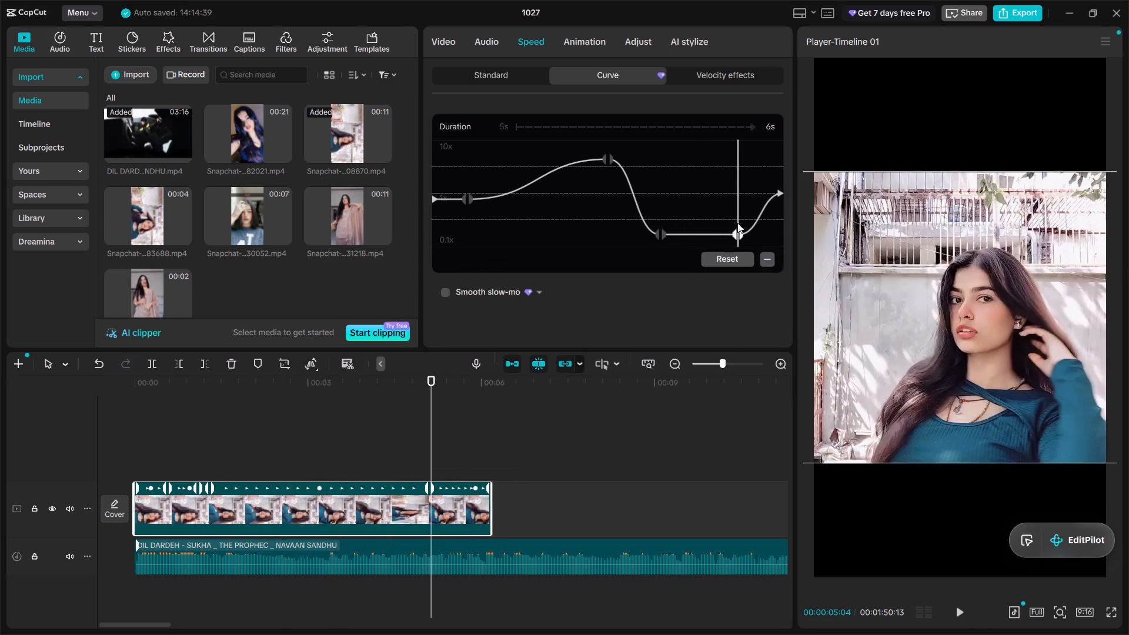
left_click_drag(737, 218, 286, 217)
key("space")
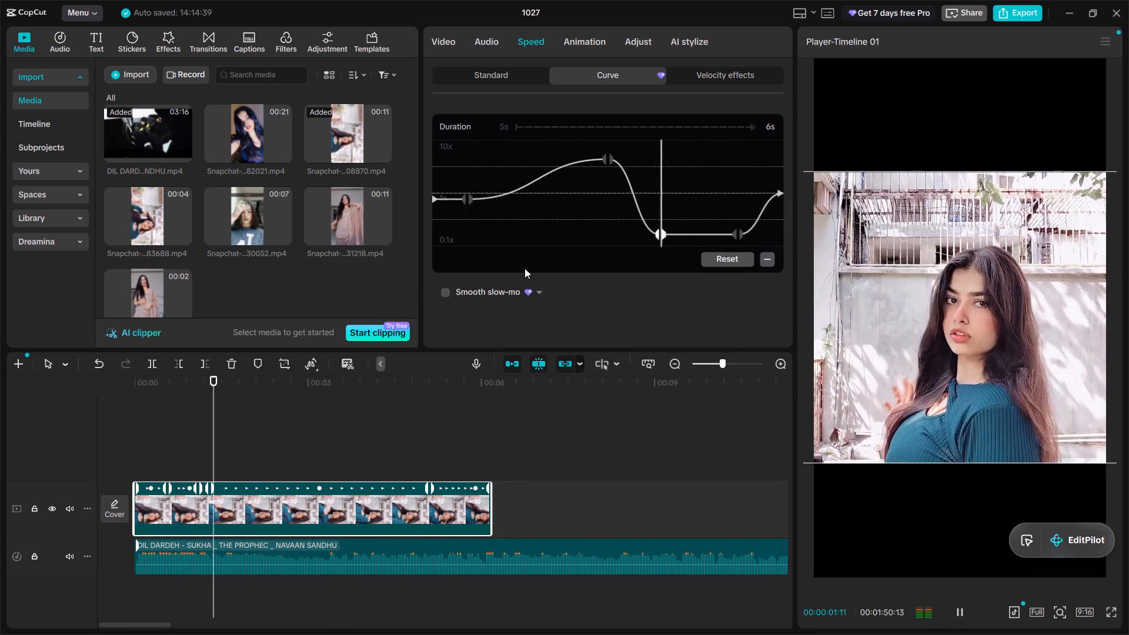
key("space")
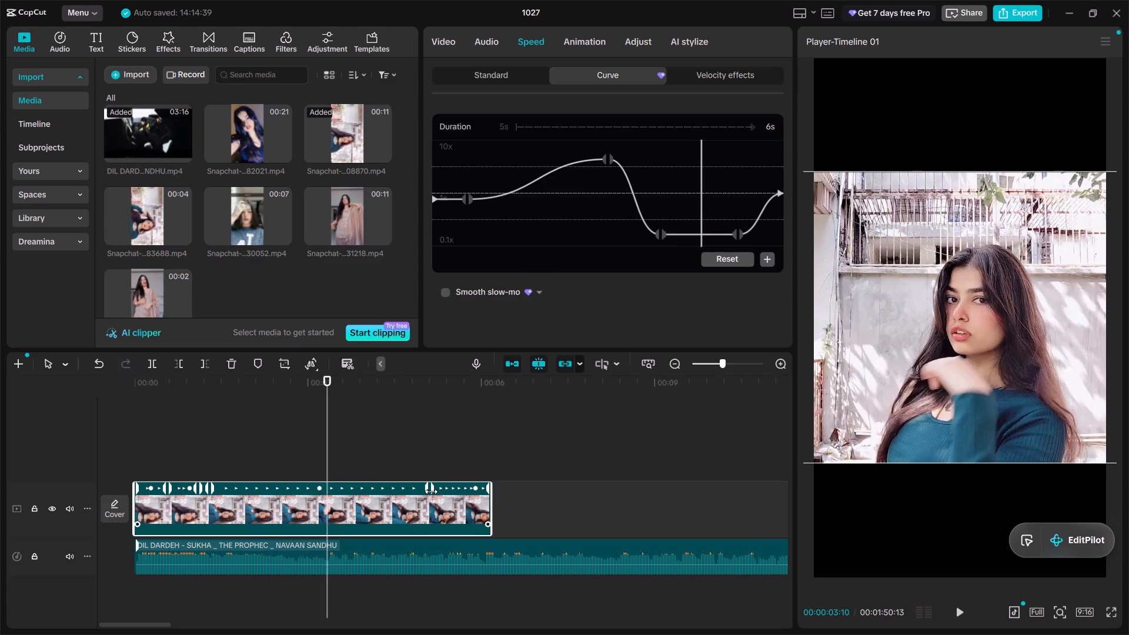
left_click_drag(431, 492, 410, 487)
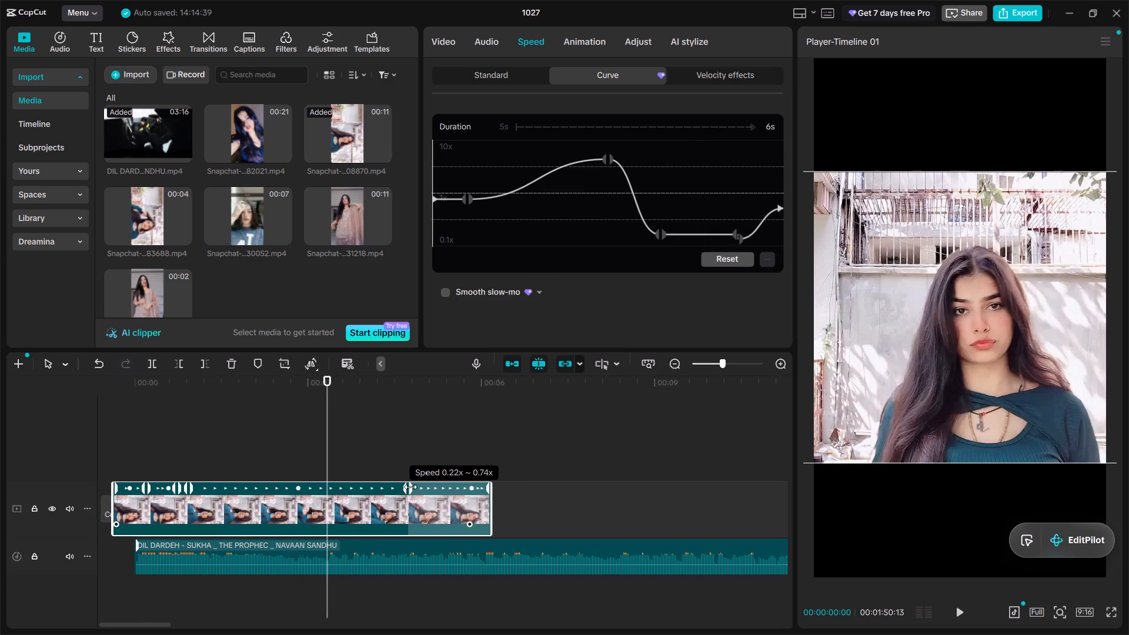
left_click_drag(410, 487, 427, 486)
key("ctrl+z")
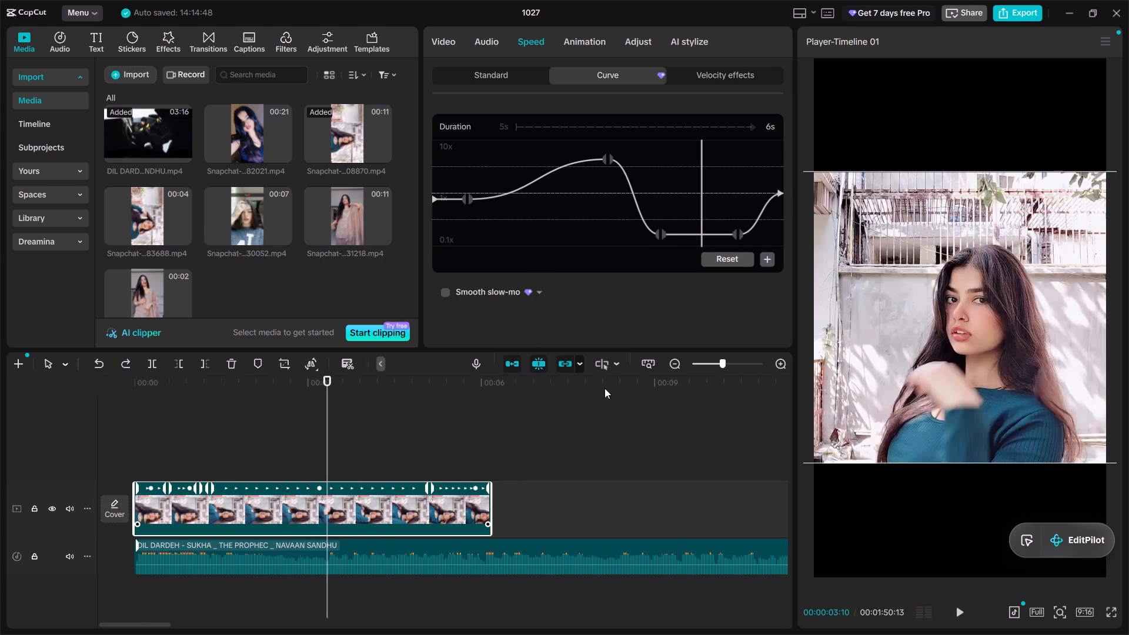
Move the last curve point back toward the neighbouring slow point at 0.30x, and play the clip from the start.
left_click_drag(739, 234, 702, 230)
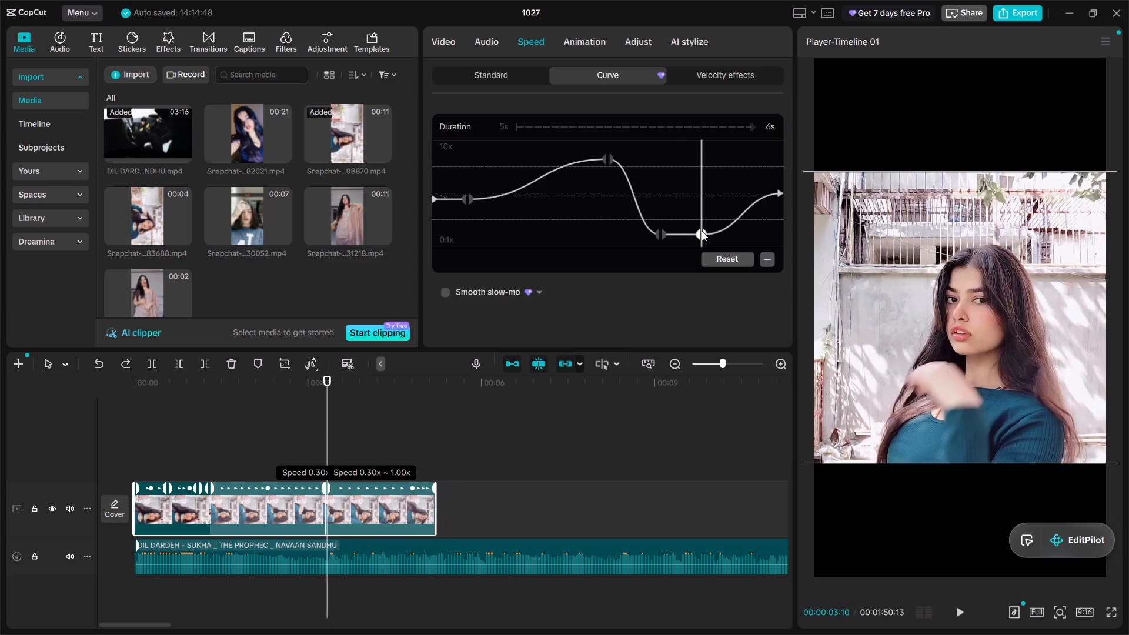
left_click_drag(702, 230, 696, 230)
left_click_drag(692, 220, 322, 222)
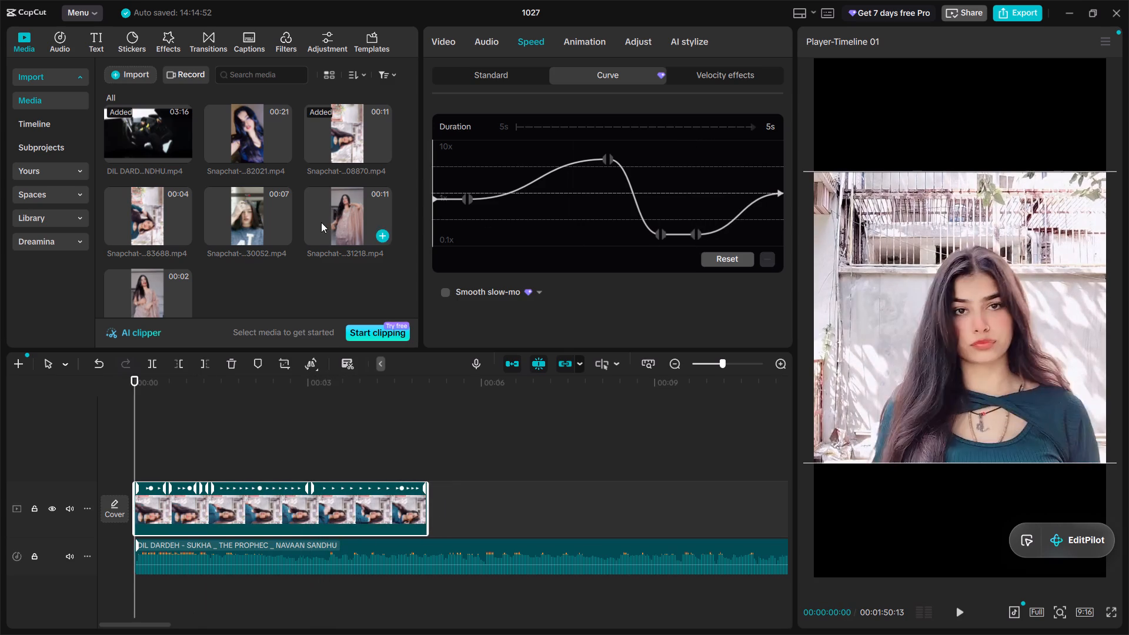
key("space")
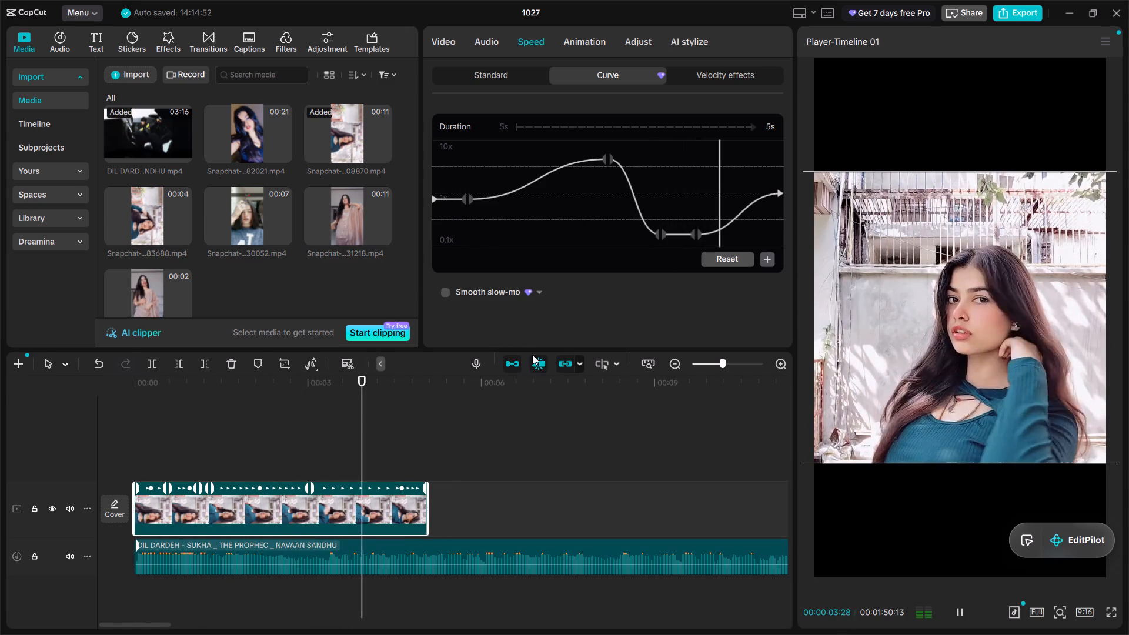
key("space")
Split Snapchat-475608870.mp4 at 00:00:03:14 and delete the part after the cut.
left_click(285, 398)
key("space")
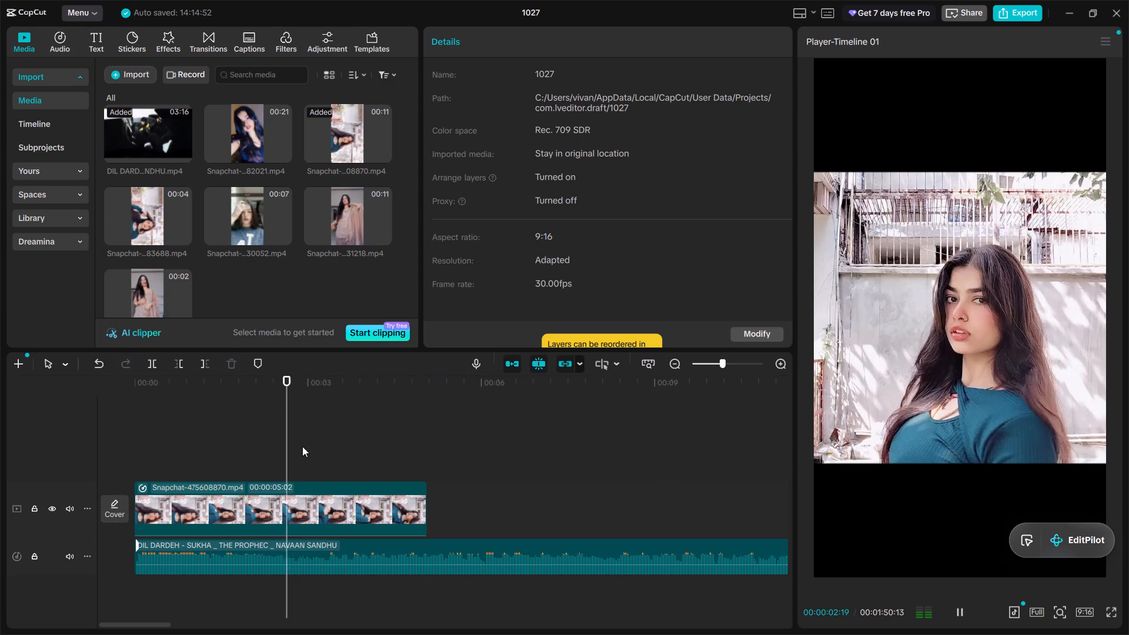
key("space")
left_click(330, 507)
key("ctrl+b")
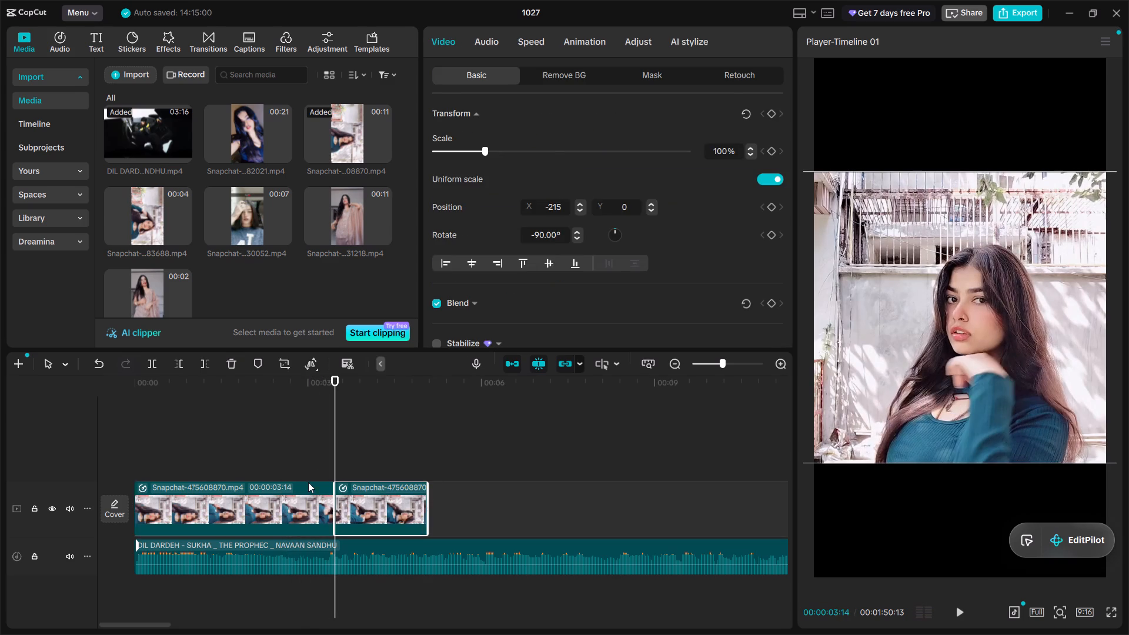
key("BackSpace")
Play the shortened Snapchat-475608870.mp4 clip with the song to check its timing and cut point.
left_click(273, 452)
left_click_drag(262, 448, 213, 428)
left_click(216, 428)
left_click(253, 504)
key("space")
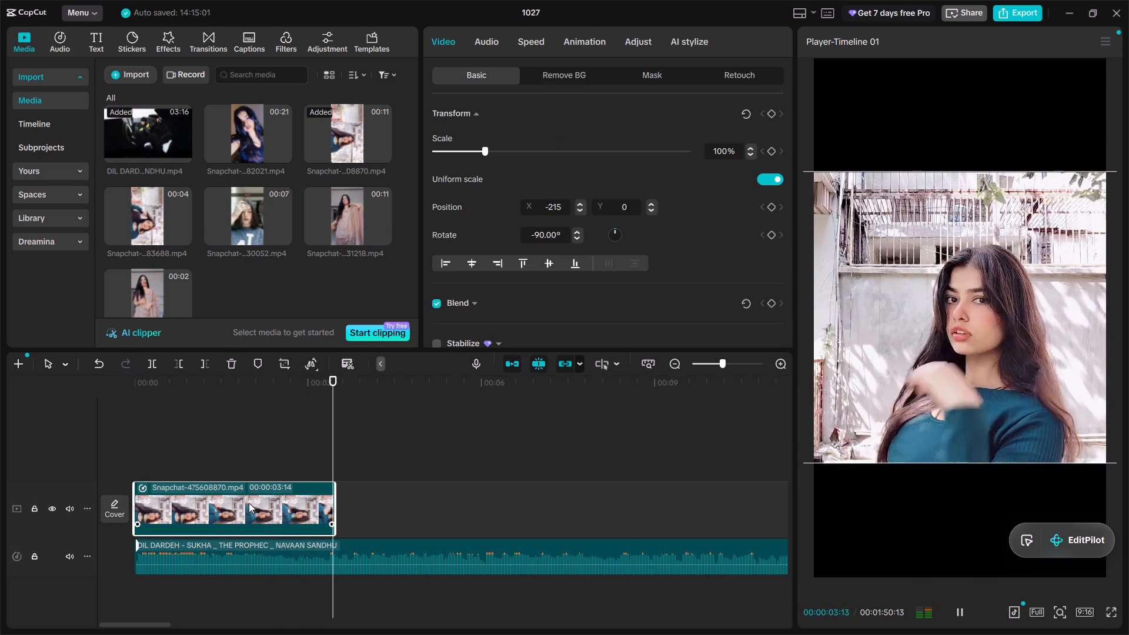
key("space")
left_click(250, 423)
left_click_drag(250, 423, 0, 420)
key("space")
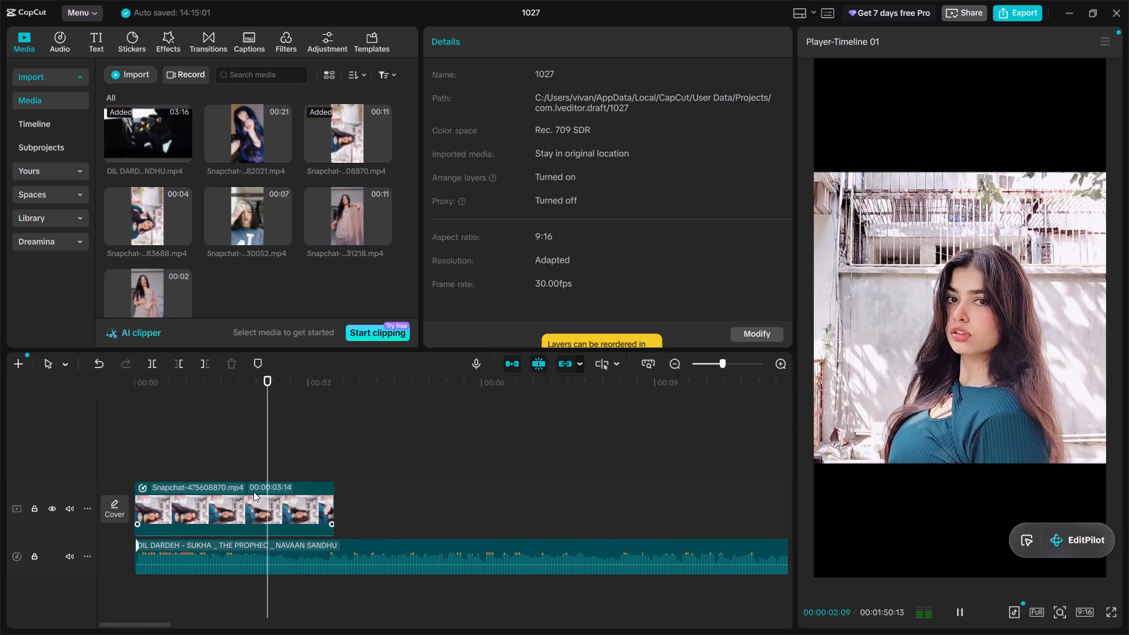
scroll(255, 492, "up", 5, "ctrl")
scroll(255, 492, "down", 7, "ctrl")
scroll(259, 487, "up", 7, "ctrl")
key("space")
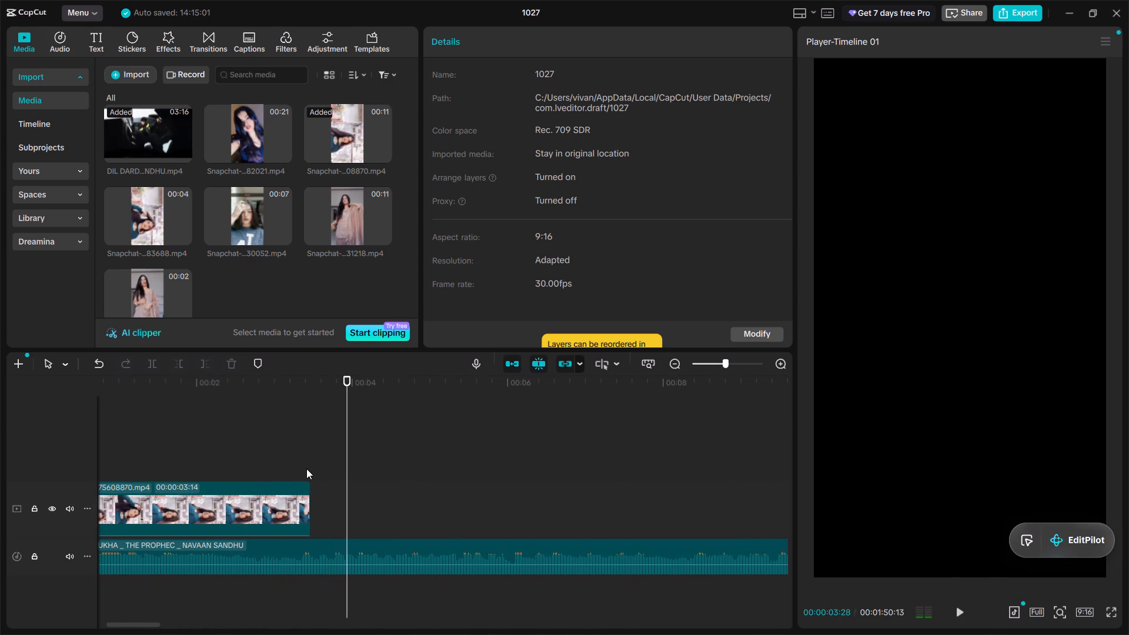
Add Snapchat-654582021.mp4 to the timeline directly after the Snapchat-475608870.mp4 clip.
double_click(306, 469)
scroll(219, 149, "up", 2)
left_click(231, 141)
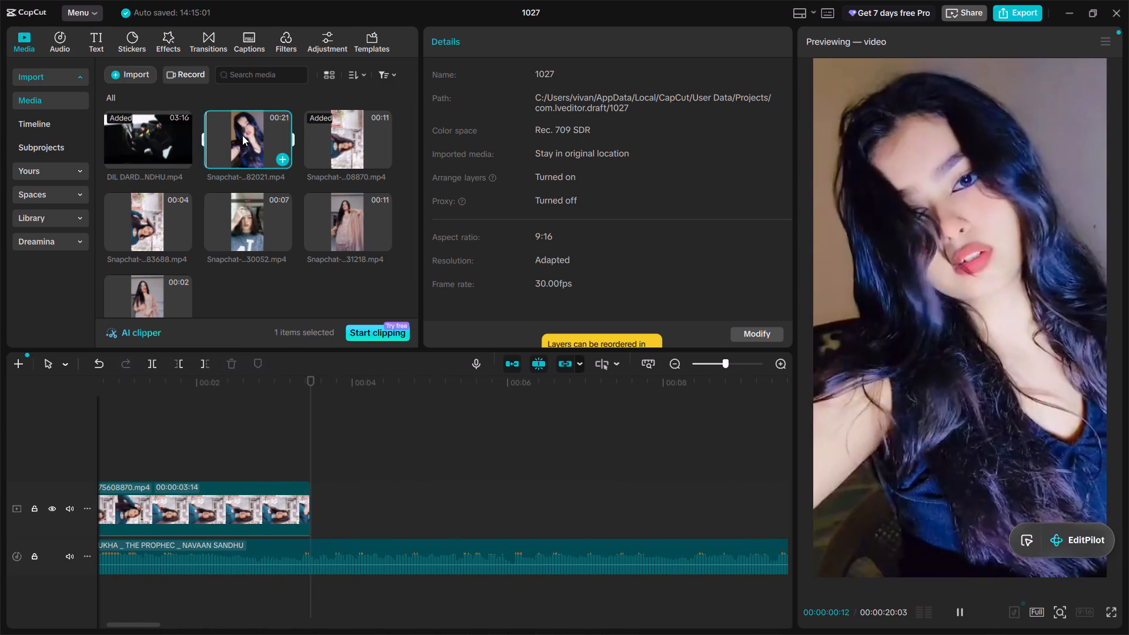
left_click_drag(242, 135, 309, 525)
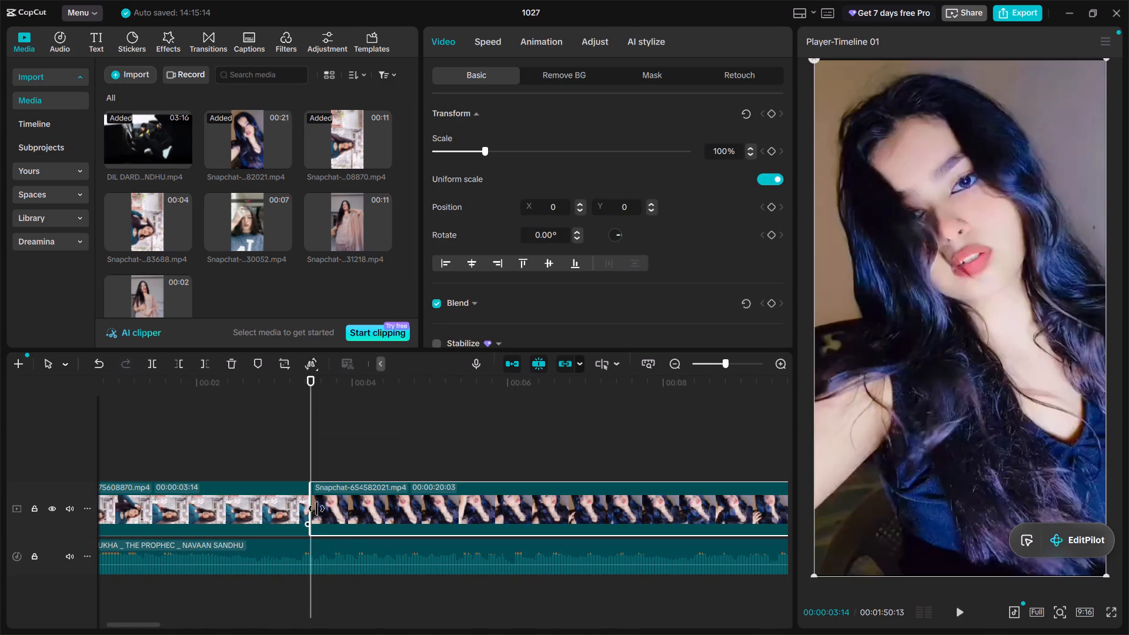
Trim the start of Snapchat-654582021.mp4 so the clip lasts 00:00:17:20.
left_click_drag(310, 508, 554, 487)
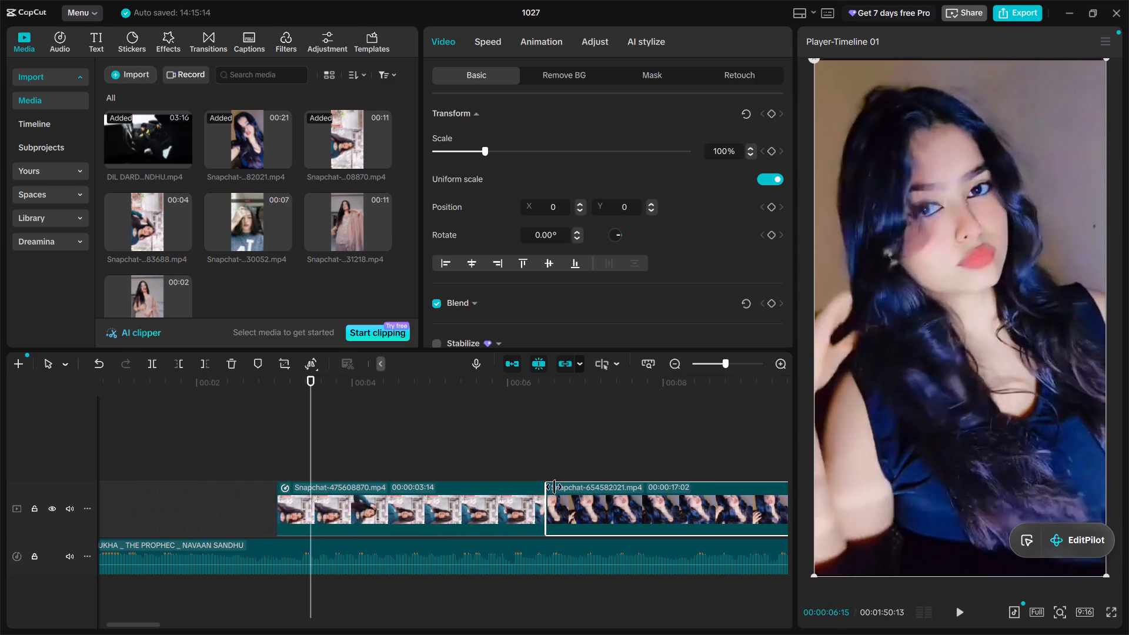
left_click_drag(554, 487, 501, 484)
Slow Snapchat-654582021.mp4 to a standard speed of 0.52x.
left_click_drag(500, 26, 497, 31)
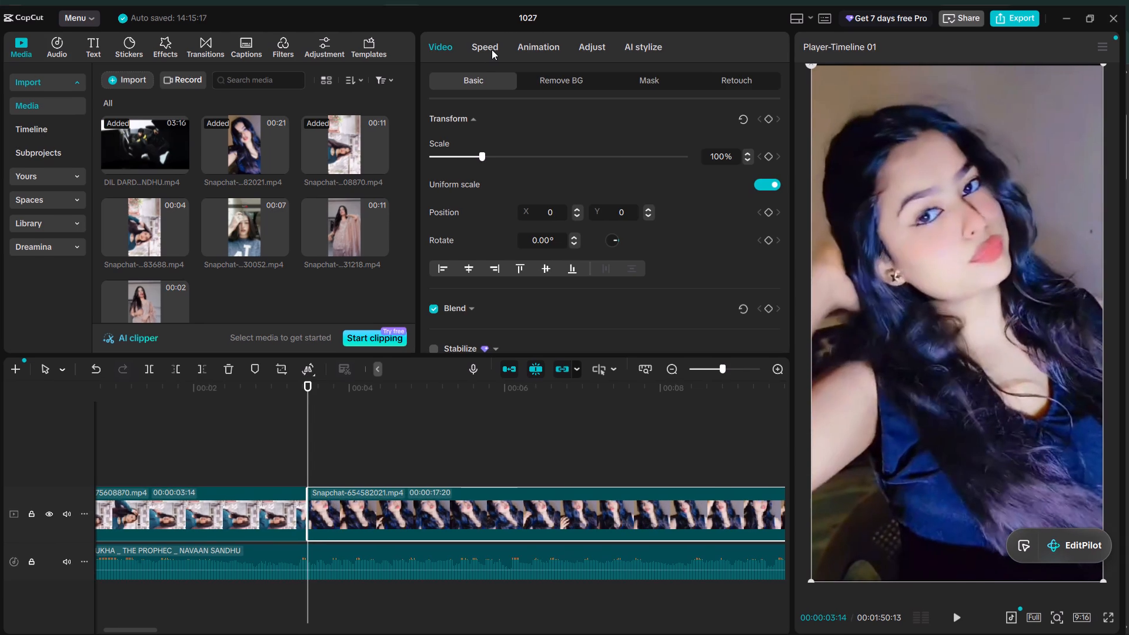
left_click(492, 49)
left_click(1093, 14)
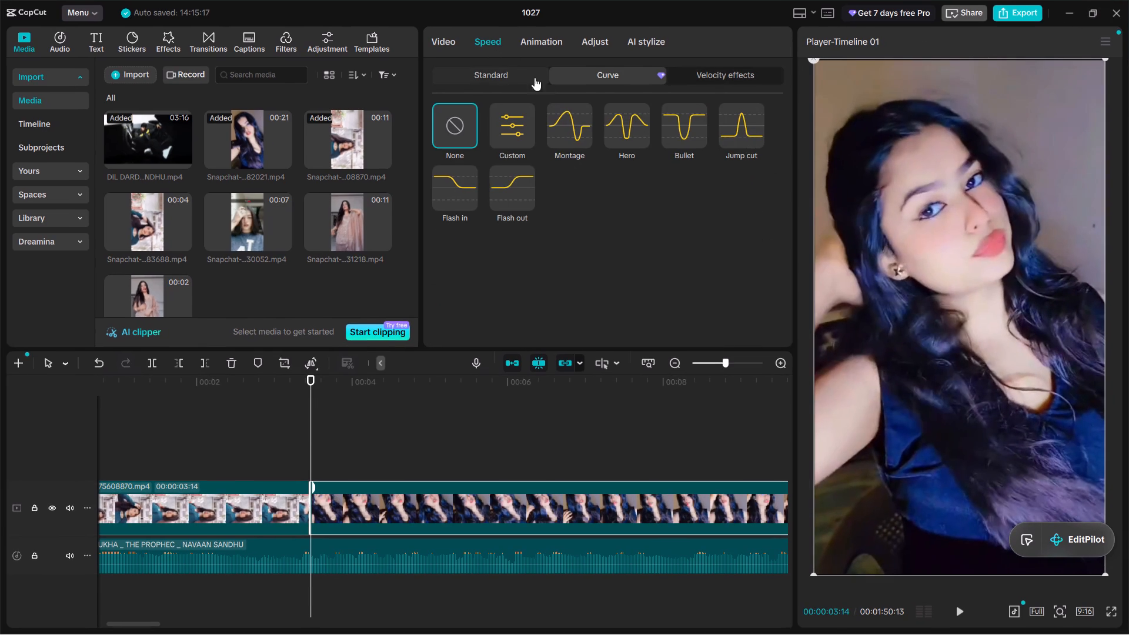
left_click(499, 71)
left_click_drag(473, 132, 459, 132)
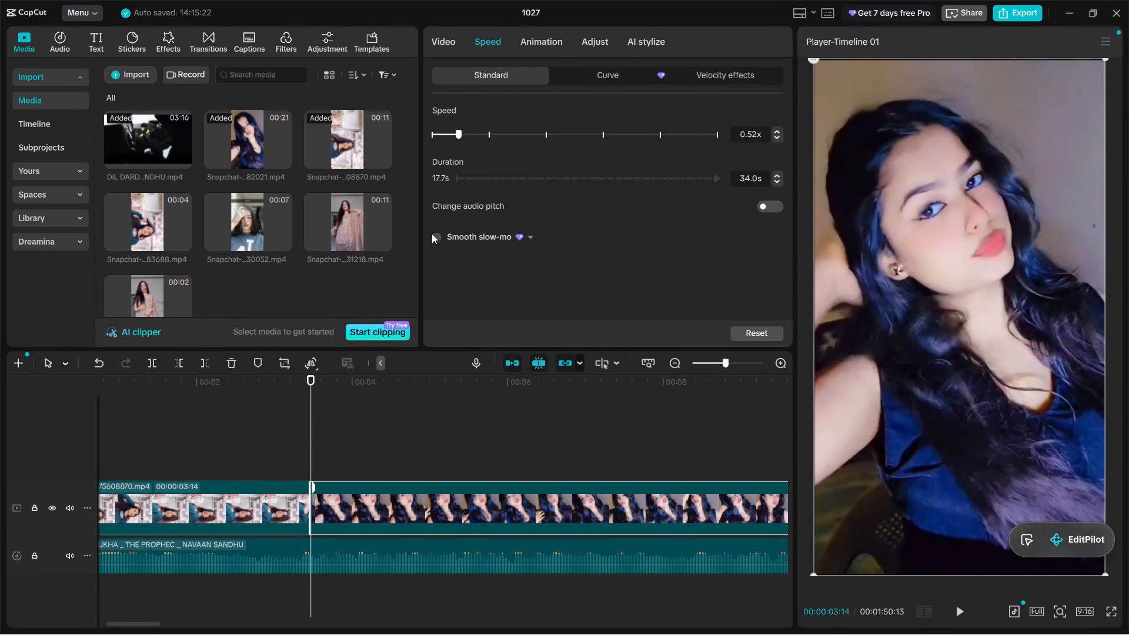
Enable Smooth slow-mo on Snapchat-654582021.mp4 with the Optical flow method.
left_click(436, 238)
left_click(469, 255)
left_click(469, 258)
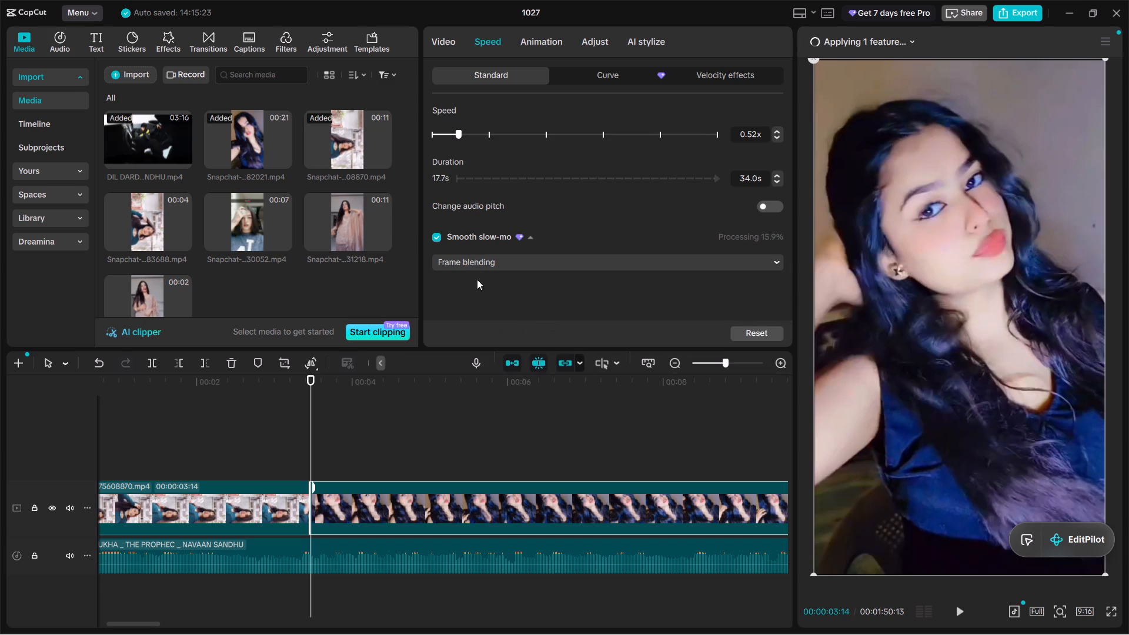
left_click(474, 265)
left_click(481, 318)
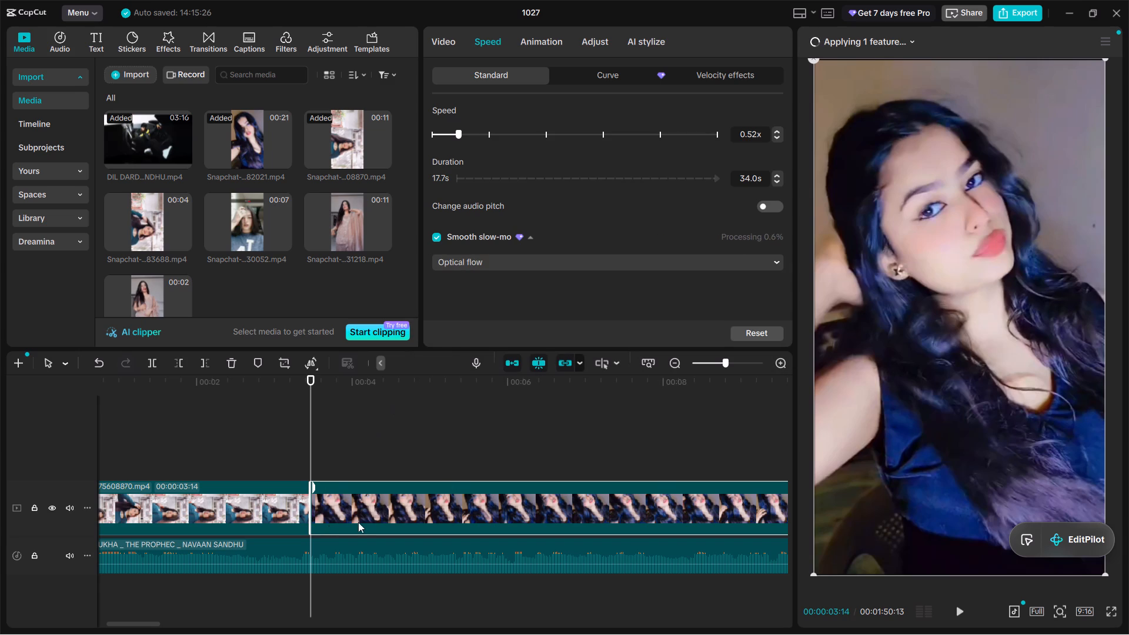
Play the slowed Snapchat-654582021.mp4 clip and split it at 00:00:05:16.
key("space")
scroll(381, 520, "down", 1, "alt")
scroll(381, 520, "up", 1, "alt")
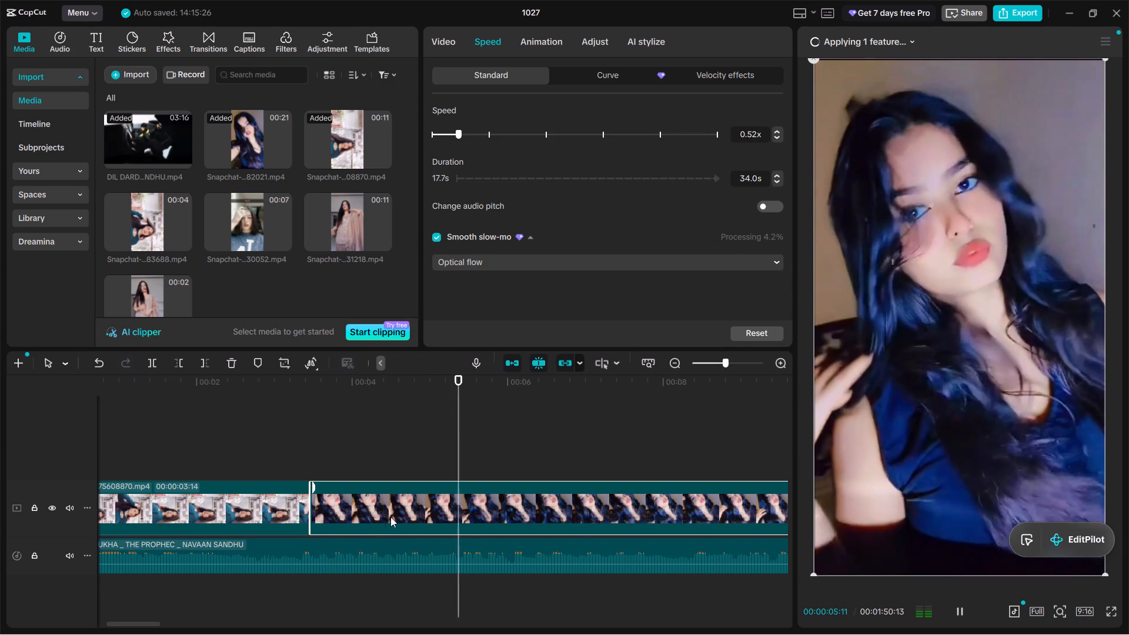
key("space")
key("ctrl+b")
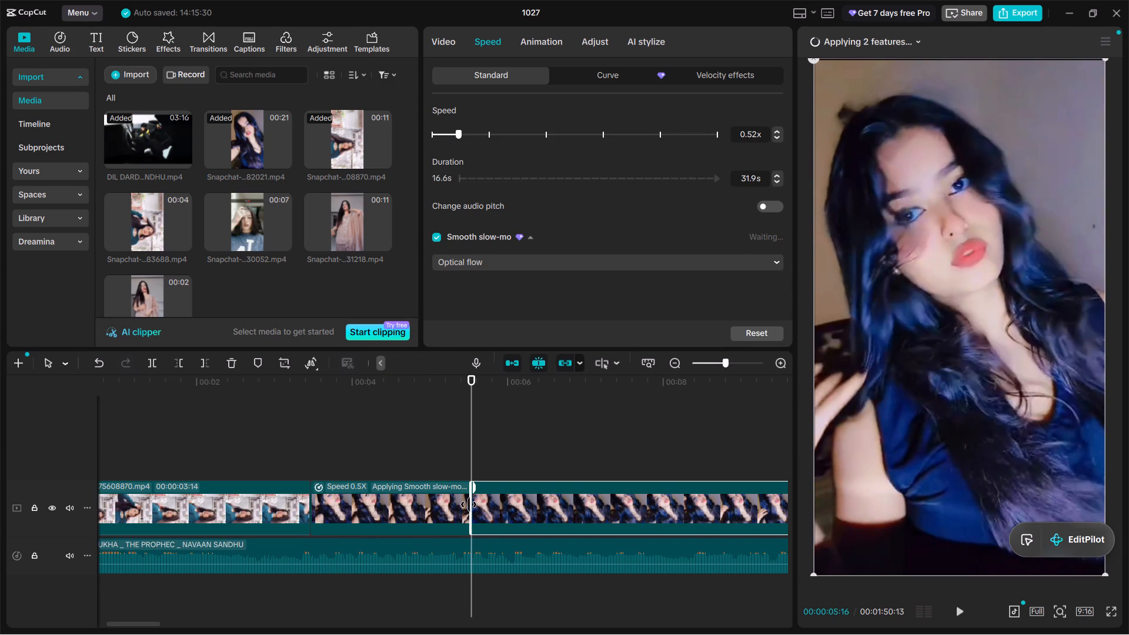
Trim the start of the second Snapchat-654582021.mp4 piece so it lasts 00:00:25:28.
left_click_drag(469, 504, 714, 478)
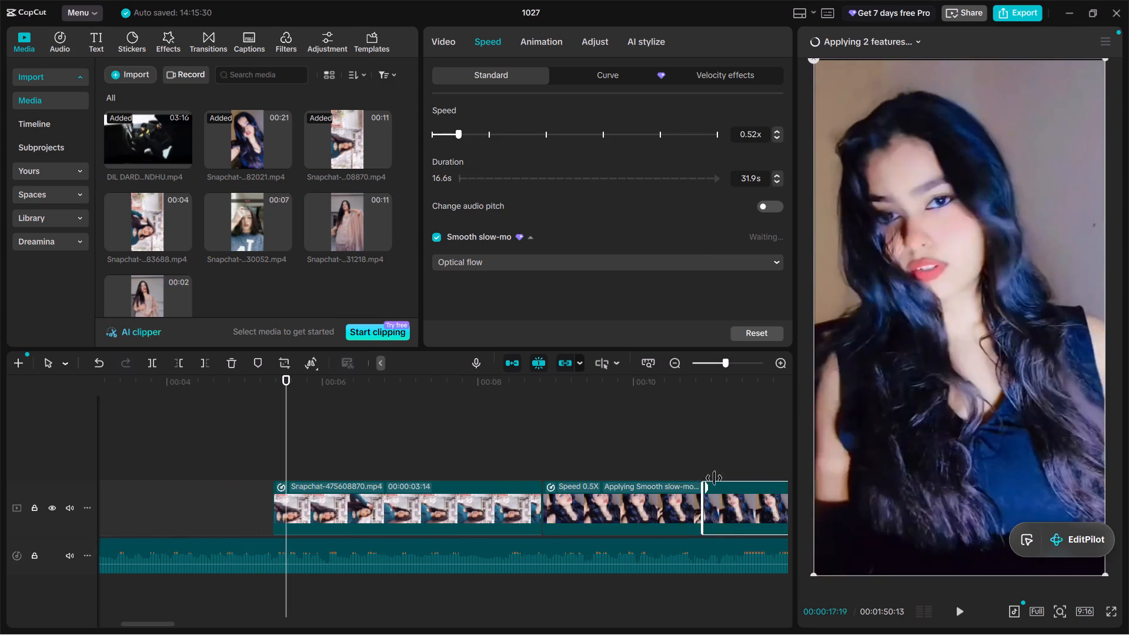
left_click_drag(714, 478, 750, 480)
Play the second Snapchat-654582021.mp4 piece with the song and split it at 00:00:06:19.
key("space")
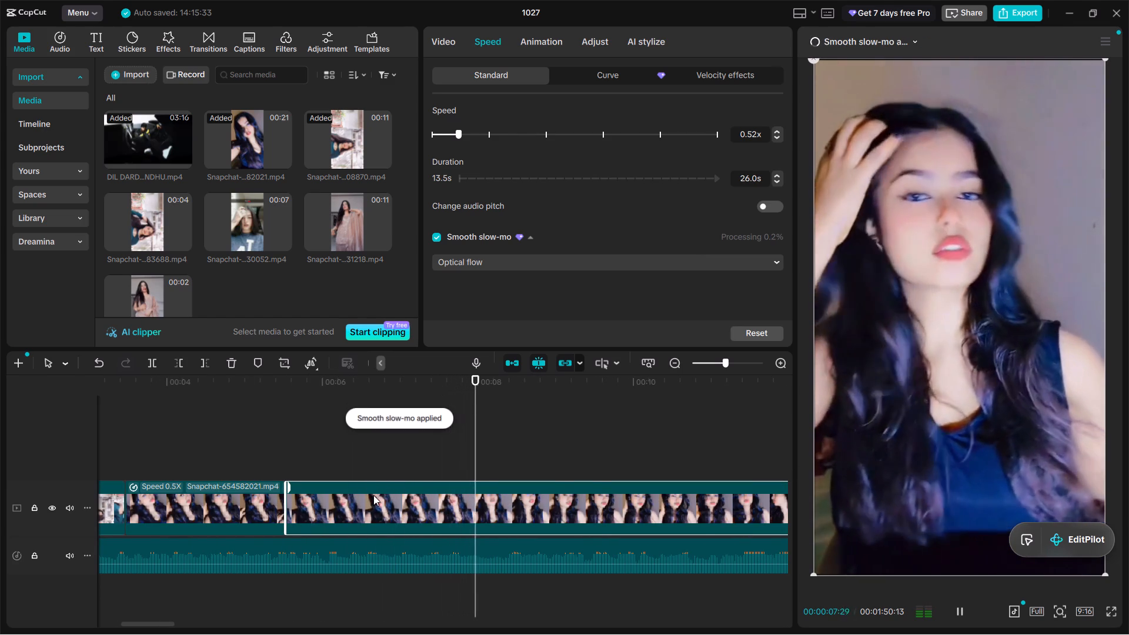
key("space")
left_click(282, 463)
key("space")
left_click(312, 507)
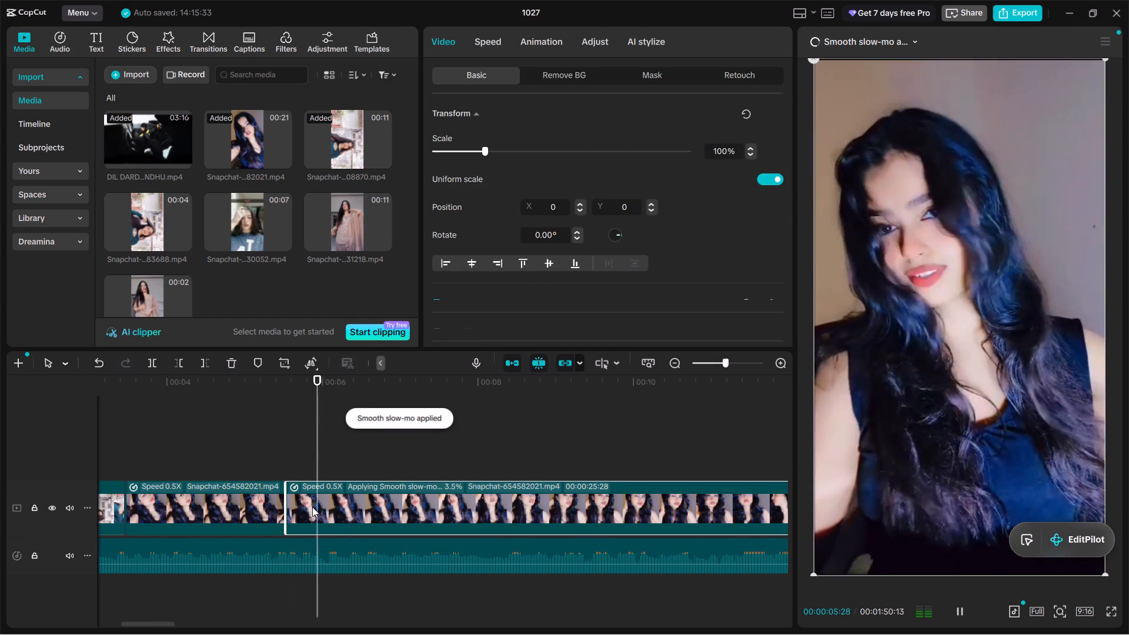
key("space")
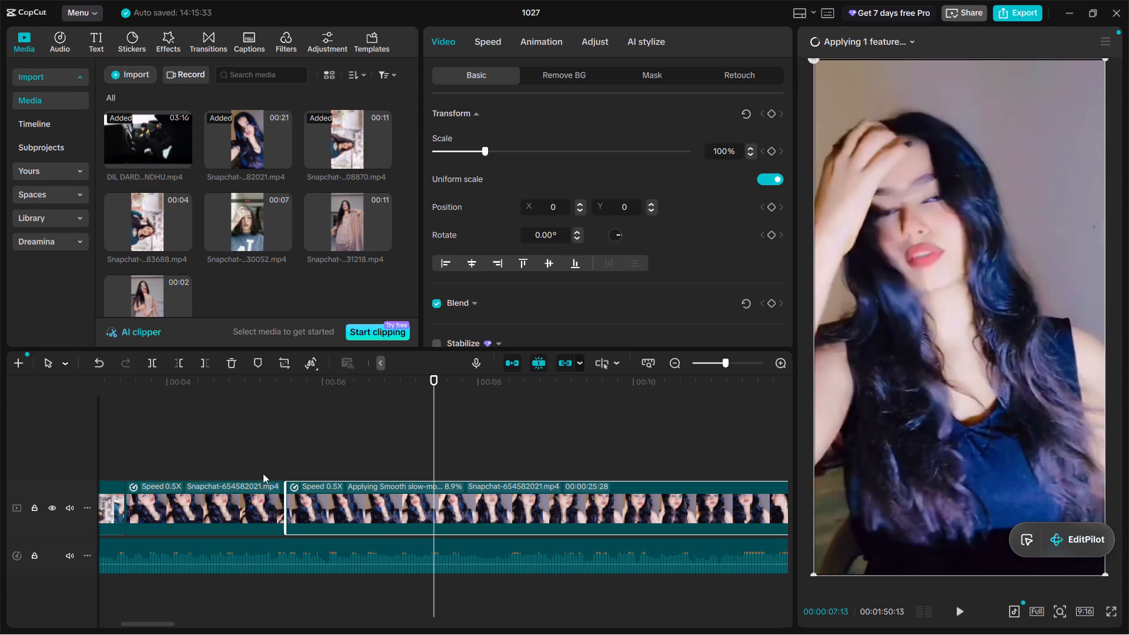
left_click(284, 472)
key("space")
left_click(317, 510)
key("space")
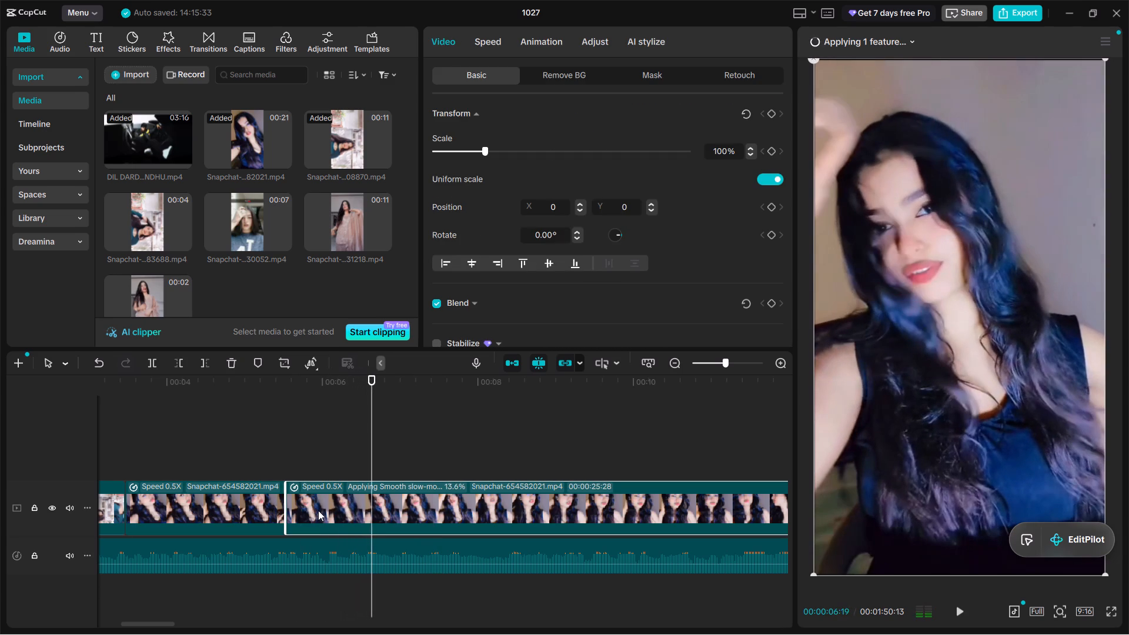
key("ctrl+b")
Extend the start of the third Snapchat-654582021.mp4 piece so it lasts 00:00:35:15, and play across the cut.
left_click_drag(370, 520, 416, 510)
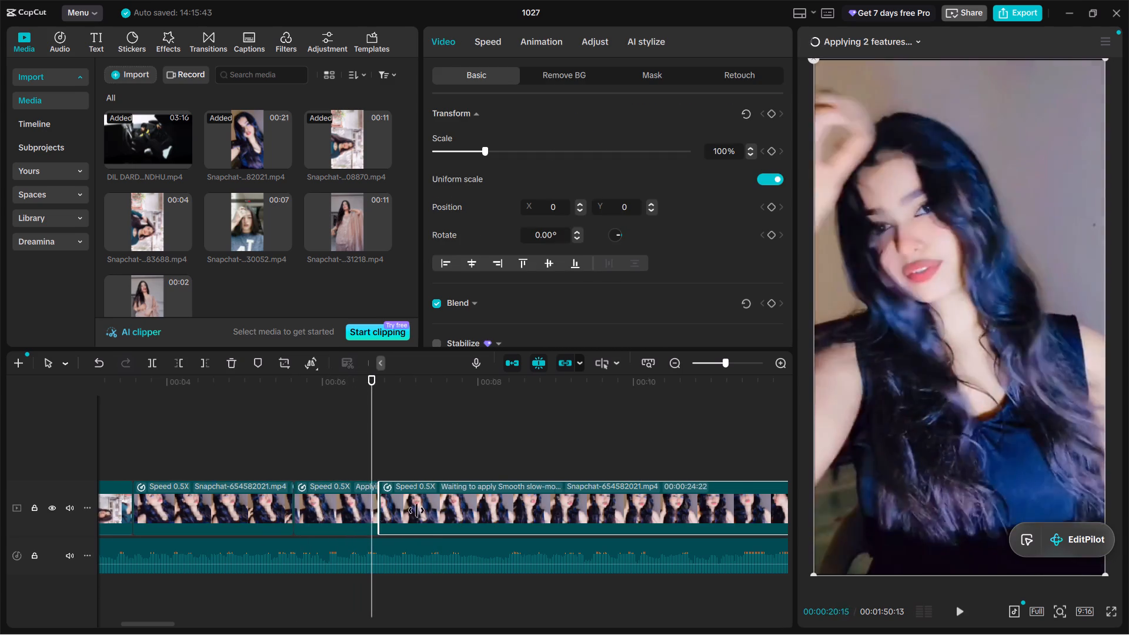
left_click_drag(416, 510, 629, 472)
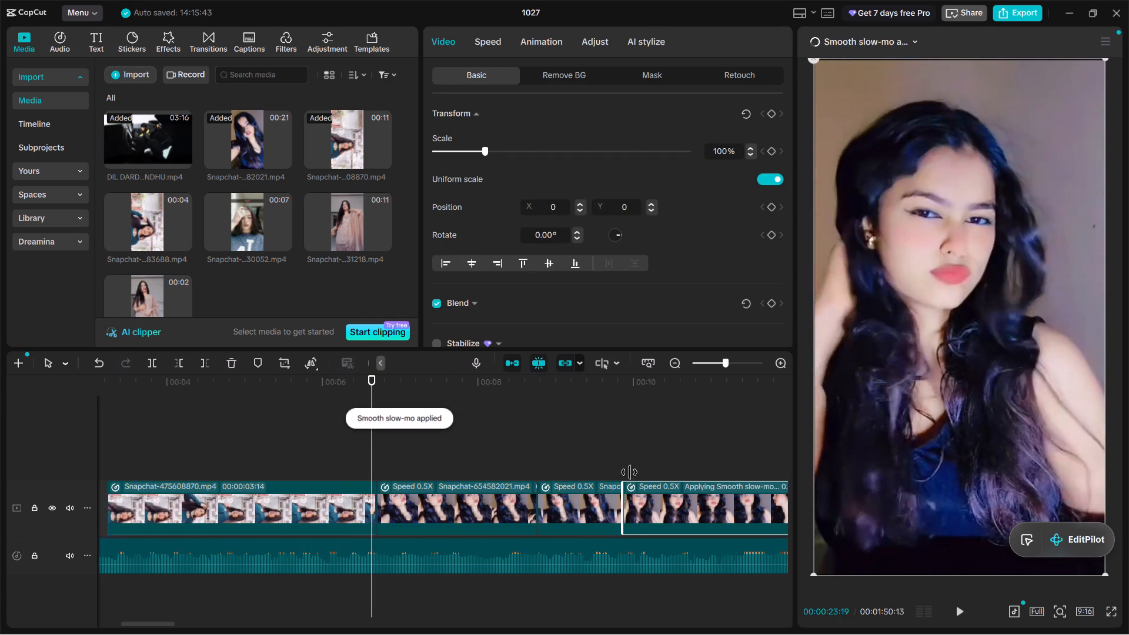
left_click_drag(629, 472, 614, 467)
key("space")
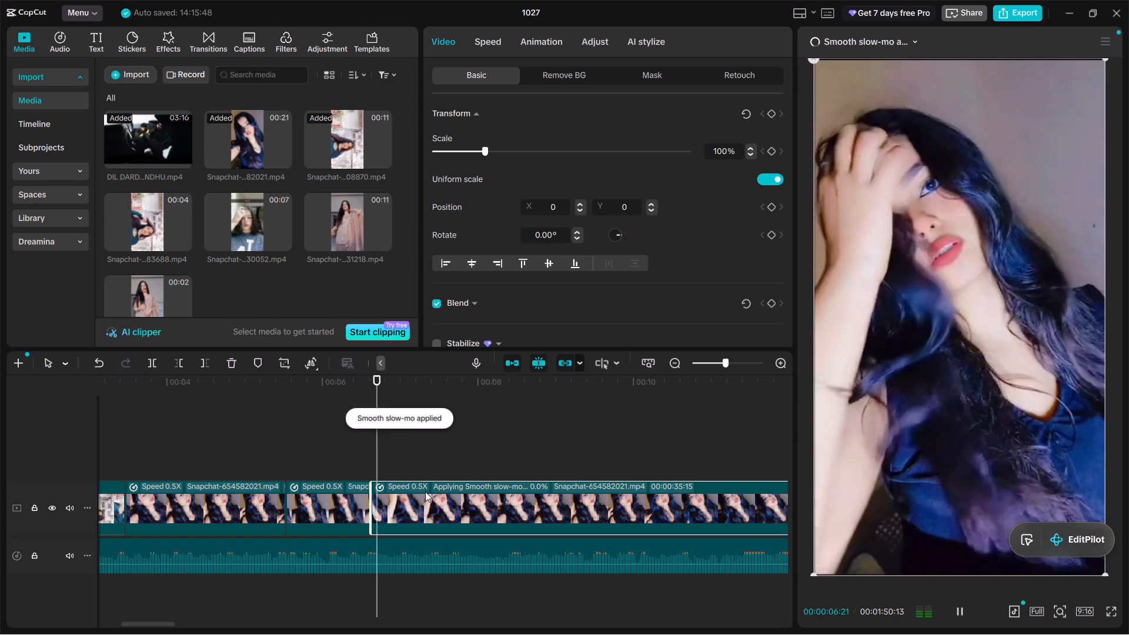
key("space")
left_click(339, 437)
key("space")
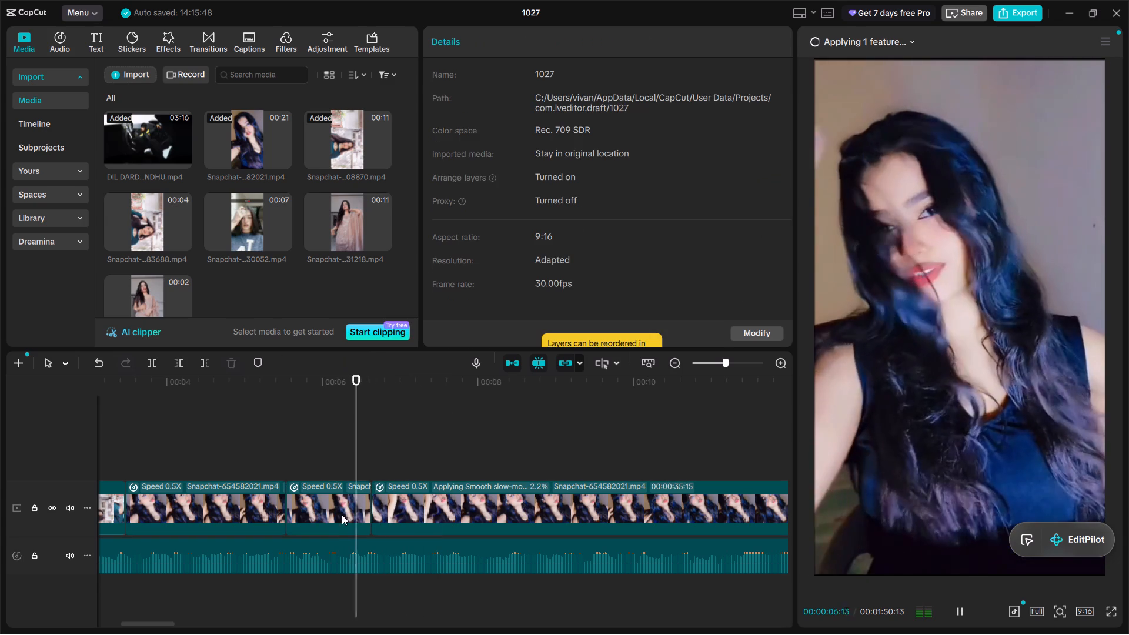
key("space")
Trim the start of the third Snapchat-654582021.mp4 piece so it lasts 00:00:31:07.
left_click(423, 530)
left_click_drag(368, 500, 520, 491)
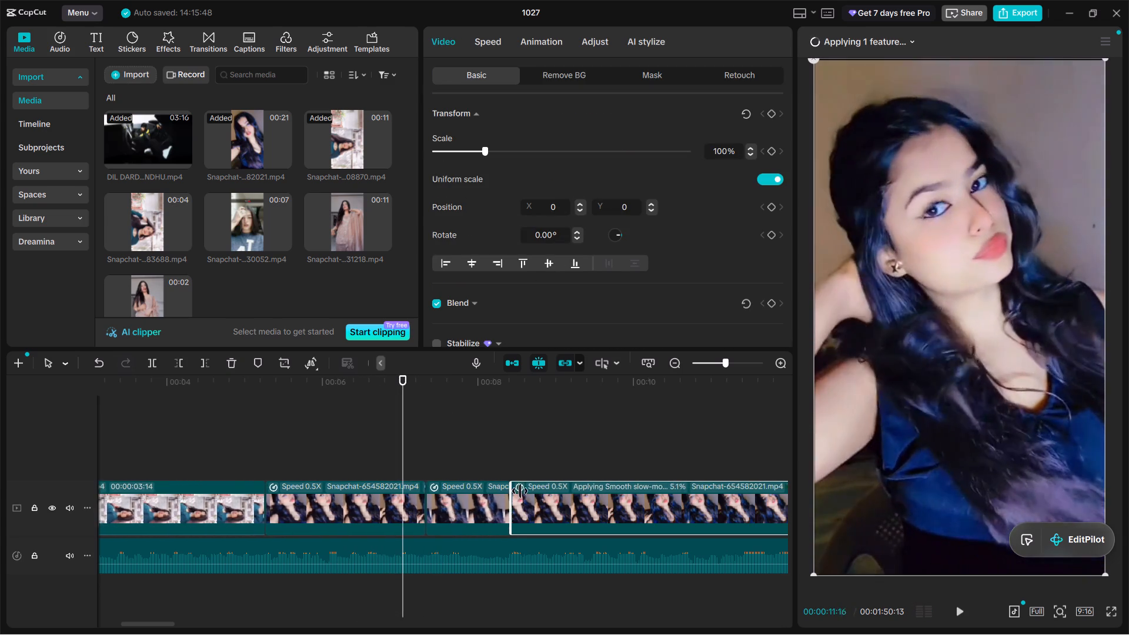
left_click_drag(520, 491, 672, 466)
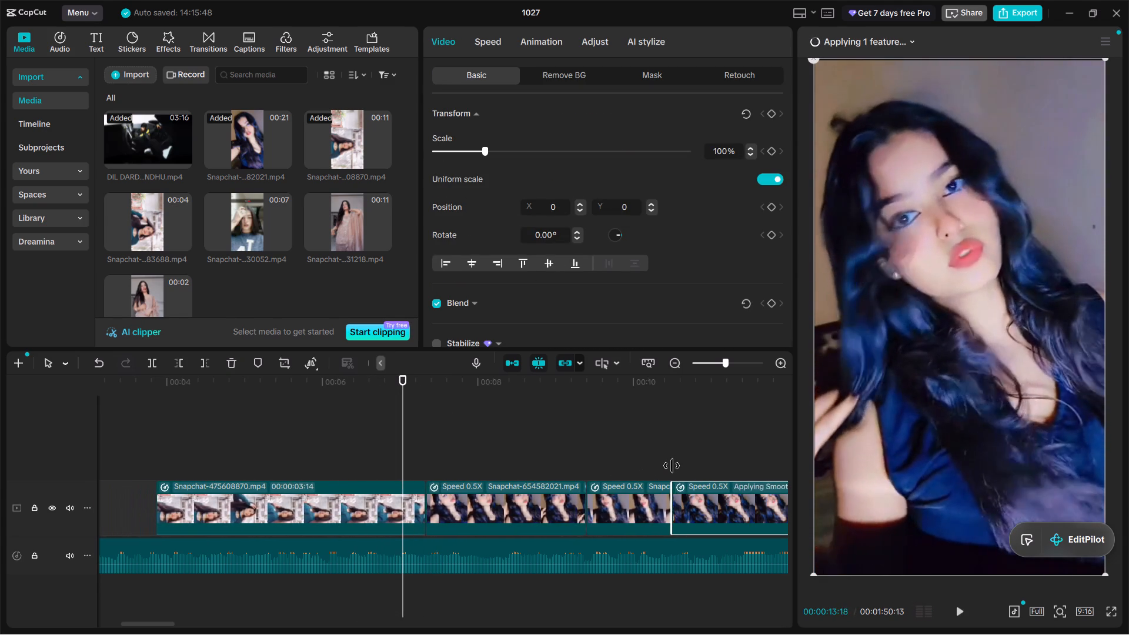
left_click_drag(672, 466, 750, 462)
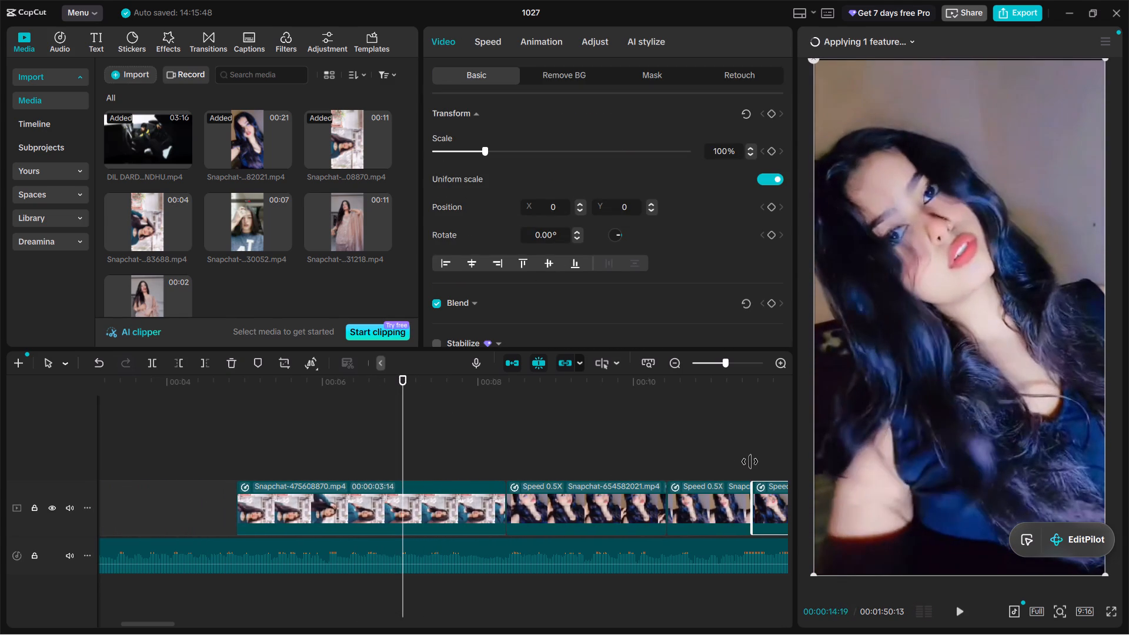
left_click_drag(750, 462, 700, 466)
left_click(369, 458)
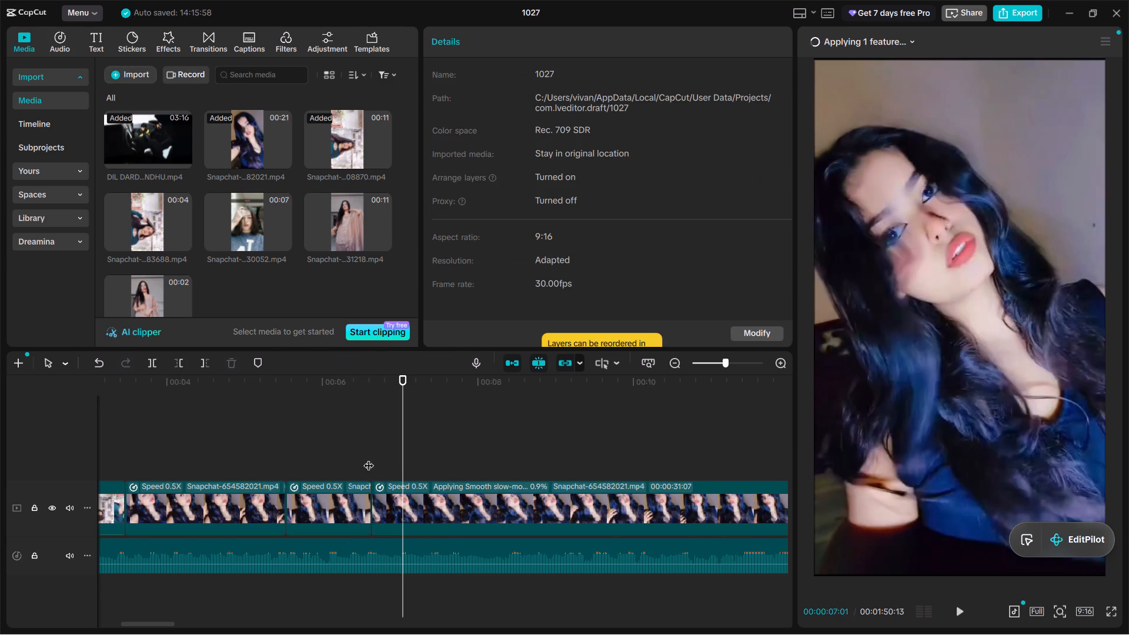
Play the slowed Snapchat-654582021.mp4 pieces with the song to check the cut into the third piece.
key("space")
scroll(412, 492, "up", 2, "alt")
scroll(412, 494, "down", 4, "alt")
scroll(412, 494, "up", 4, "alt")
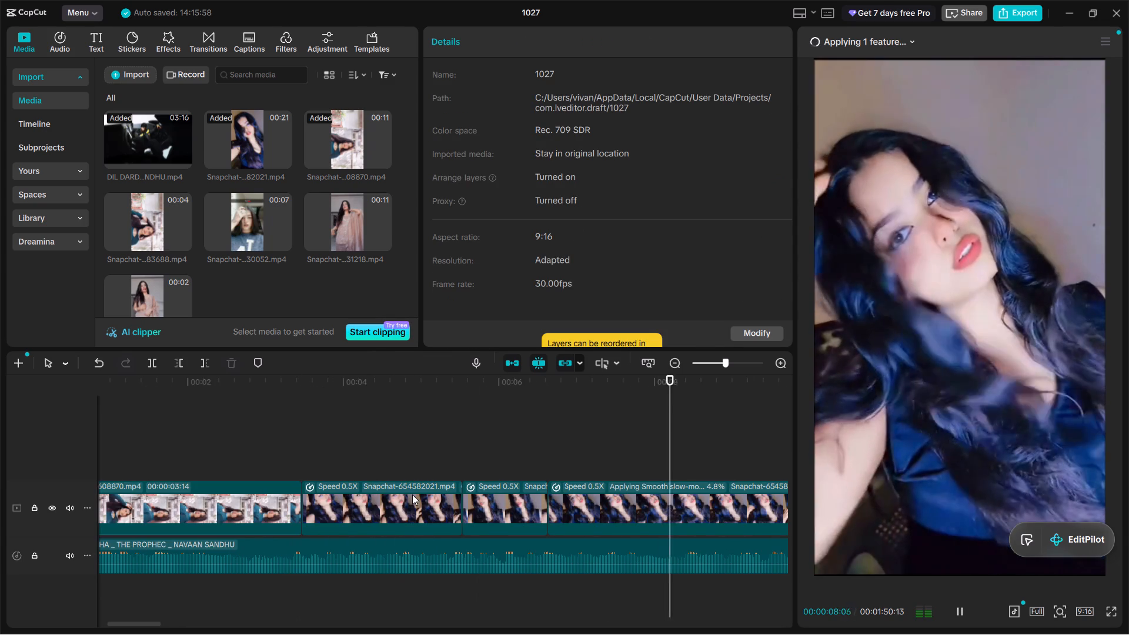
key("alt+space")
left_click(599, 421)
left_click(489, 420)
key("space")
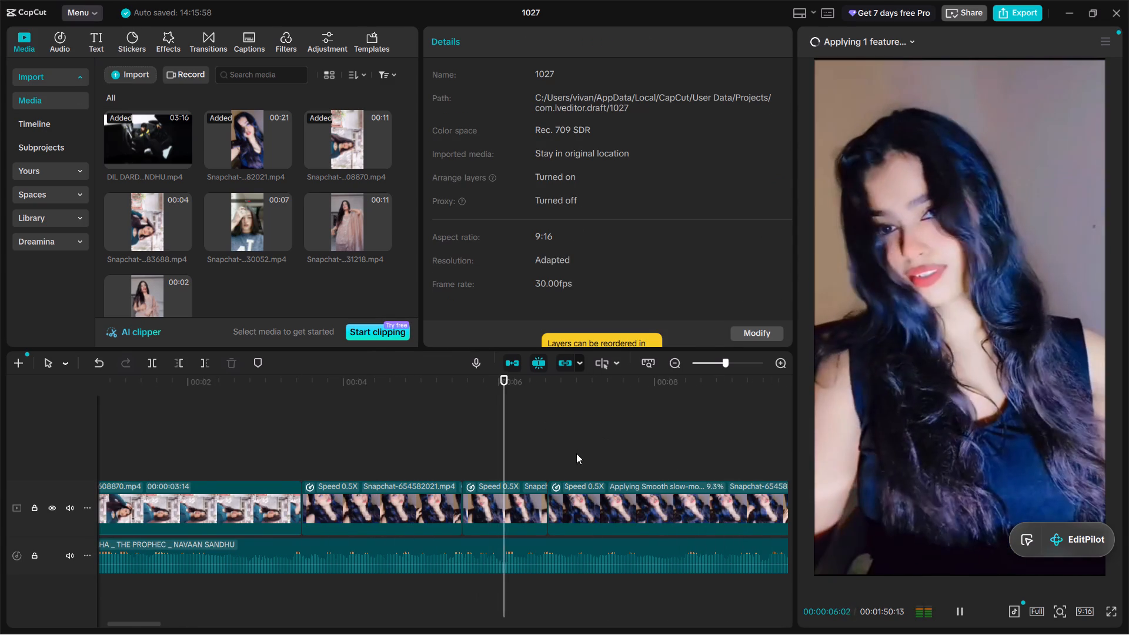
Split the third Snapchat-654582021.mp4 piece at 00:00:08:13 and delete the part after the cut.
scroll(575, 457, "down", 6, "alt")
scroll(454, 469, "up", 5, "alt")
scroll(453, 469, "down", 2, "alt")
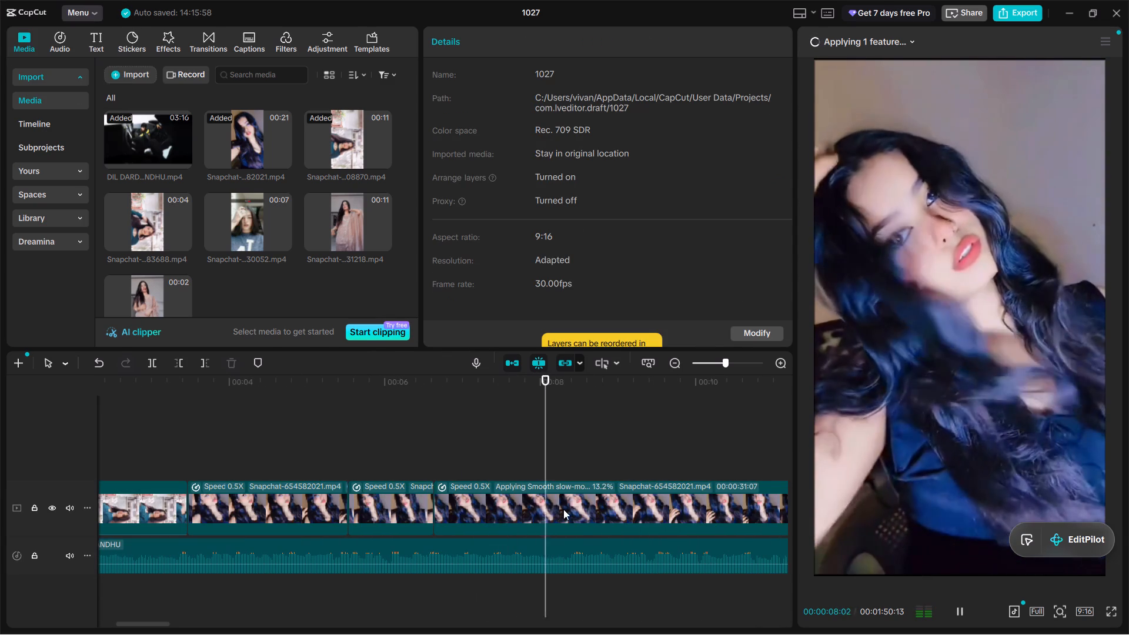
key("space")
left_click(559, 507)
key("ctrl+b")
key("BackSpace")
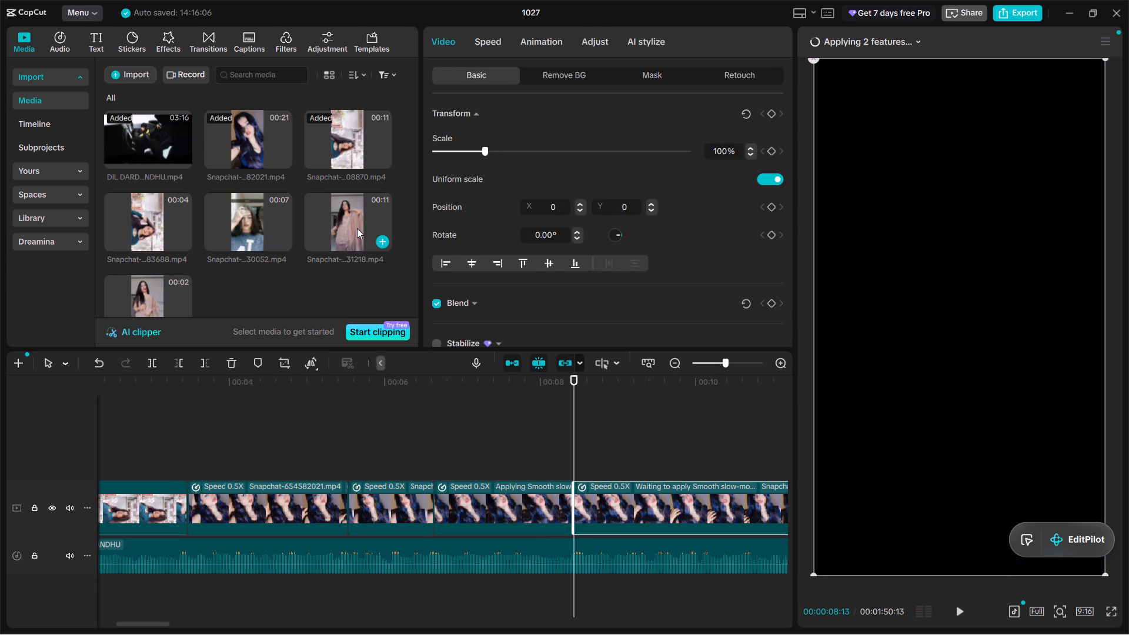
Preview the unused imported clips and add Snapchat-1031631218.mp4 after the last piece at 00:00:08:13.
left_click(193, 215)
left_click(244, 215)
left_click(116, 226)
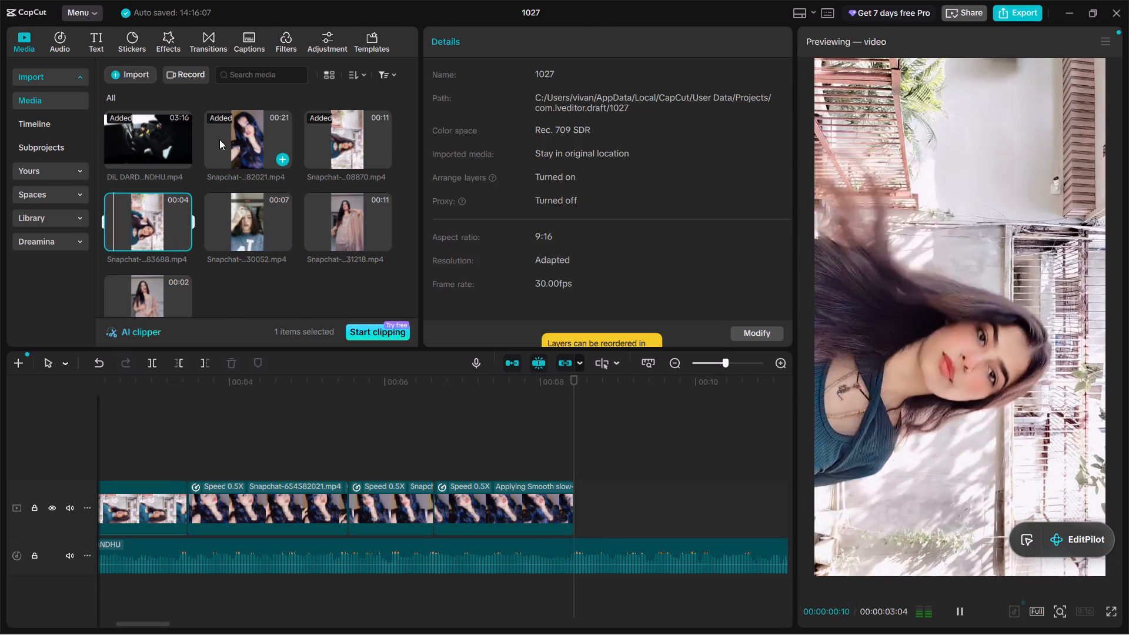
scroll(107, 241, "down", 2)
left_click(148, 255)
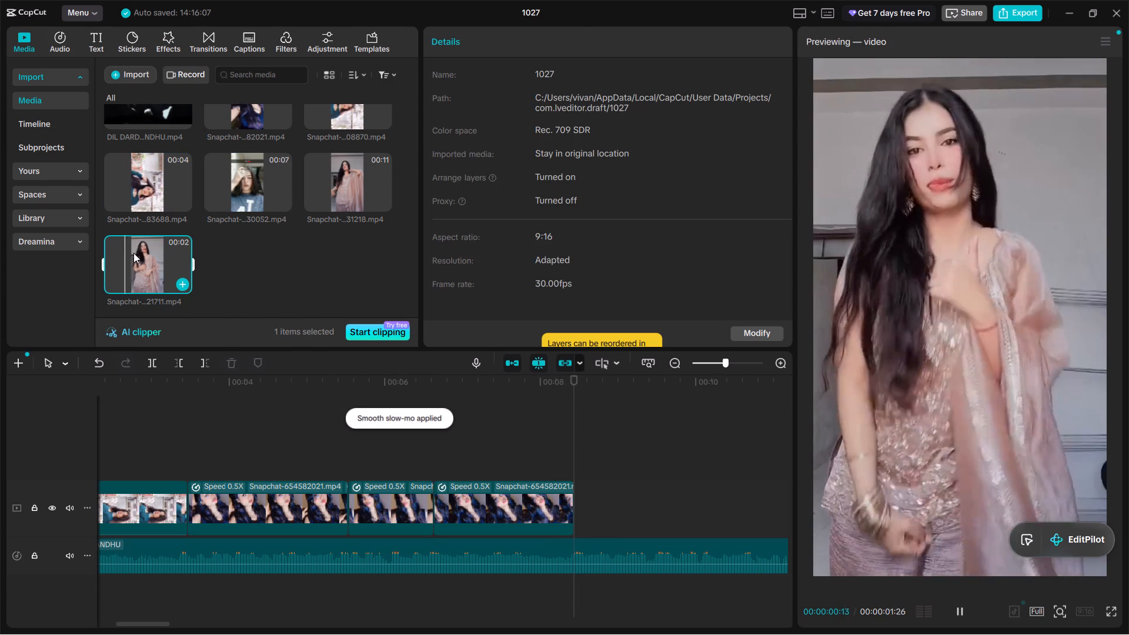
left_click(341, 182)
left_click_drag(339, 181, 580, 494)
Trim the start of the Snapchat-1031631218.mp4 clip so about 7 seconds remain.
scroll(603, 509, "down", 2, "alt")
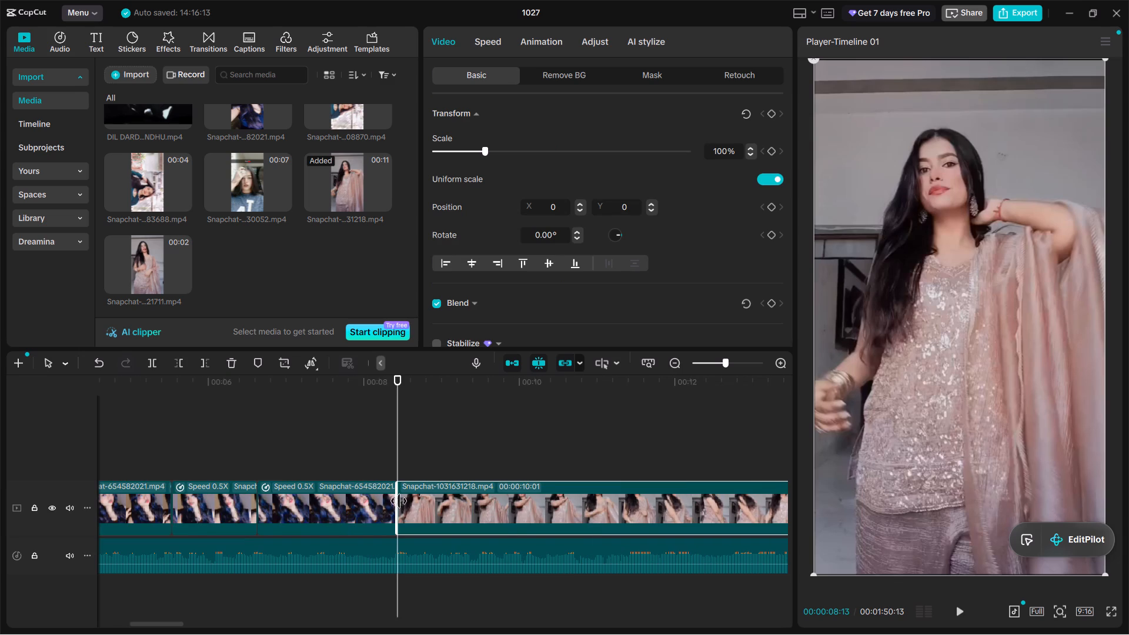
left_click_drag(396, 504, 695, 469)
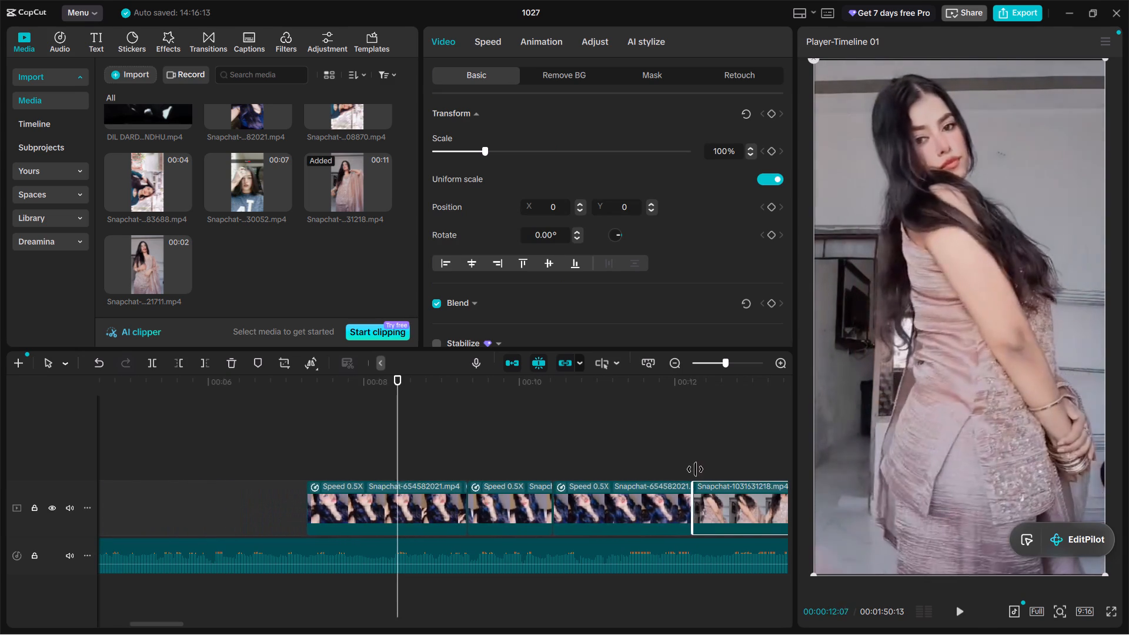
left_click_drag(695, 469, 612, 457)
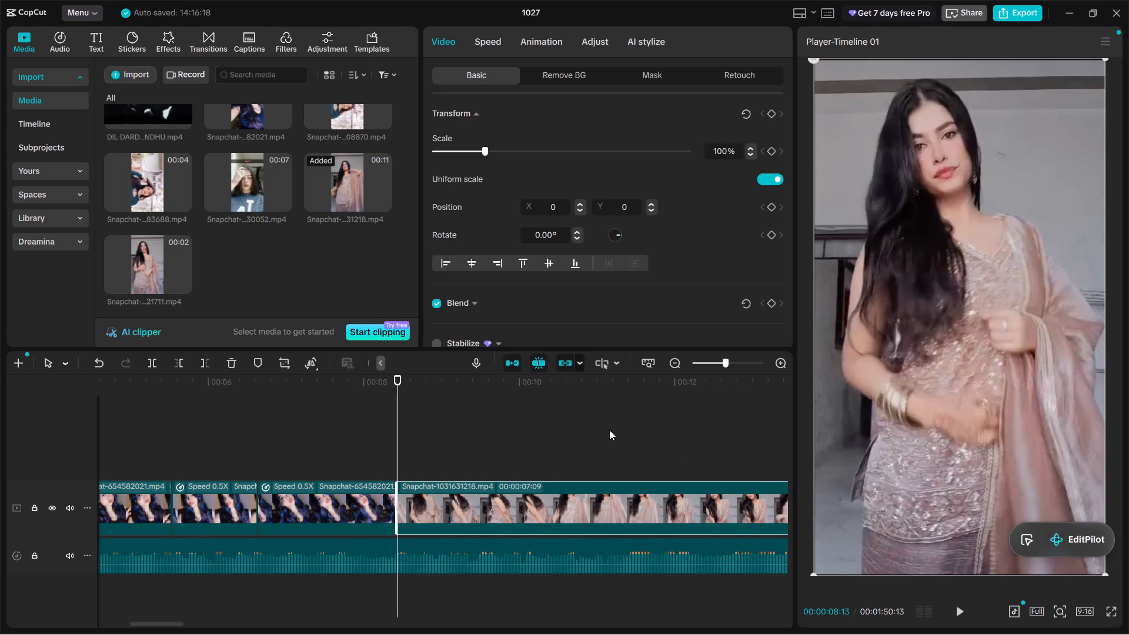
left_click(490, 38)
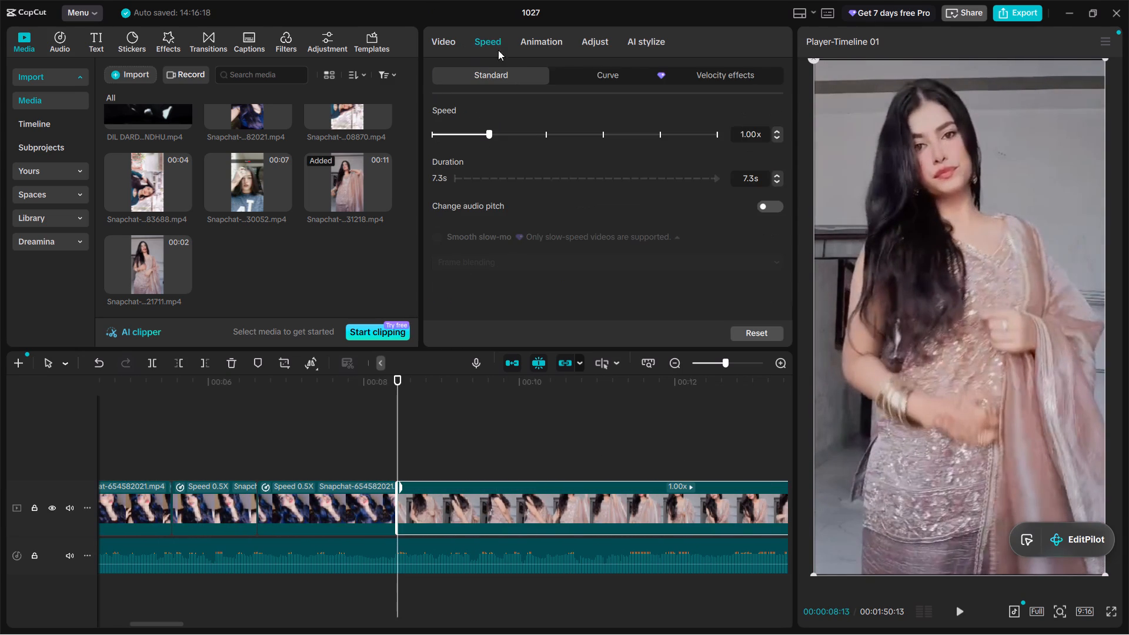
left_click_drag(395, 502, 452, 502)
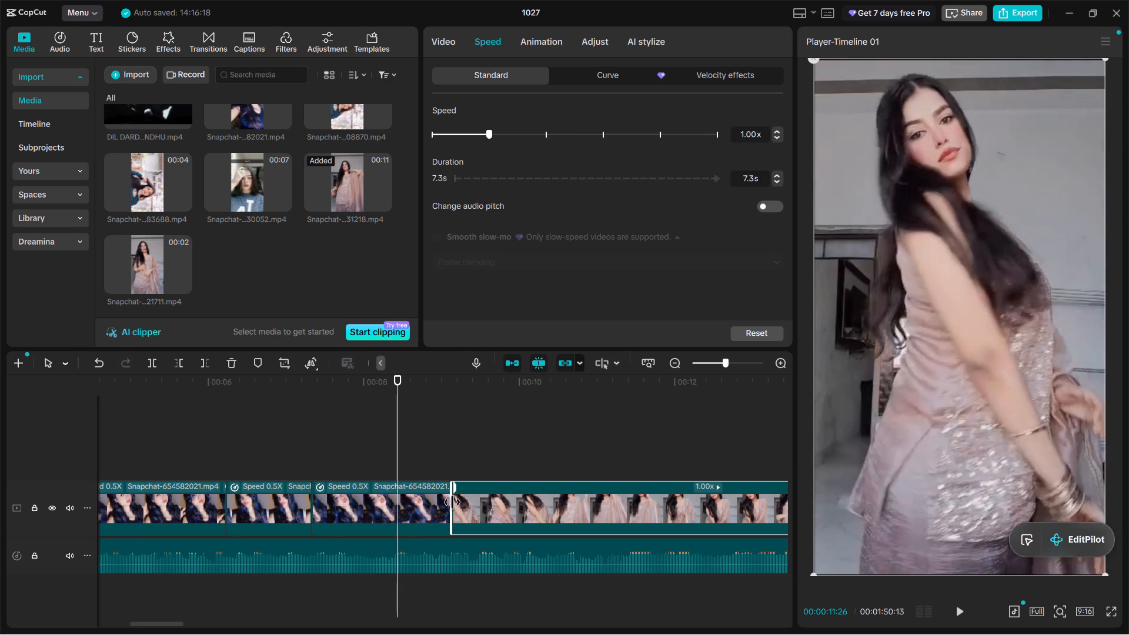
left_click_drag(452, 502, 442, 502)
Apply the Montage speed curve to the Snapchat-1031631218.mp4 clip and play it with the song.
left_click(607, 78)
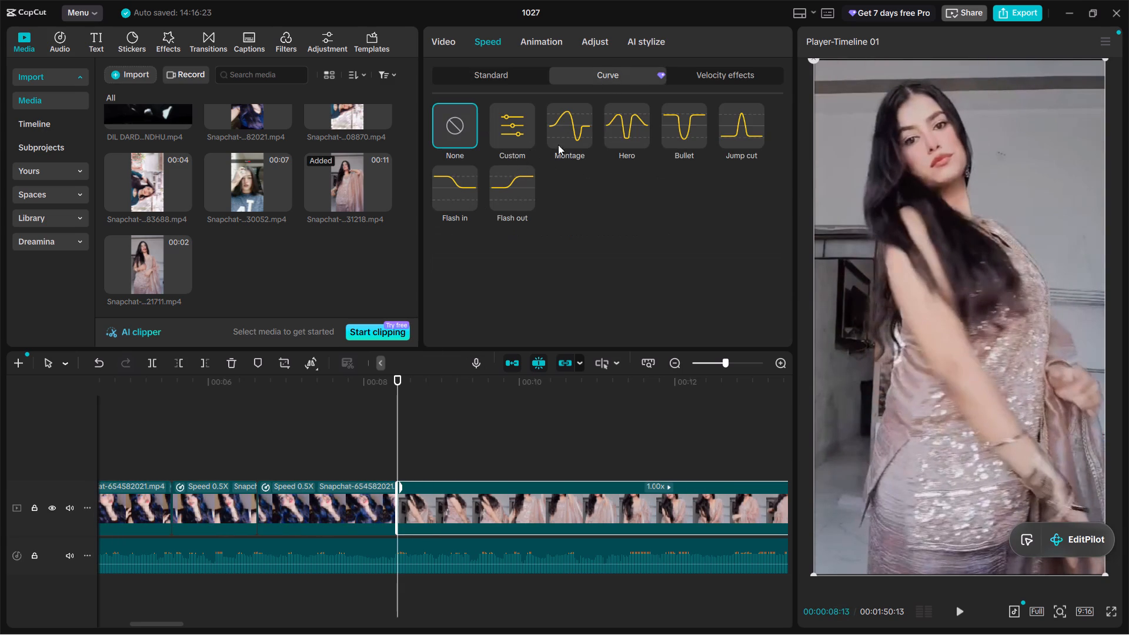
left_click(576, 123)
key("space")
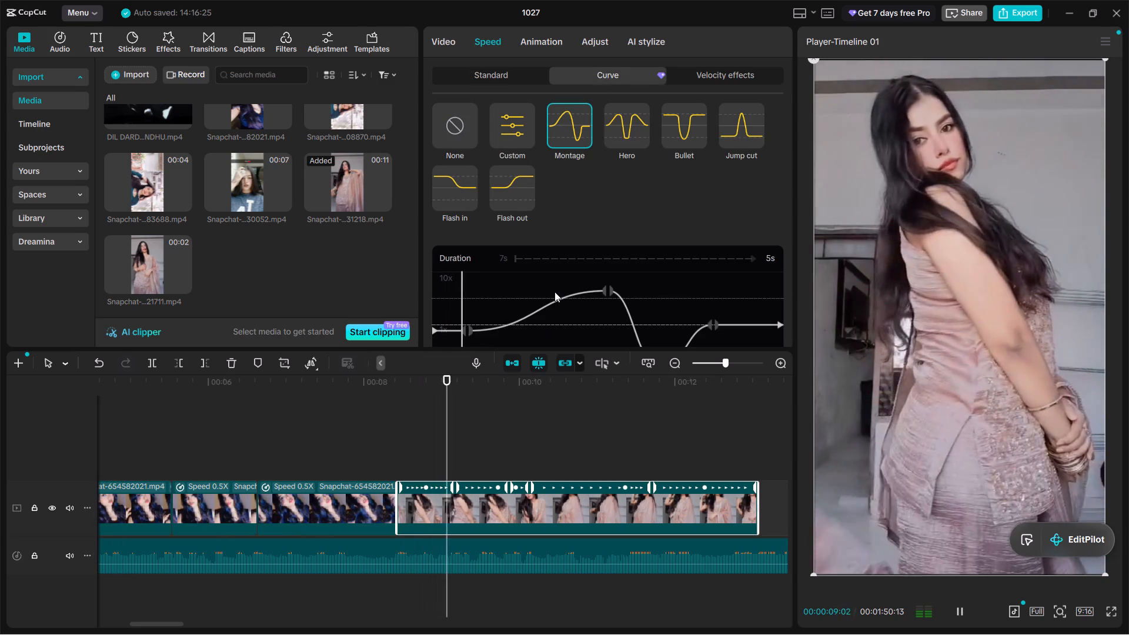
scroll(553, 285, "down", 2)
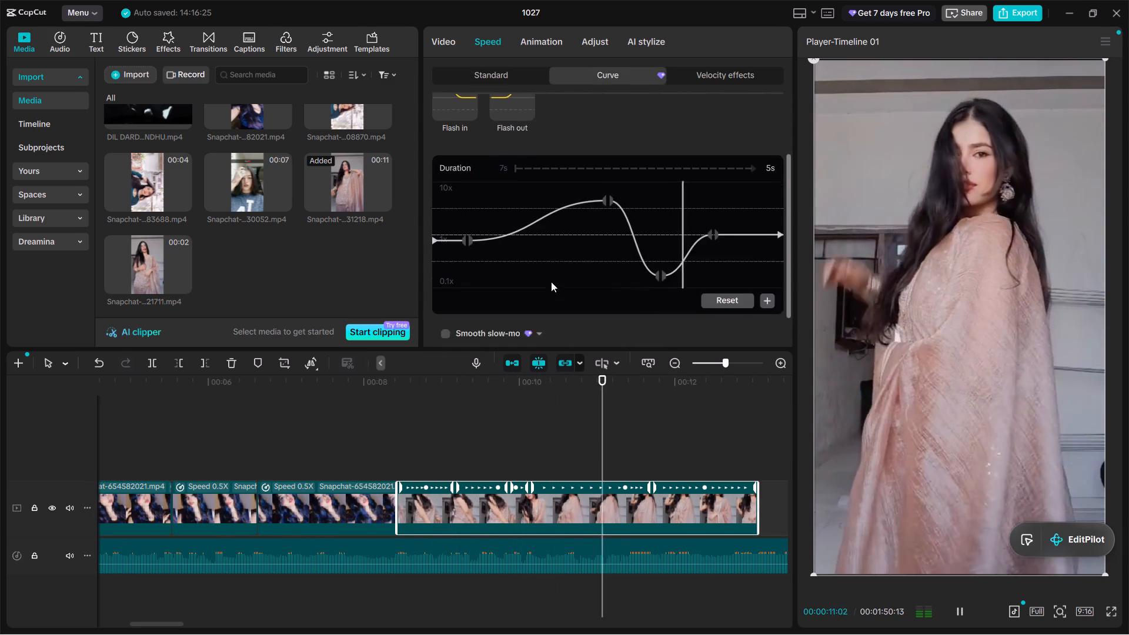
scroll(551, 282, "down", 1)
key("space")
left_click_drag(570, 213, 359, 215)
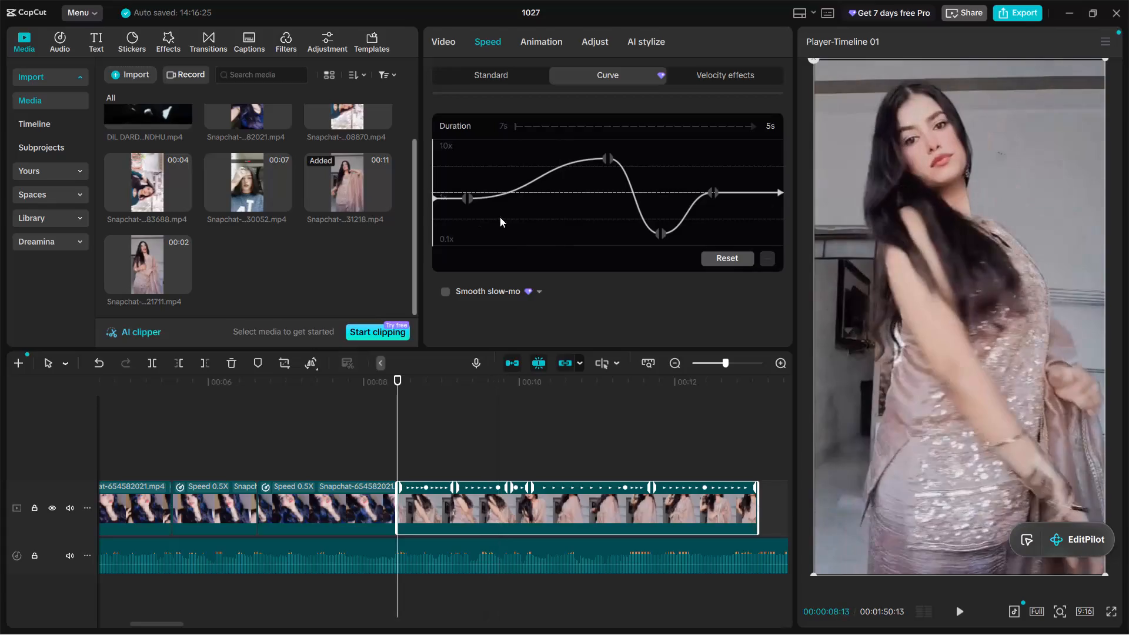
key("space")
key("space")
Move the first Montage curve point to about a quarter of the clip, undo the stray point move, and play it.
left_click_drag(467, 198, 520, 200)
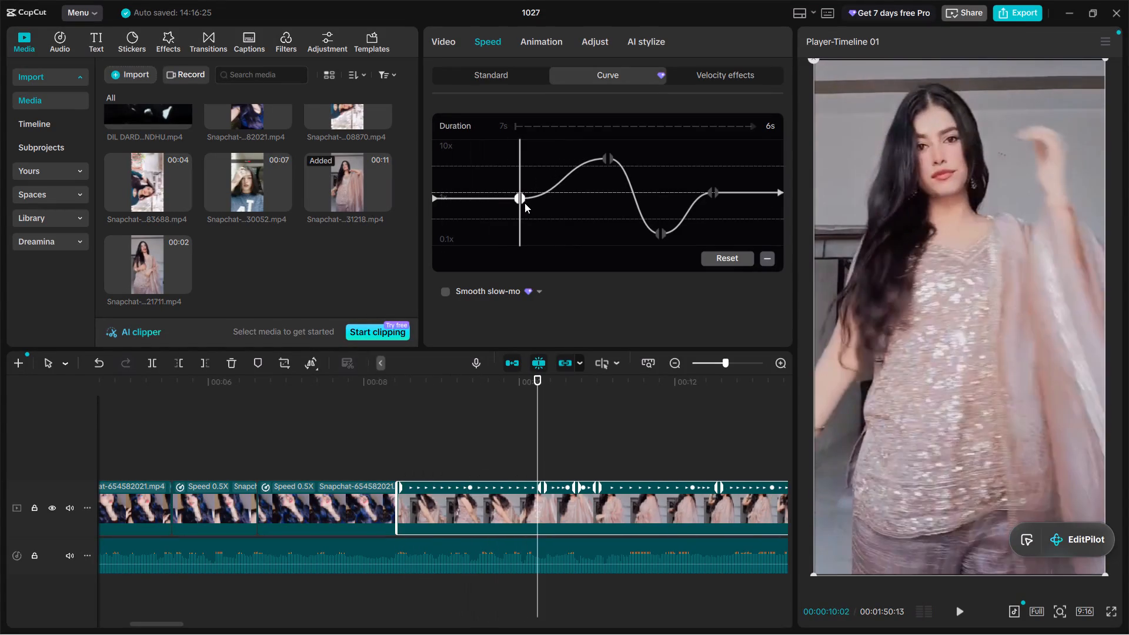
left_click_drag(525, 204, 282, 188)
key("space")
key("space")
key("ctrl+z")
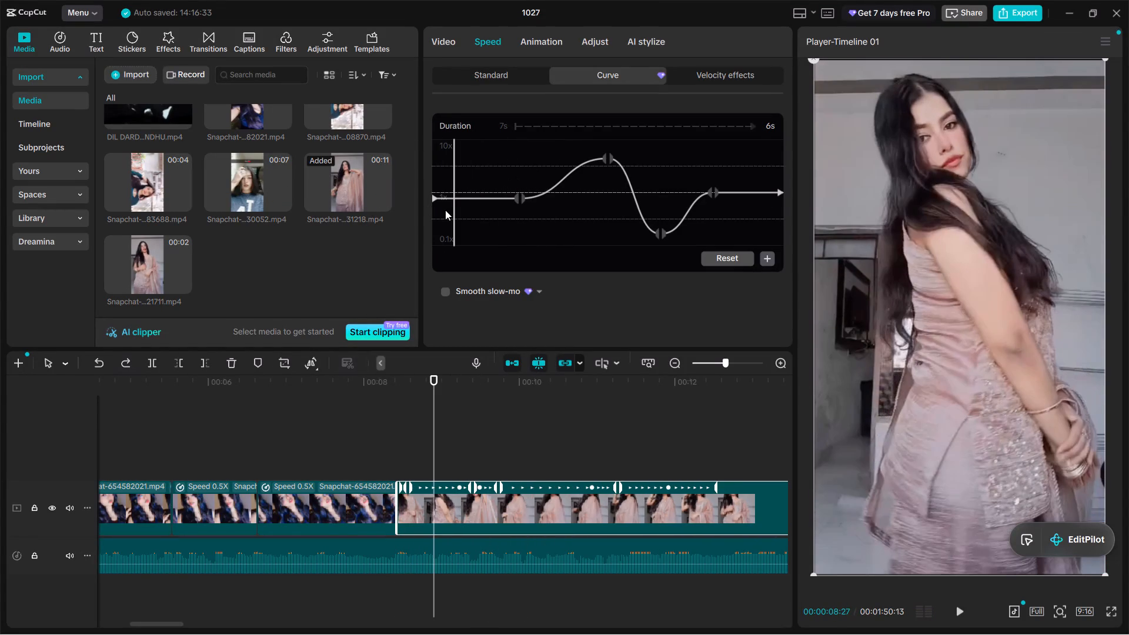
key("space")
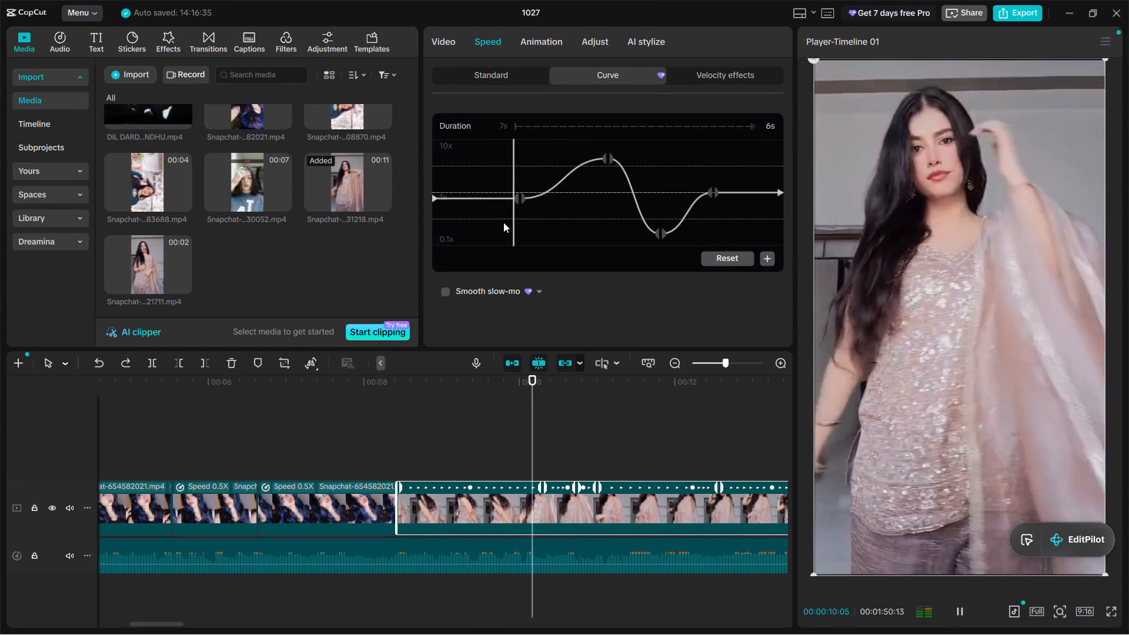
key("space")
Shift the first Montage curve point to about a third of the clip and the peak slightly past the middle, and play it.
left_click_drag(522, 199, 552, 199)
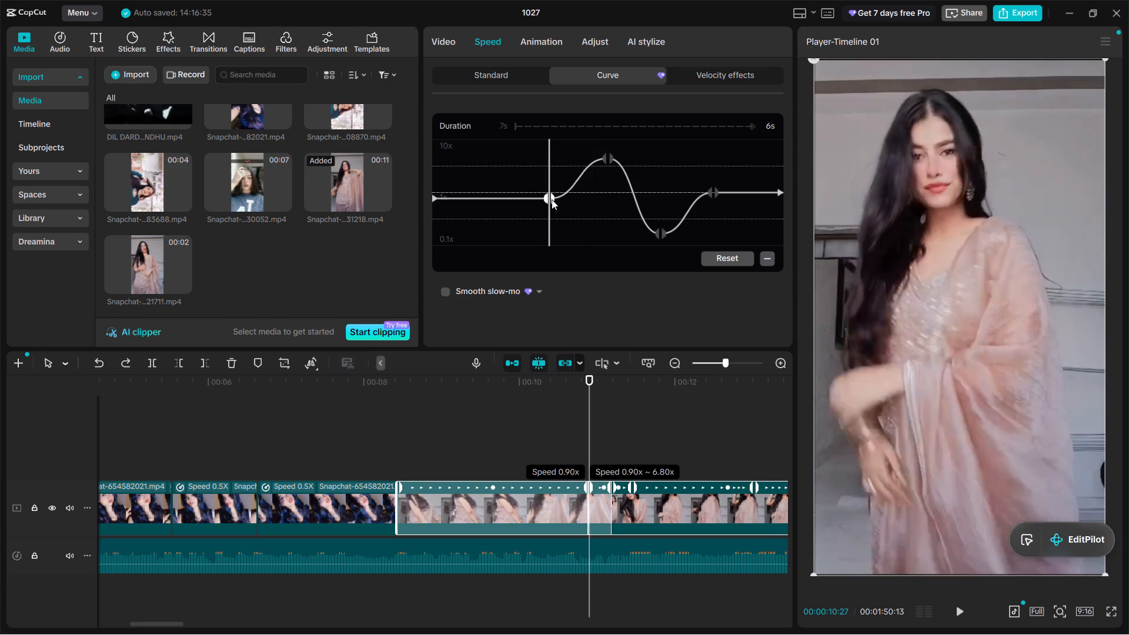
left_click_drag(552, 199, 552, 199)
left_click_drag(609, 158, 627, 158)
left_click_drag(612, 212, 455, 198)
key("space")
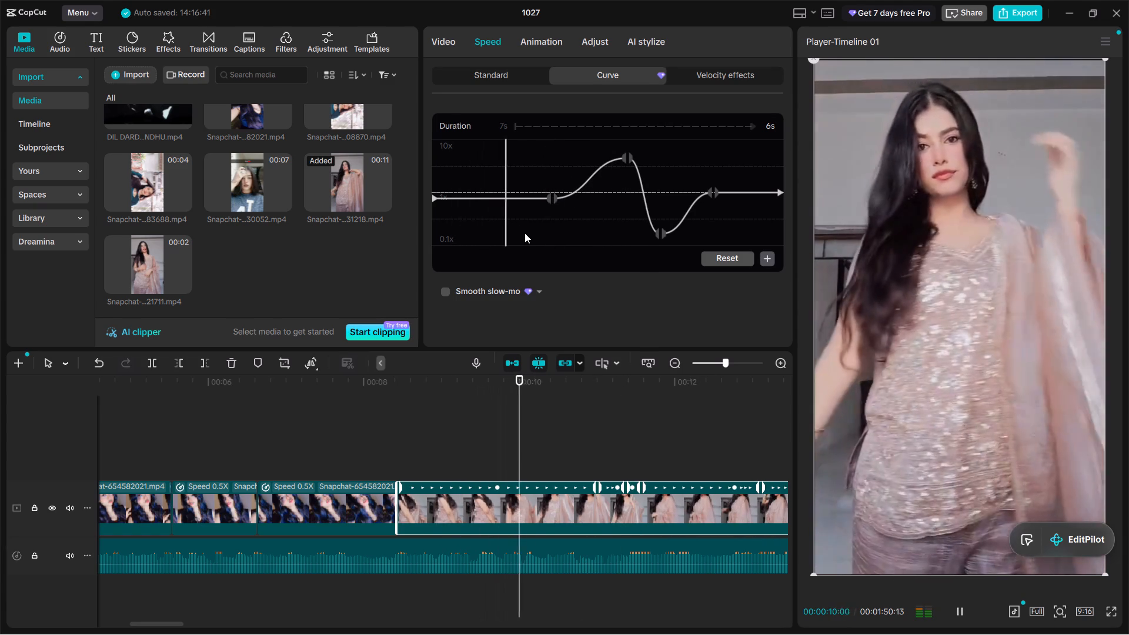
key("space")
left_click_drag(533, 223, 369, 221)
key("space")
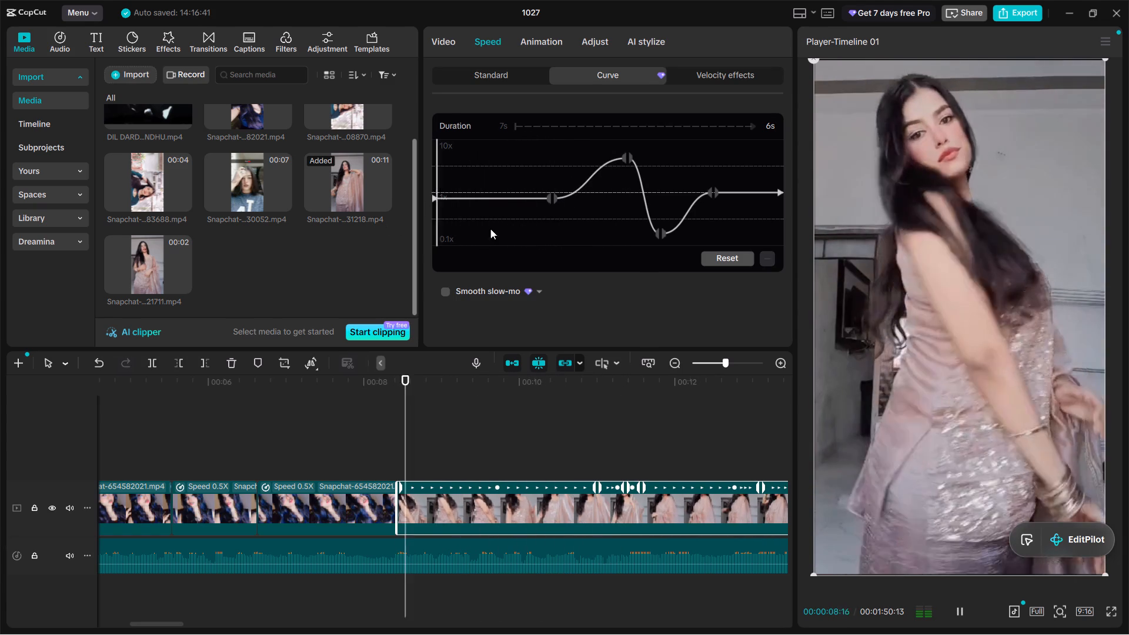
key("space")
Move the first Montage curve point back to just under a quarter of the clip and the peak to nearly two thirds.
left_click_drag(553, 199, 540, 202)
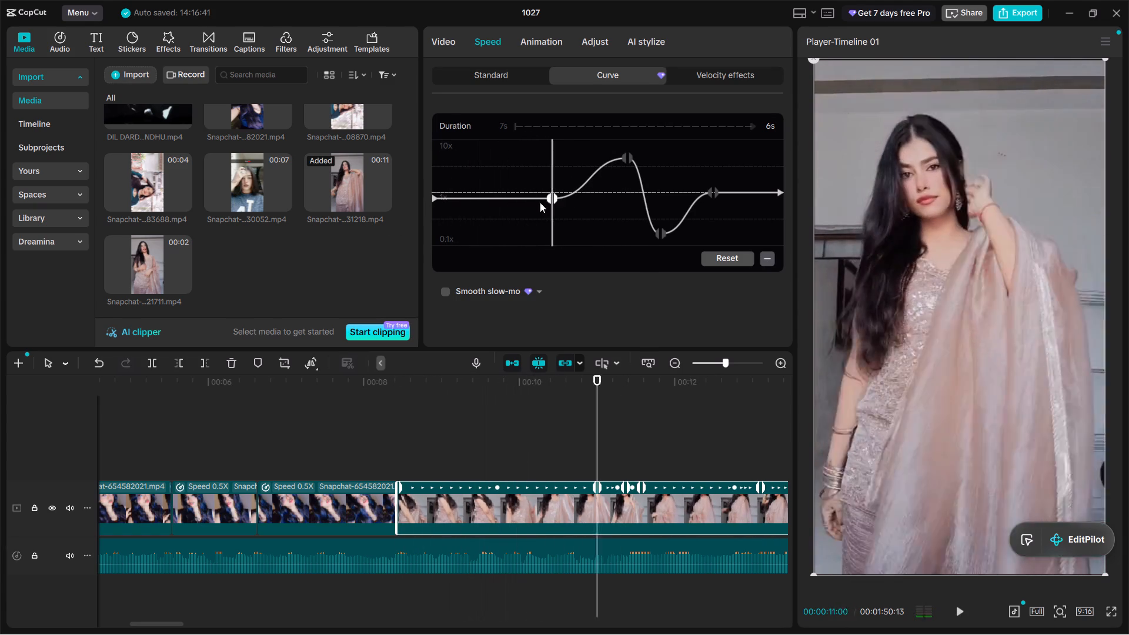
left_click_drag(540, 202, 510, 204)
key("space")
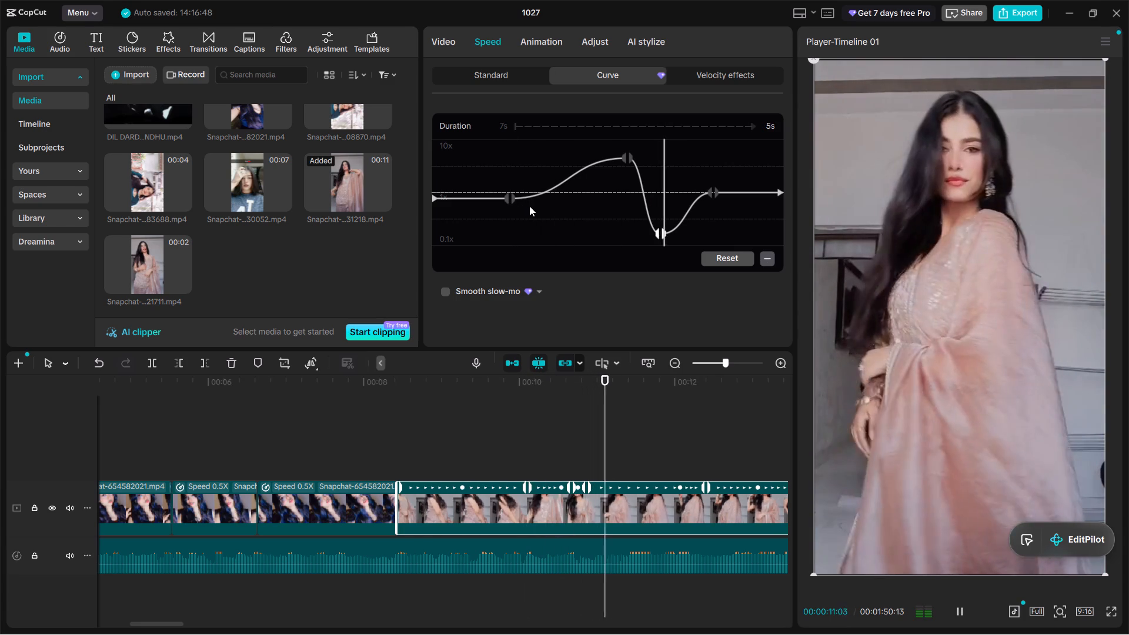
key("space")
scroll(625, 255, "down", 1, "alt")
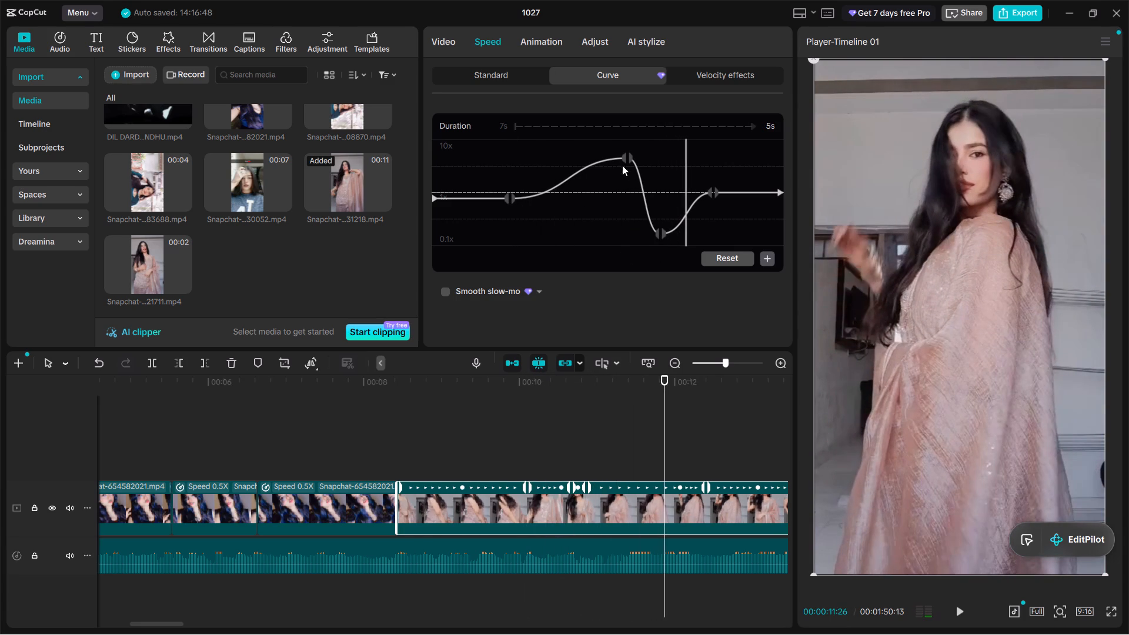
left_click_drag(629, 158, 658, 161)
left_click_drag(609, 196, 481, 198)
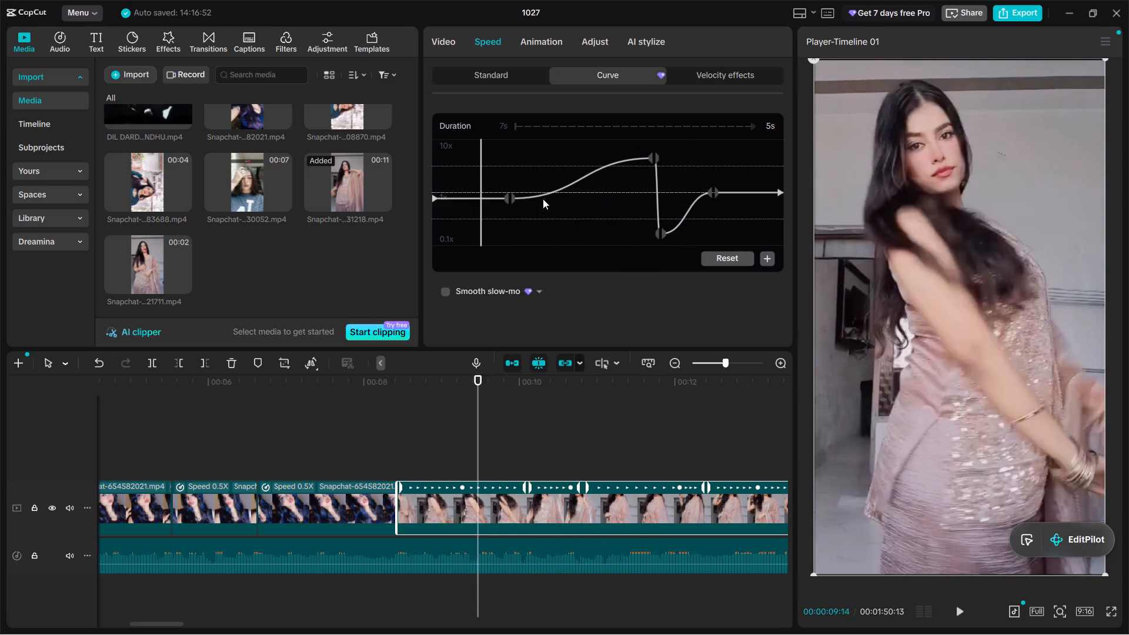
key("space")
key("space")
Move the Montage curve's low point to about three quarters of the clip and the last point to about nine tenths, and play it.
left_click_drag(714, 193, 741, 193)
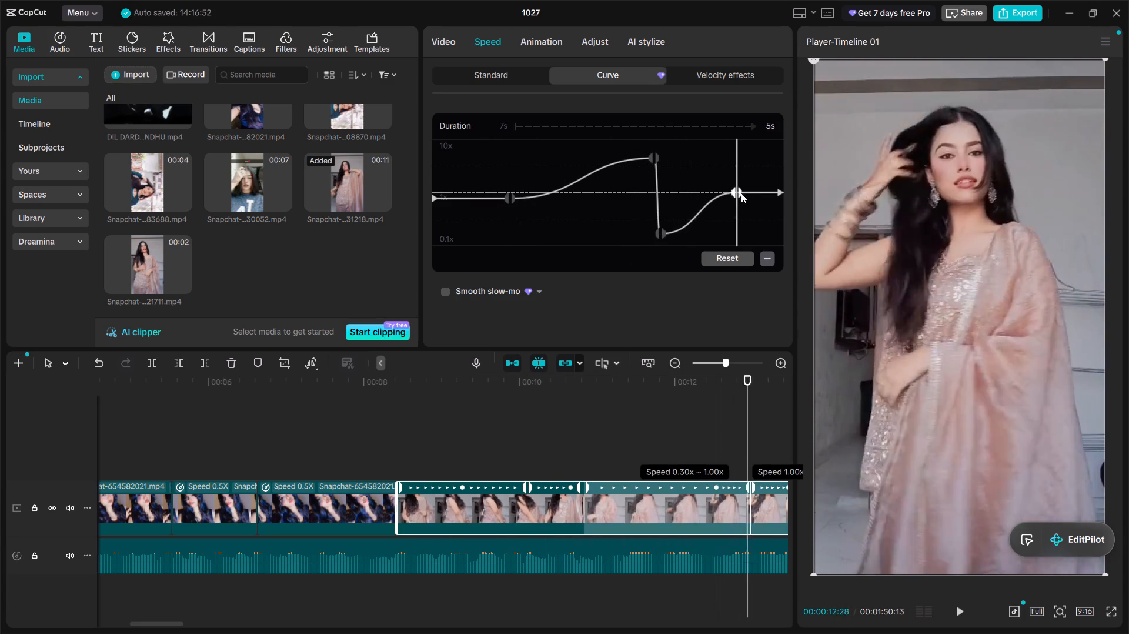
left_click_drag(741, 193, 747, 193)
left_click_drag(662, 234, 690, 228)
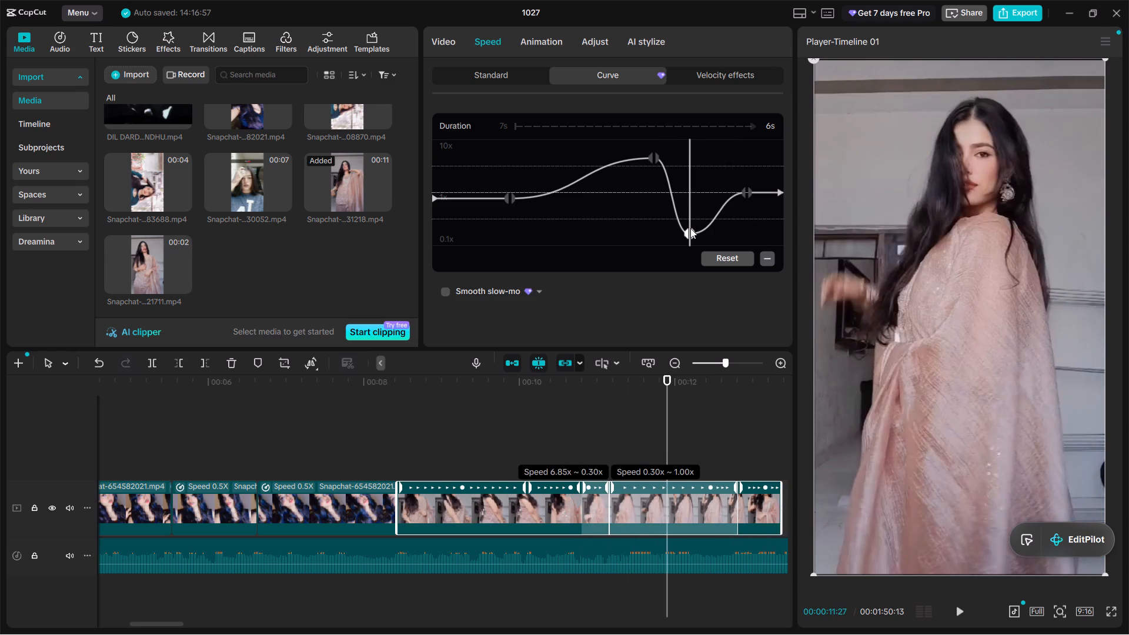
left_click_drag(690, 228, 697, 228)
left_click_drag(651, 228, 529, 240)
key("space")
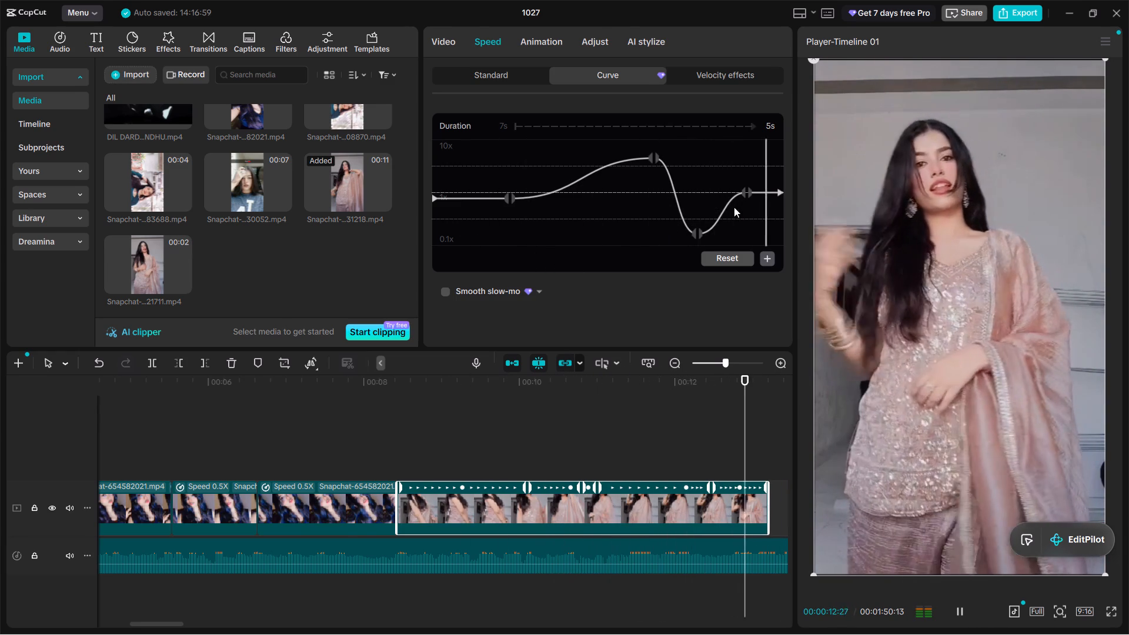
key("space")
Move the last Montage curve point almost to the end of the clip and play the ramped clip with the song.
left_click_drag(750, 193, 797, 193)
left_click_drag(608, 229, 563, 229)
key("space")
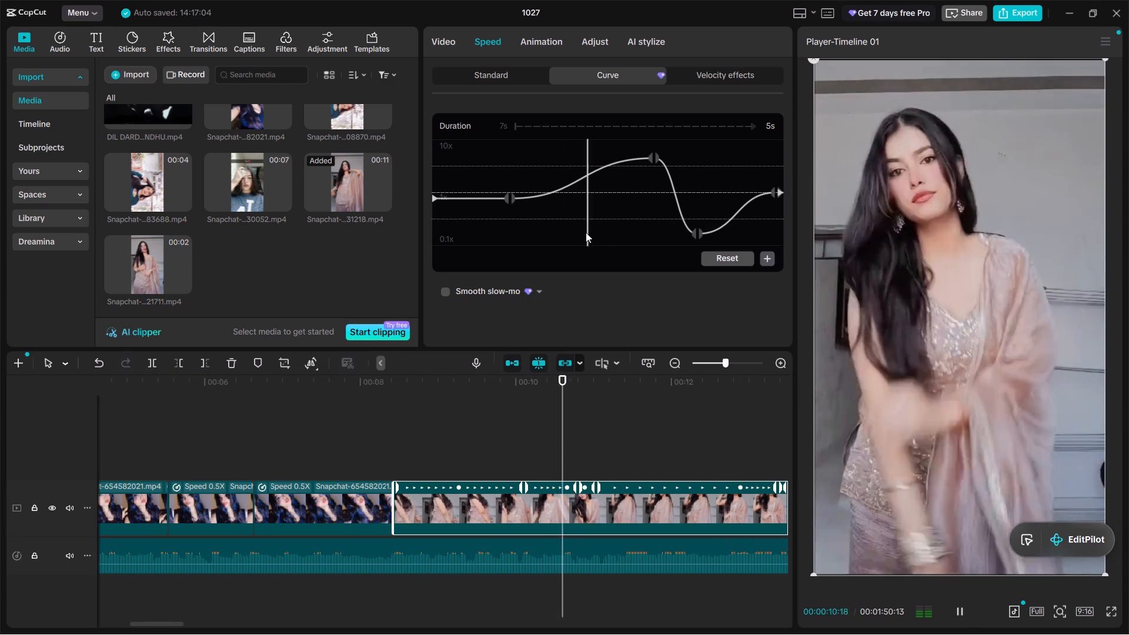
scroll(636, 347, "down", 4, "alt")
scroll(647, 430, "down", 5, "alt")
scroll(536, 469, "up", 4, "alt")
scroll(535, 469, "down", 2, "alt")
key("space")
left_click(379, 437)
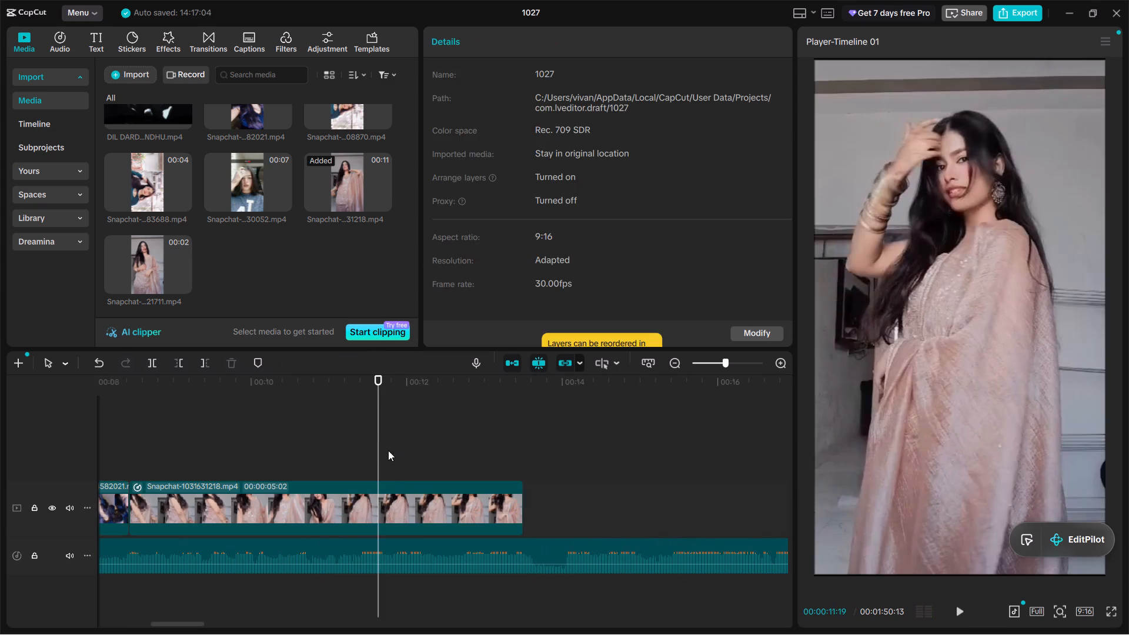
left_click(415, 484)
key("space")
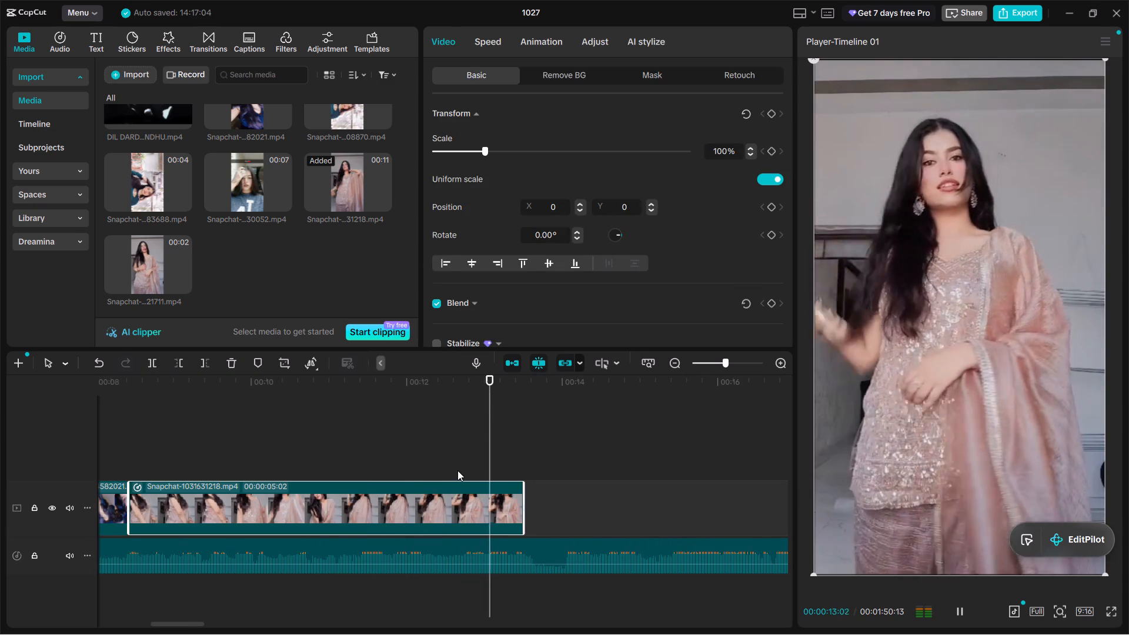
key("space")
left_click_drag(503, 469, 450, 454)
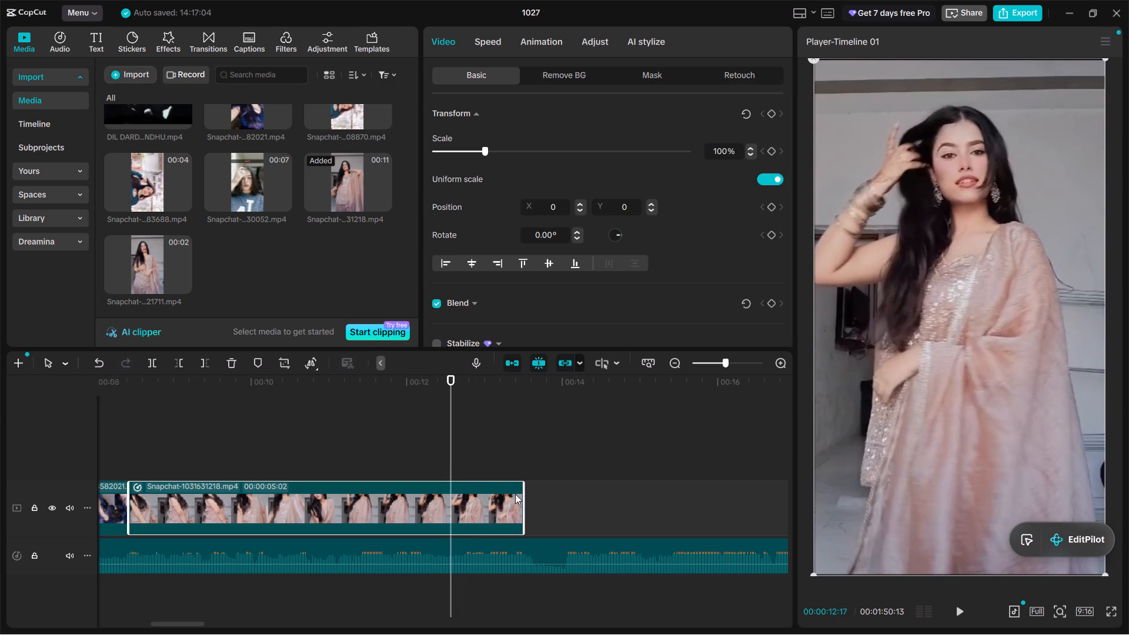
left_click_drag(523, 499, 450, 493)
left_click(296, 416)
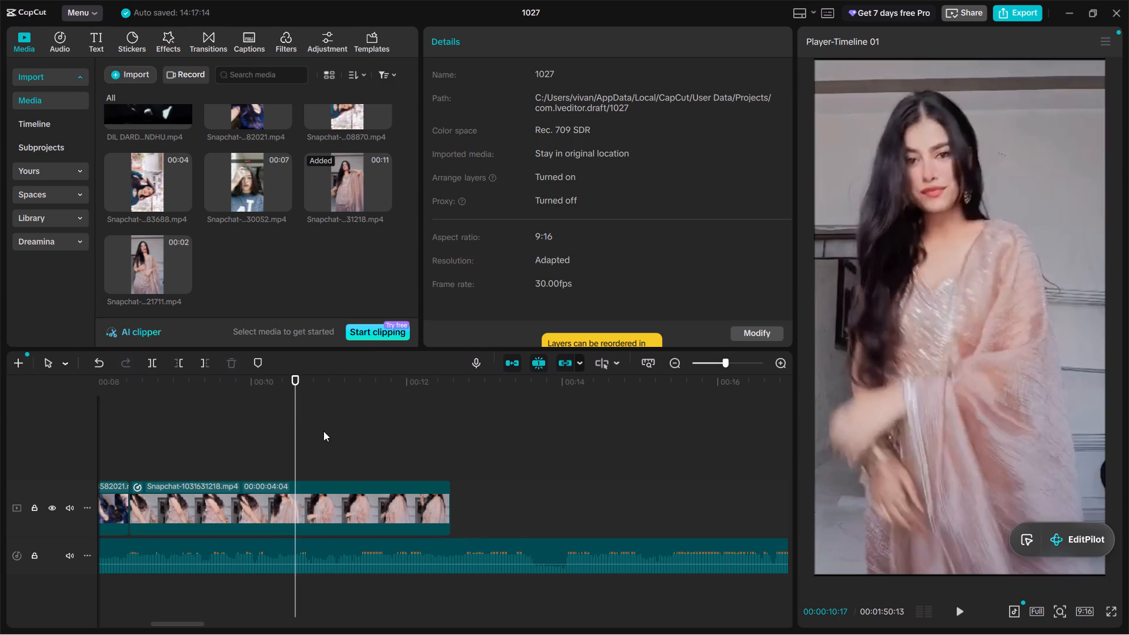
key("space")
scroll(346, 467, "up", 3, "alt")
scroll(346, 467, "down", 3, "alt")
scroll(348, 467, "up", 4, "alt")
scroll(348, 467, "down", 2, "alt")
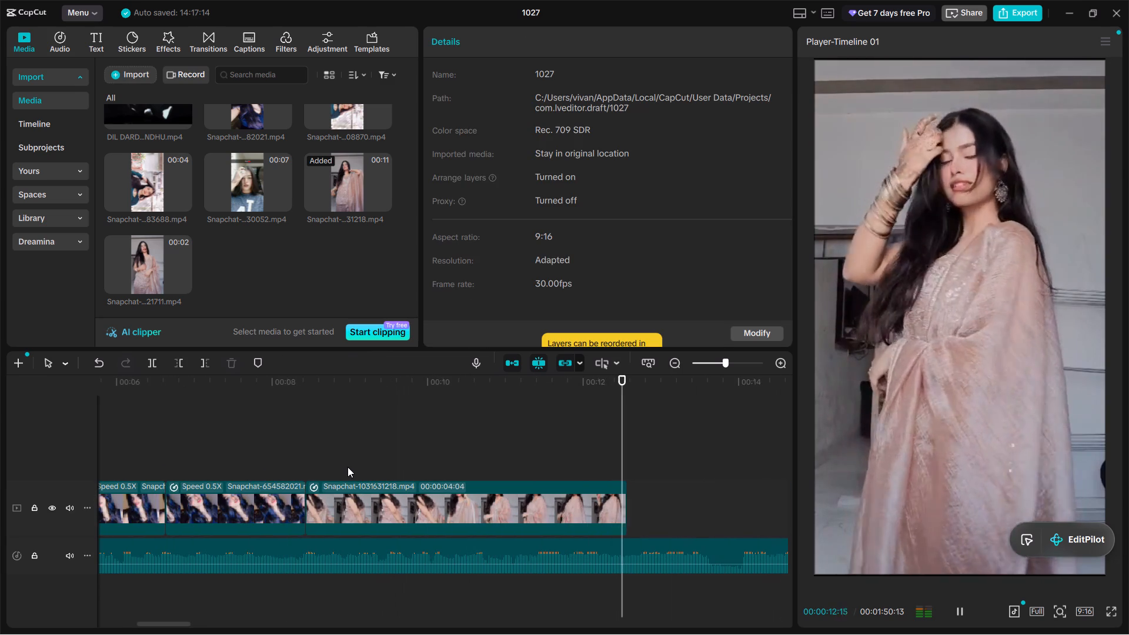
key("space")
left_click(329, 442)
left_click(430, 490)
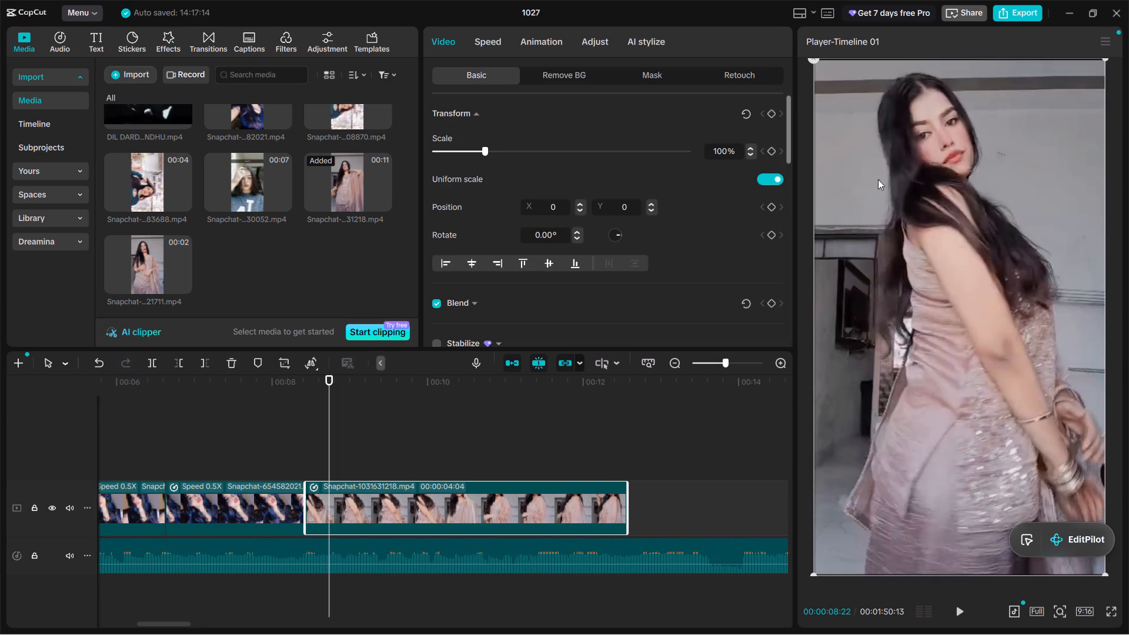
scroll(480, 255, "down", 6)
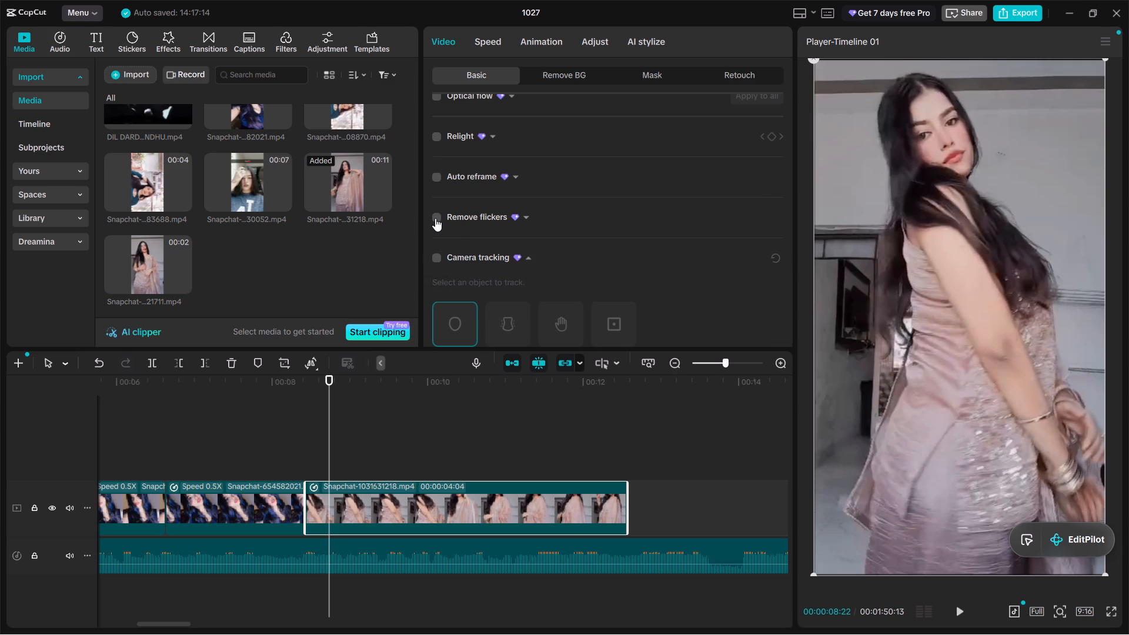
scroll(442, 193, "up", 3)
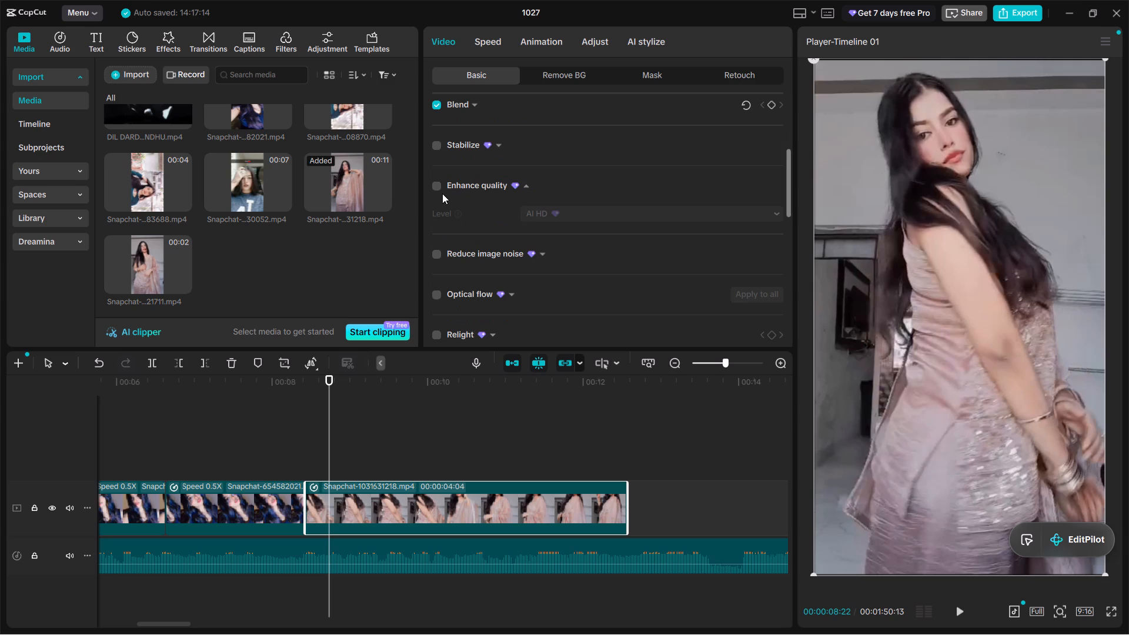
scroll(489, 232, "up", 5)
scroll(489, 233, "down", 7)
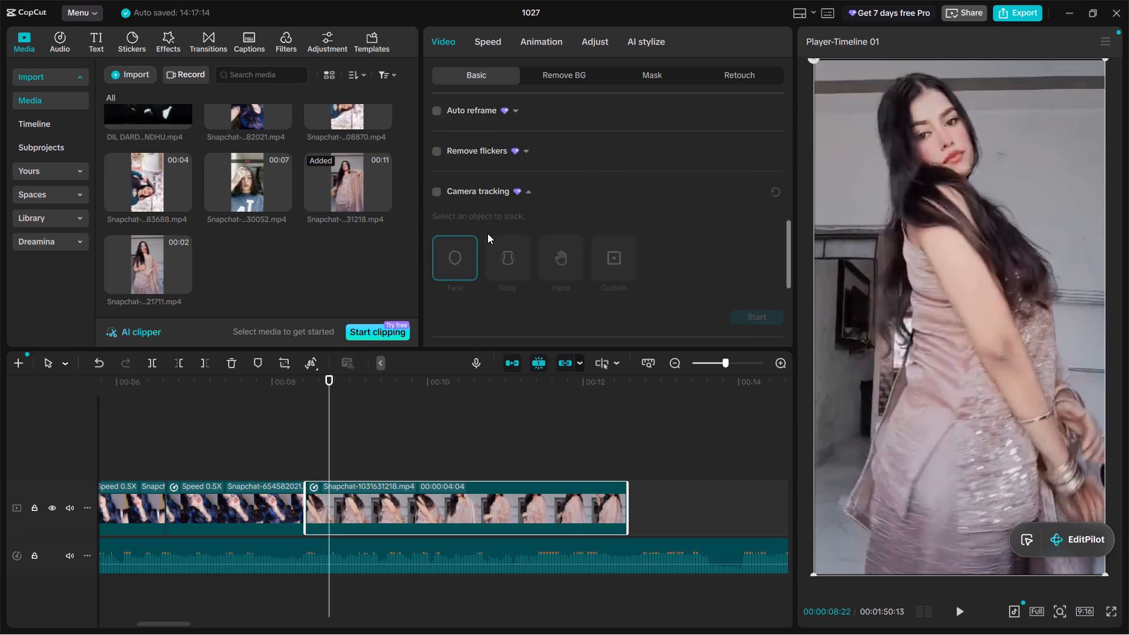
scroll(486, 233, "down", 11)
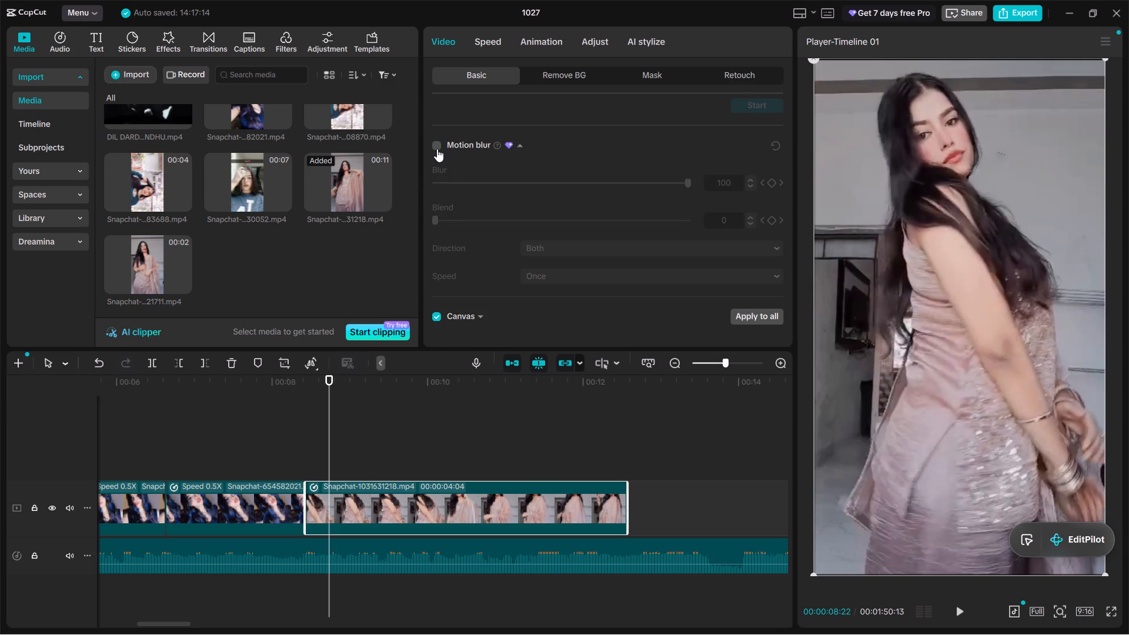
left_click(498, 45)
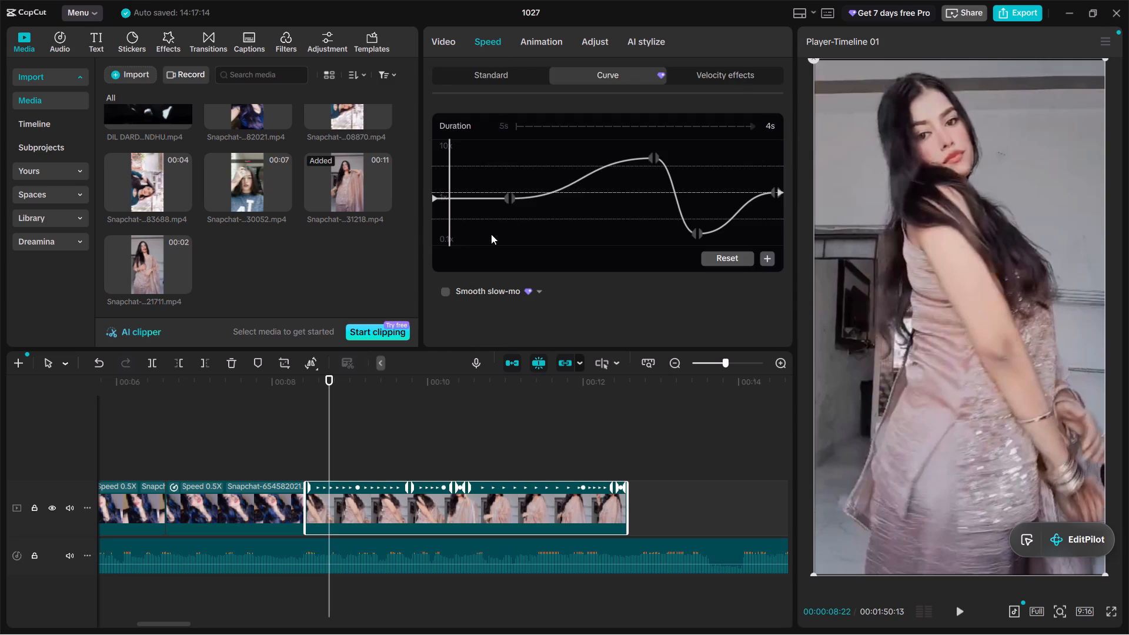
scroll(491, 234, "down", 2)
left_click(446, 292)
left_click(495, 316)
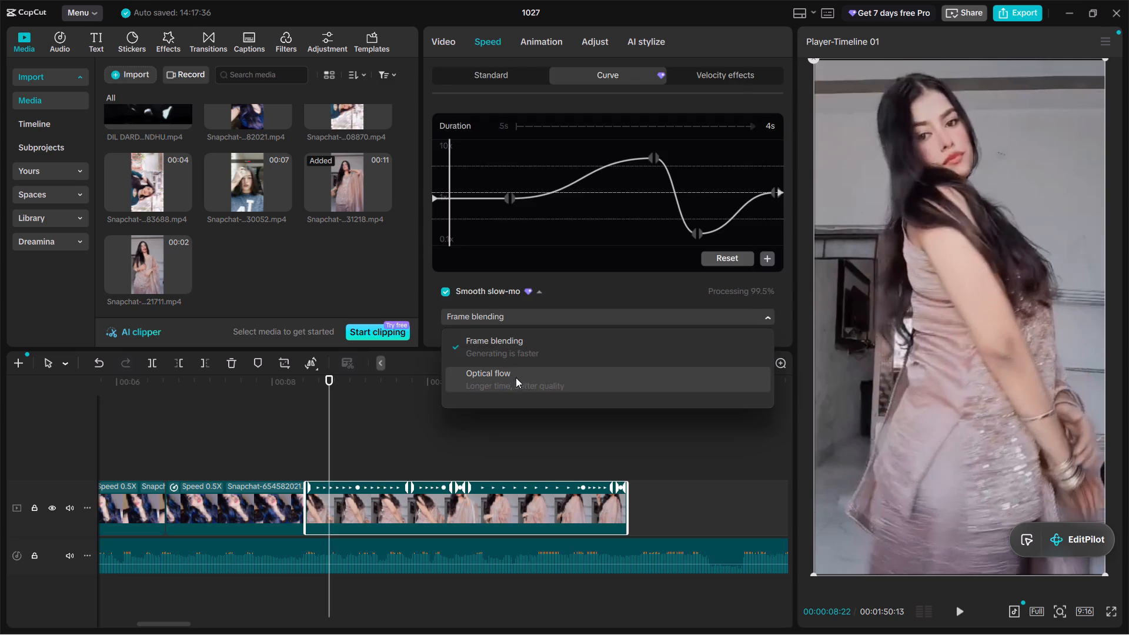
left_click(517, 381)
Play the whole edit from the beginning through the last clip to check the cuts and ramps against the song.
left_click(297, 411)
left_click_drag(297, 411, 0, 435)
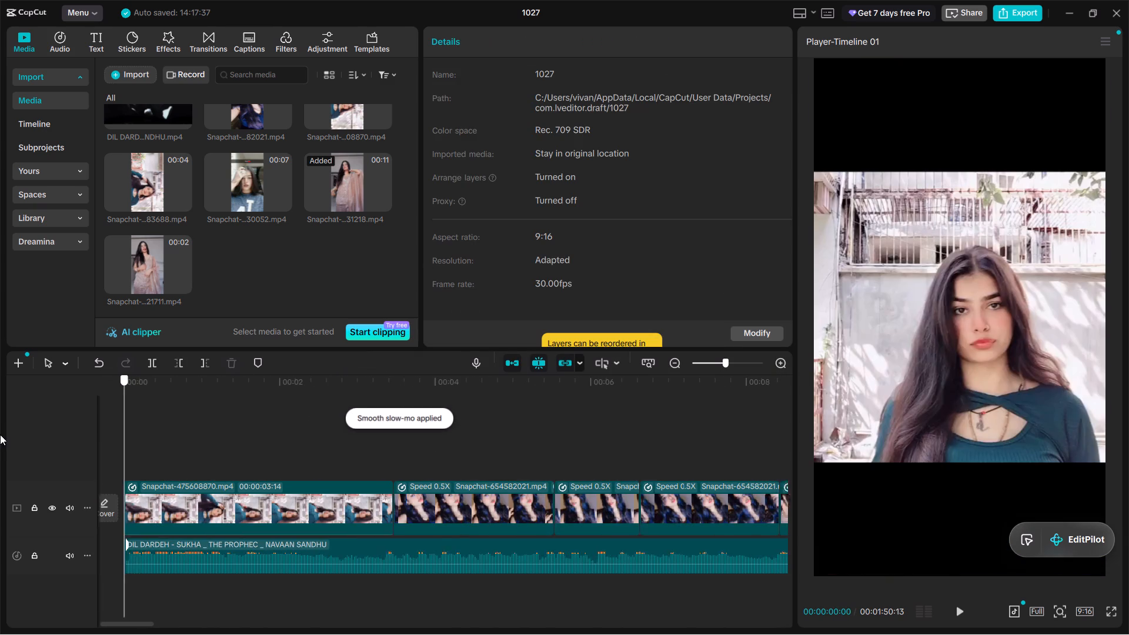
left_click_drag(0, 435, 219, 468)
key("space")
scroll(223, 472, "up", 3, "alt")
scroll(223, 472, "down", 3, "alt")
scroll(223, 472, "up", 5, "alt")
scroll(226, 471, "down", 5, "alt")
scroll(270, 469, "up", 6, "alt")
scroll(386, 463, "down", 6, "ctrl")
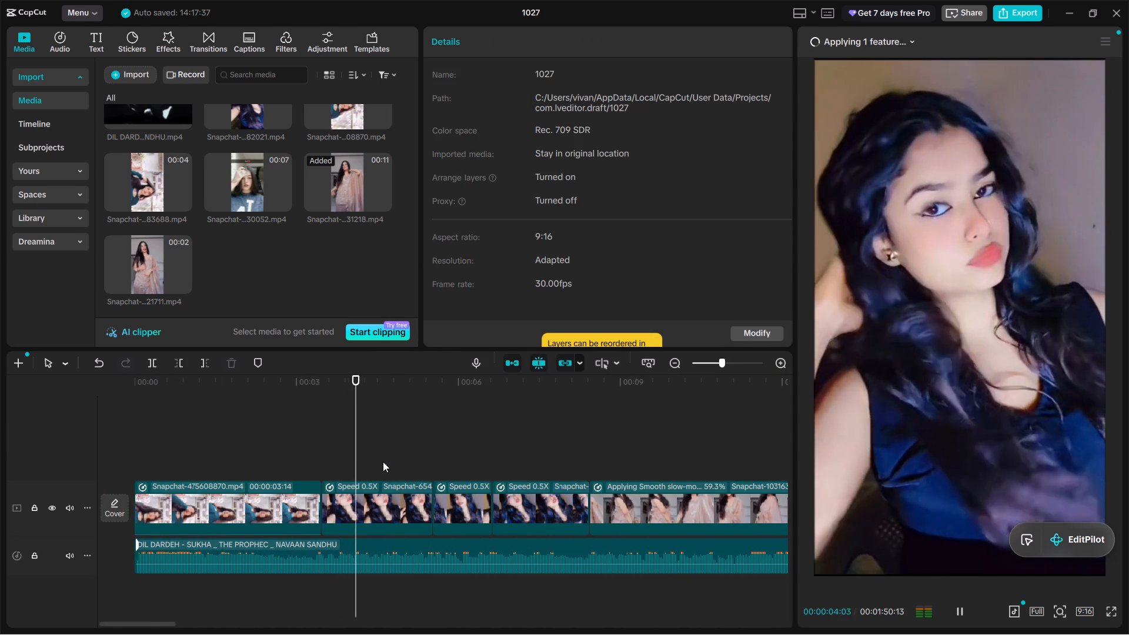
scroll(357, 456, "down", 6, "ctrl")
scroll(335, 479, "up", 8, "ctrl")
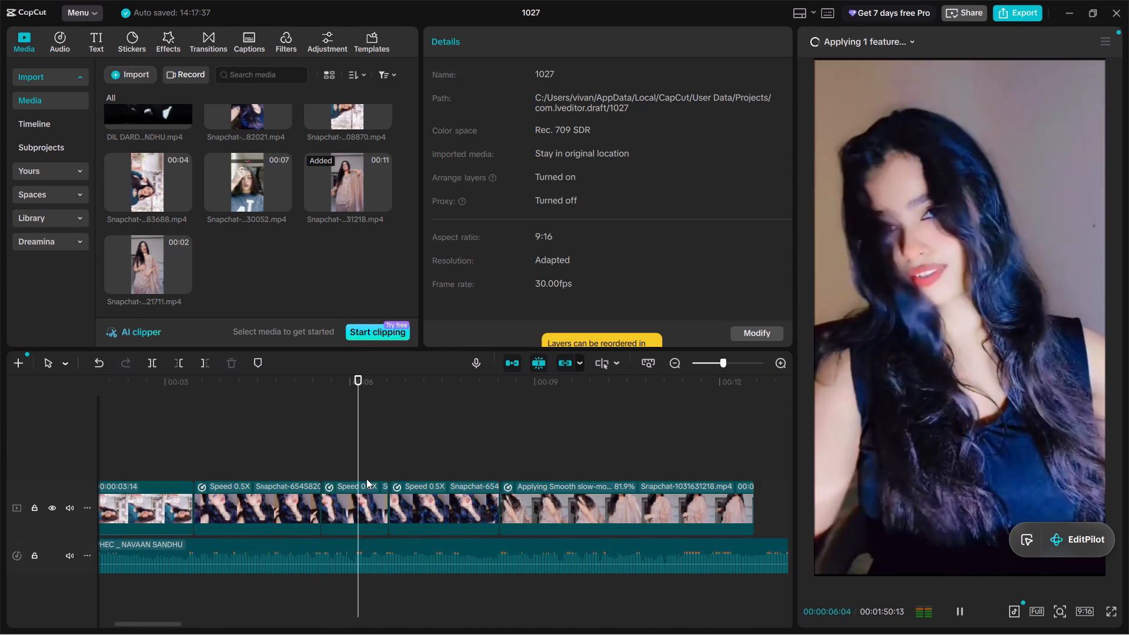
scroll(369, 477, "up", 8, "ctrl")
scroll(369, 477, "down", 8, "ctrl")
scroll(369, 477, "up", 7, "ctrl")
scroll(372, 474, "down", 6, "ctrl")
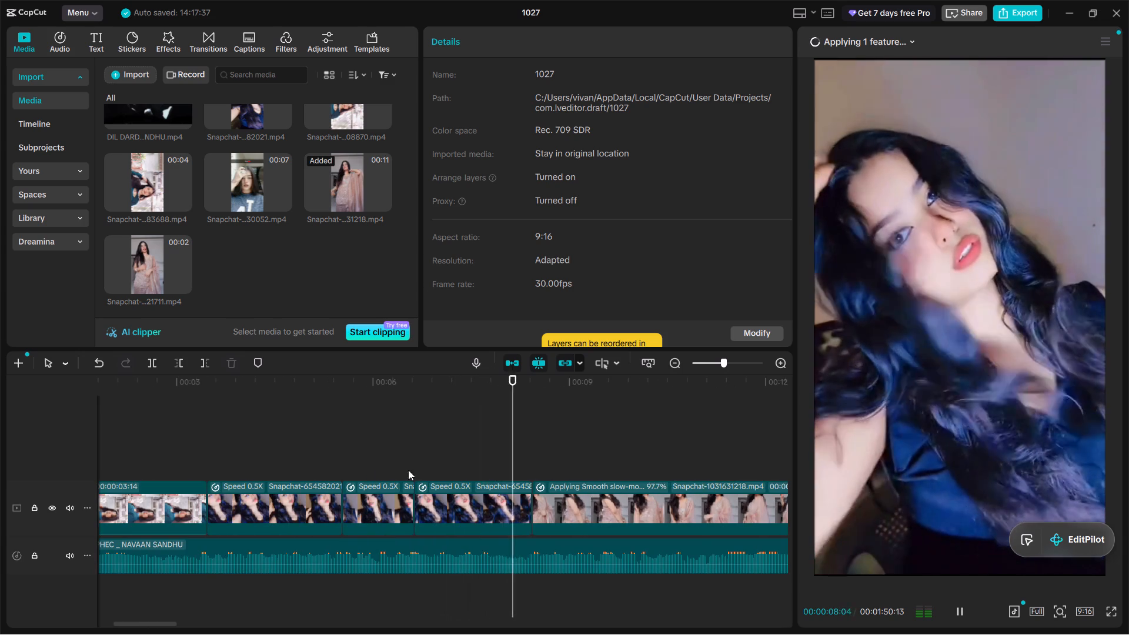
scroll(529, 477, "down", 3, "alt")
scroll(529, 477, "up", 4, "alt")
scroll(529, 477, "down", 6, "alt")
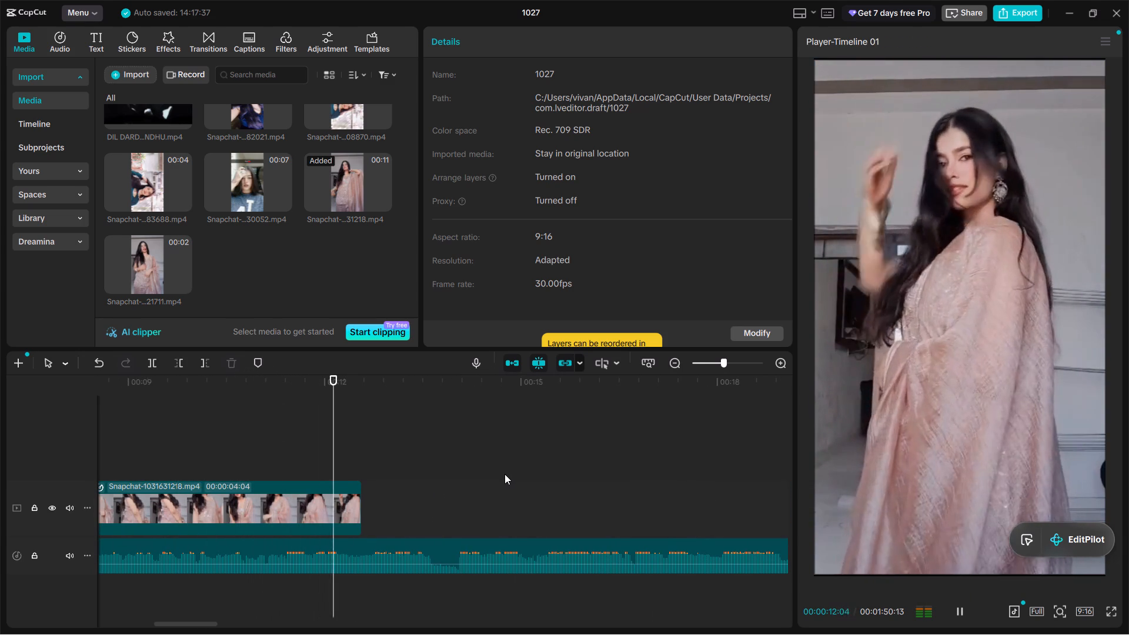
key("space")
Return to the start of the timeline and preview the imported Snapchat clips, including the unused ones, in the media library.
left_click(279, 451)
left_click_drag(278, 451, 65, 447)
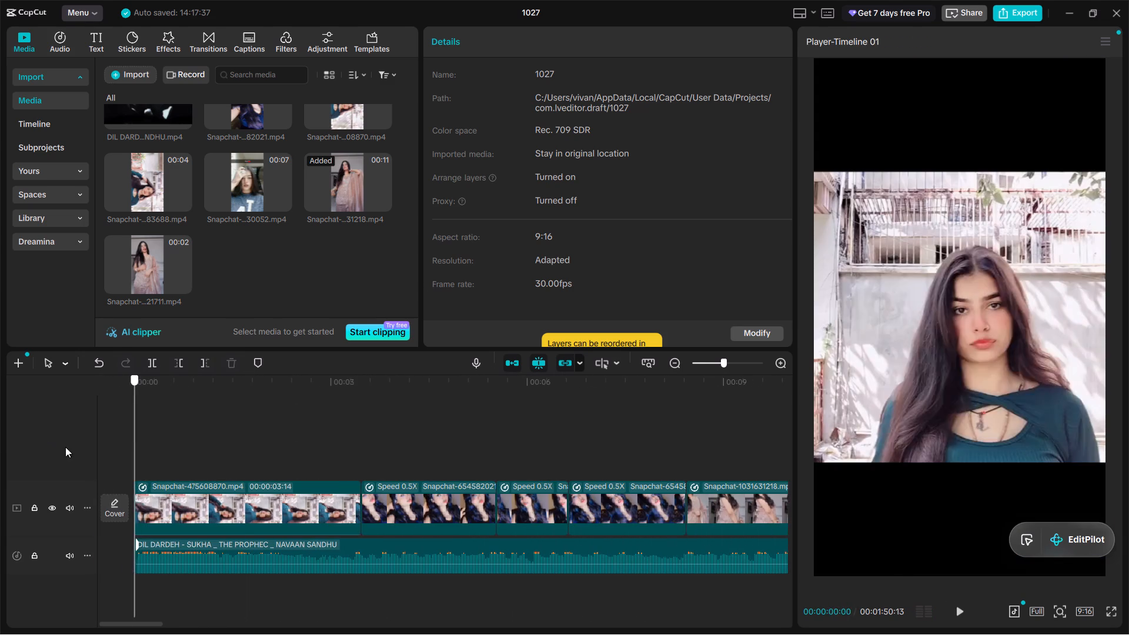
left_click_drag(65, 447, 244, 453)
scroll(220, 118, "up", 1)
scroll(242, 182, "up", 1)
left_click(349, 126)
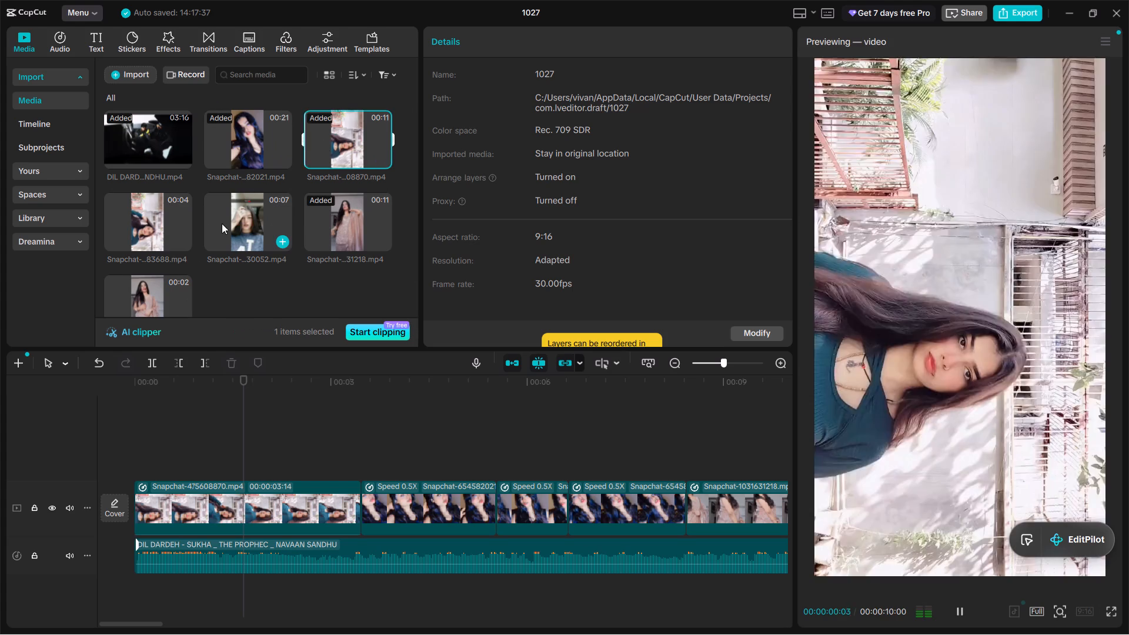
left_click(221, 226)
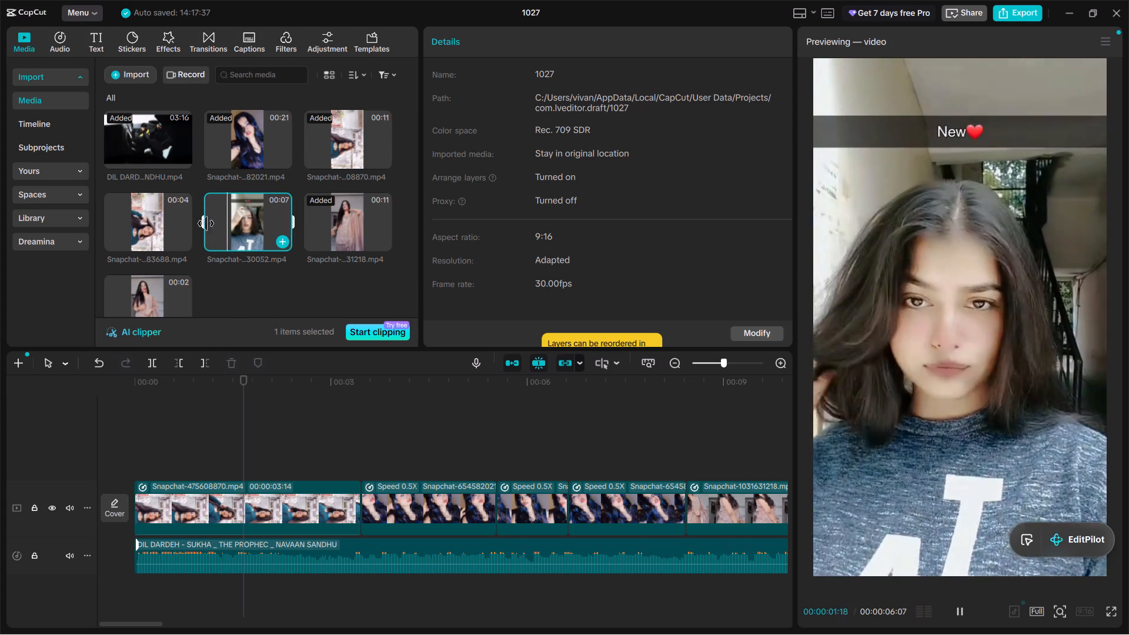
left_click(163, 211)
scroll(158, 257, "down", 1)
left_click(153, 252)
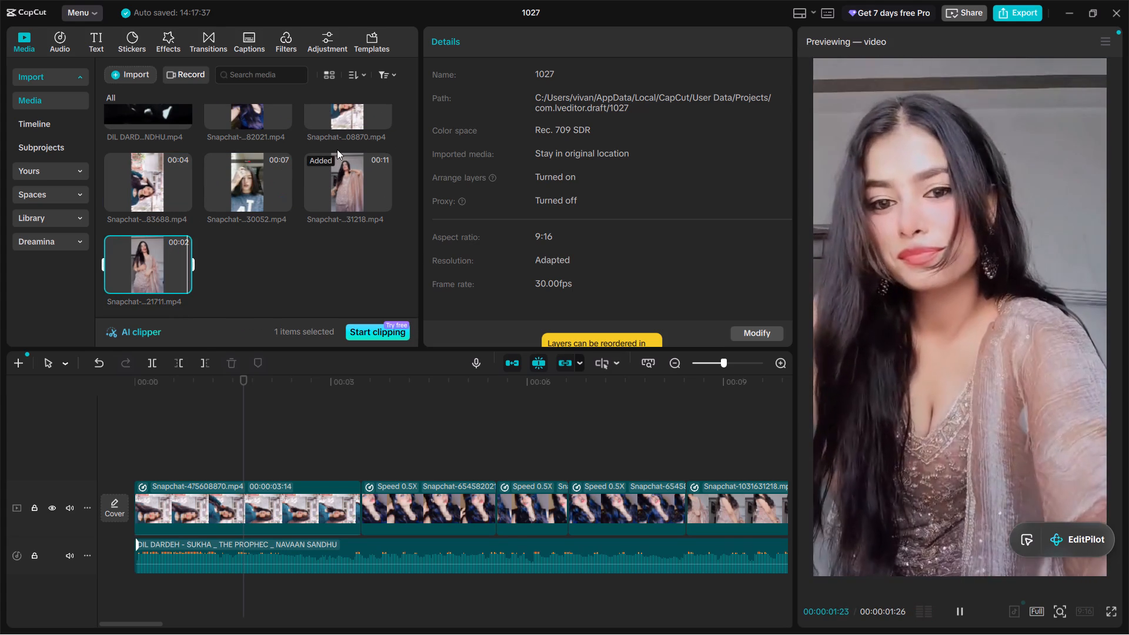
Preview the Snapchat clip ending in 31218 in the media library and set its start point at about 3 seconds.
left_click(342, 175)
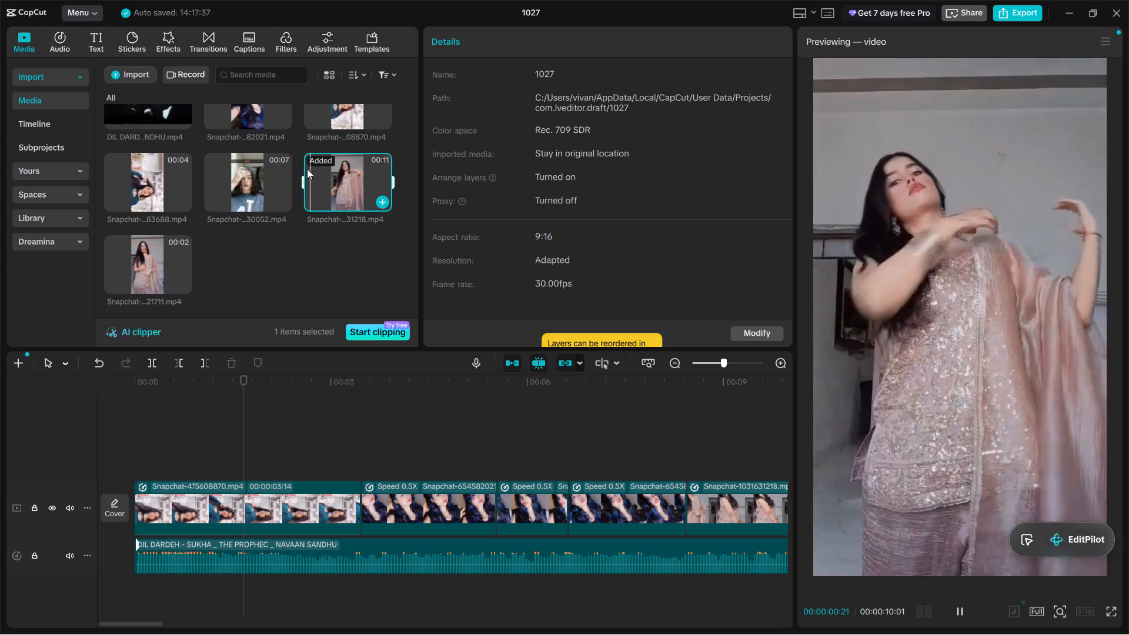
left_click_drag(303, 167, 378, 176)
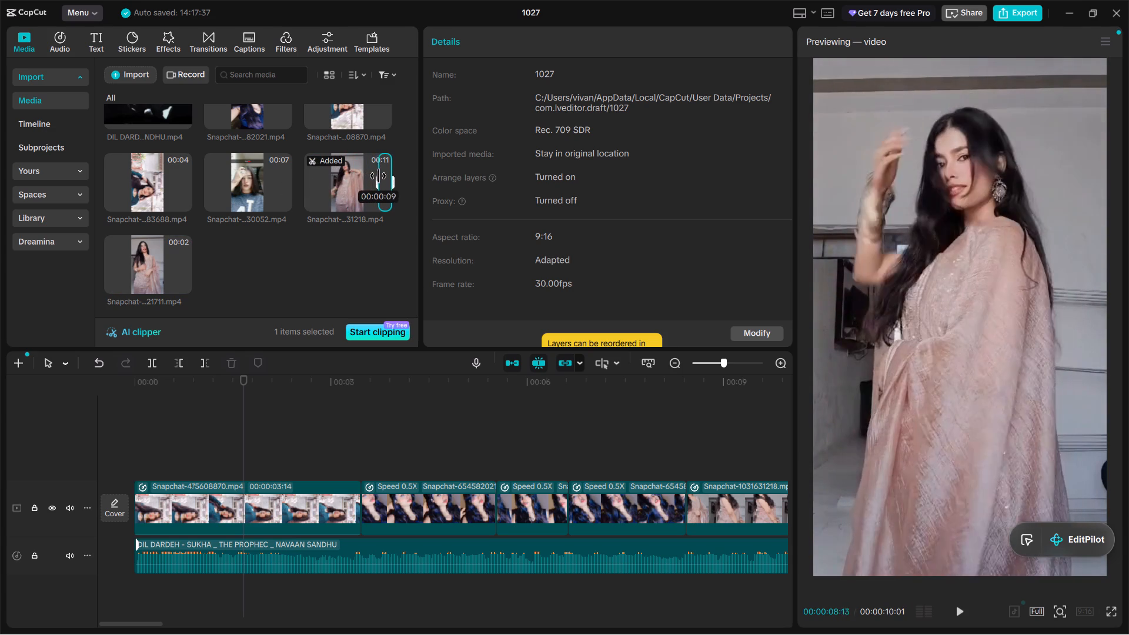
left_click_drag(378, 176, 327, 165)
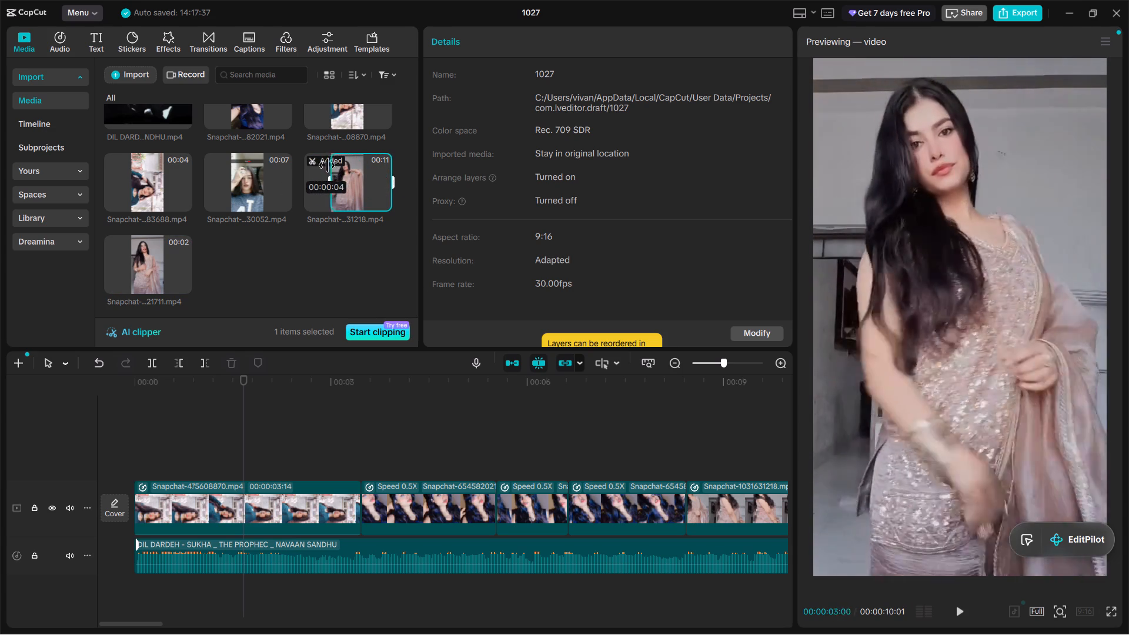
left_click_drag(327, 165, 332, 167)
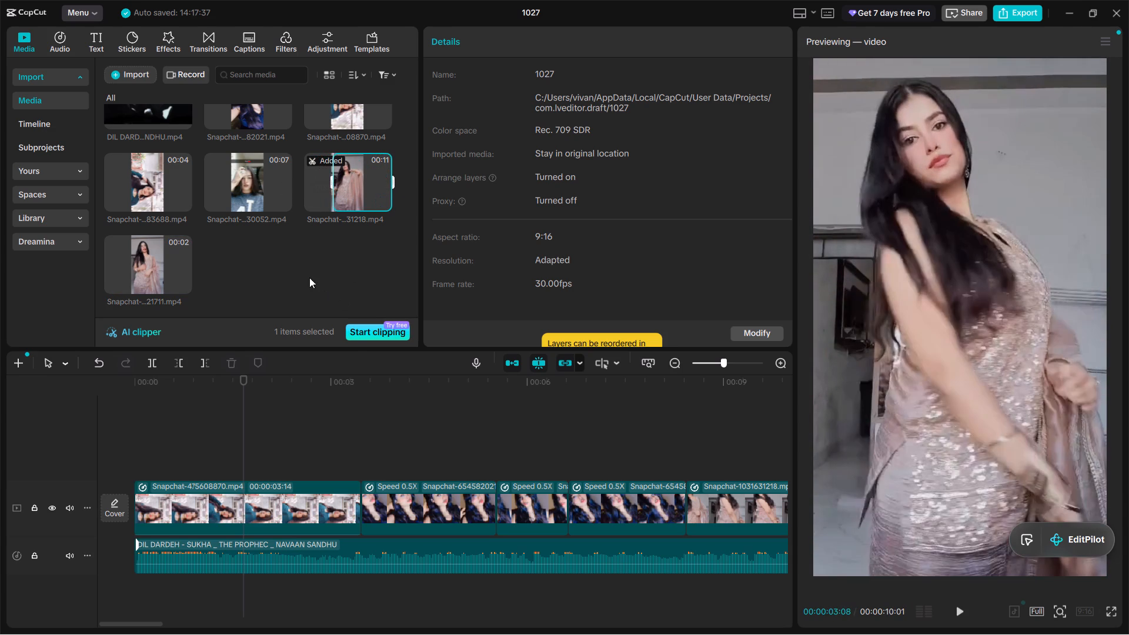
left_click(309, 278)
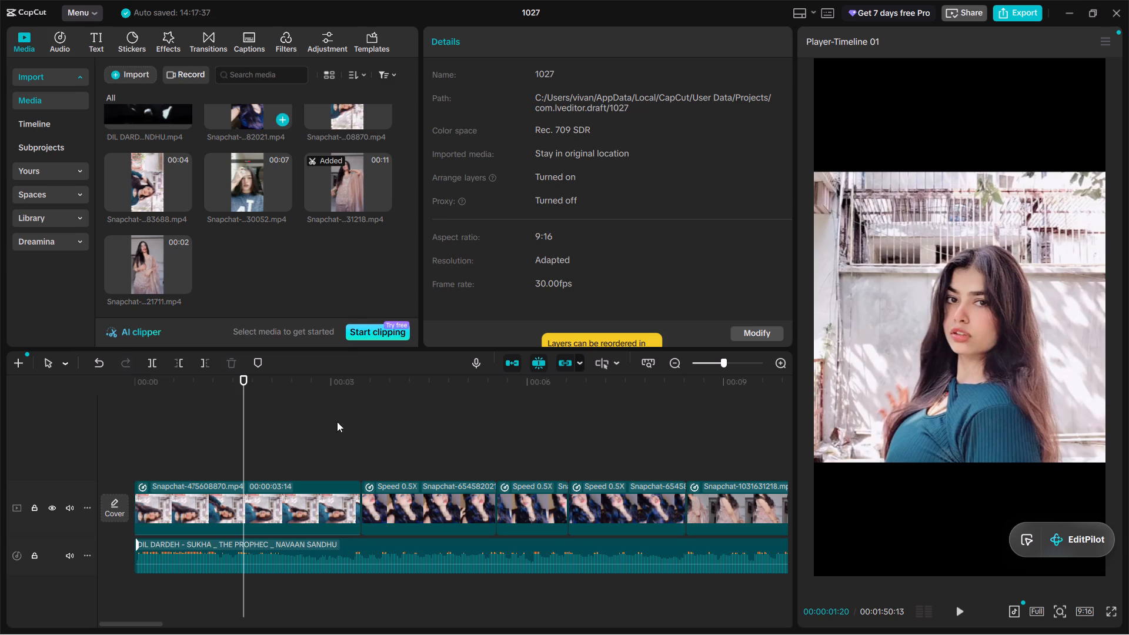
Scale up the opening clip, Snapchat-475608870, until it fills the full height of the vertical frame.
left_click(206, 459)
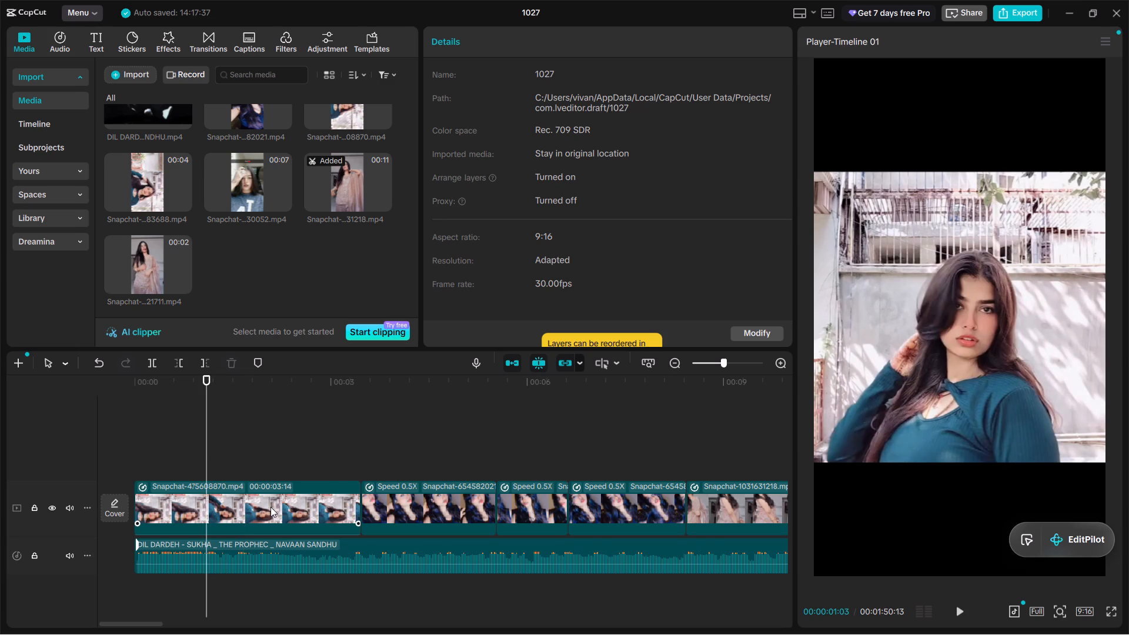
left_click(256, 425)
left_click(278, 529)
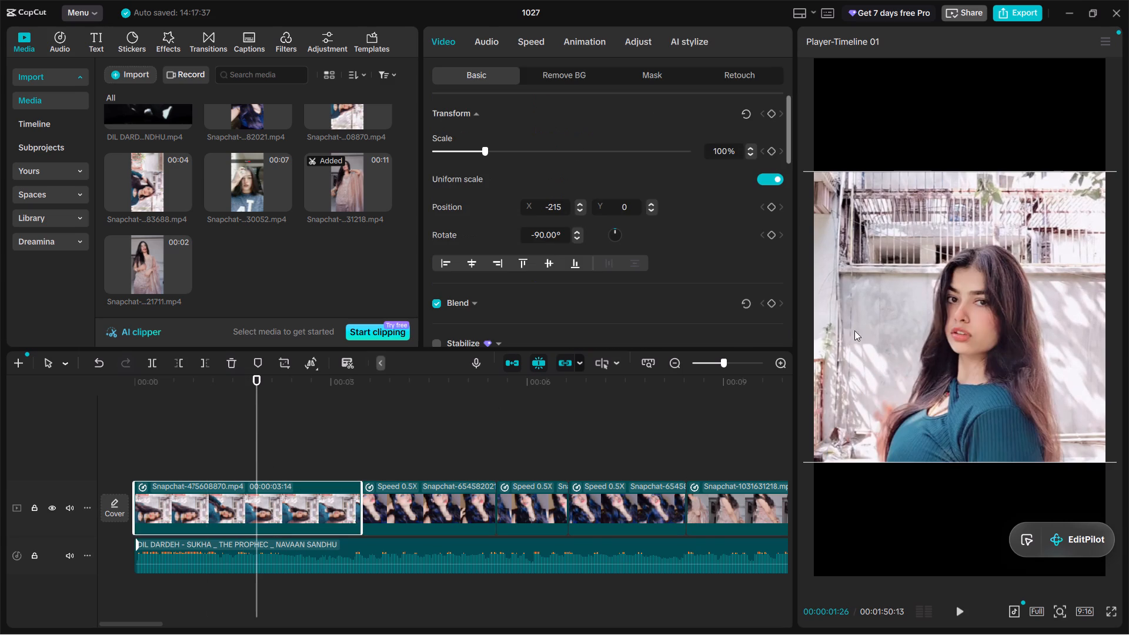
left_click_drag(485, 149, 513, 157)
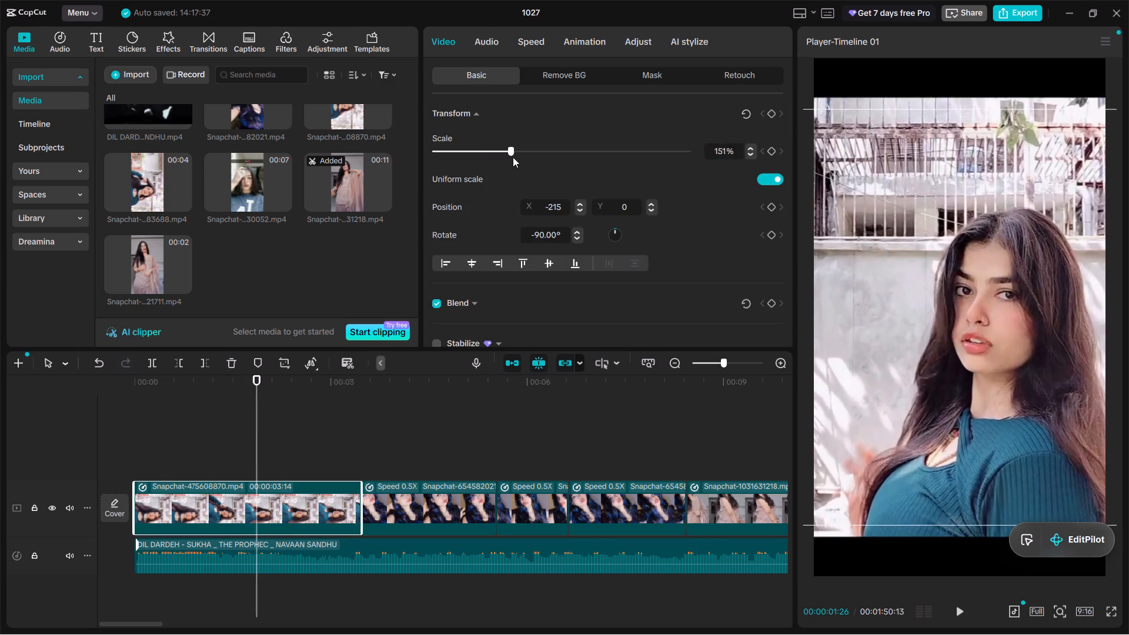
left_click_drag(513, 157, 528, 161)
Enable Camera tracking on the opening clip with Face as the object, run the tracking and preview it.
scroll(504, 232, "down", 4)
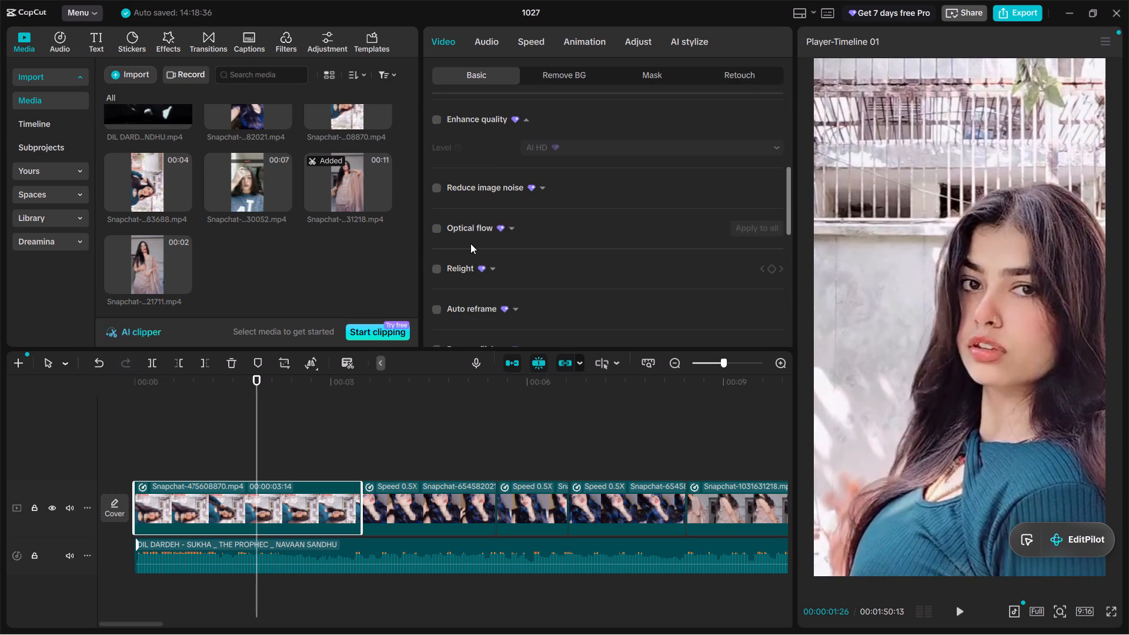
scroll(458, 255, "down", 2)
left_click(435, 256)
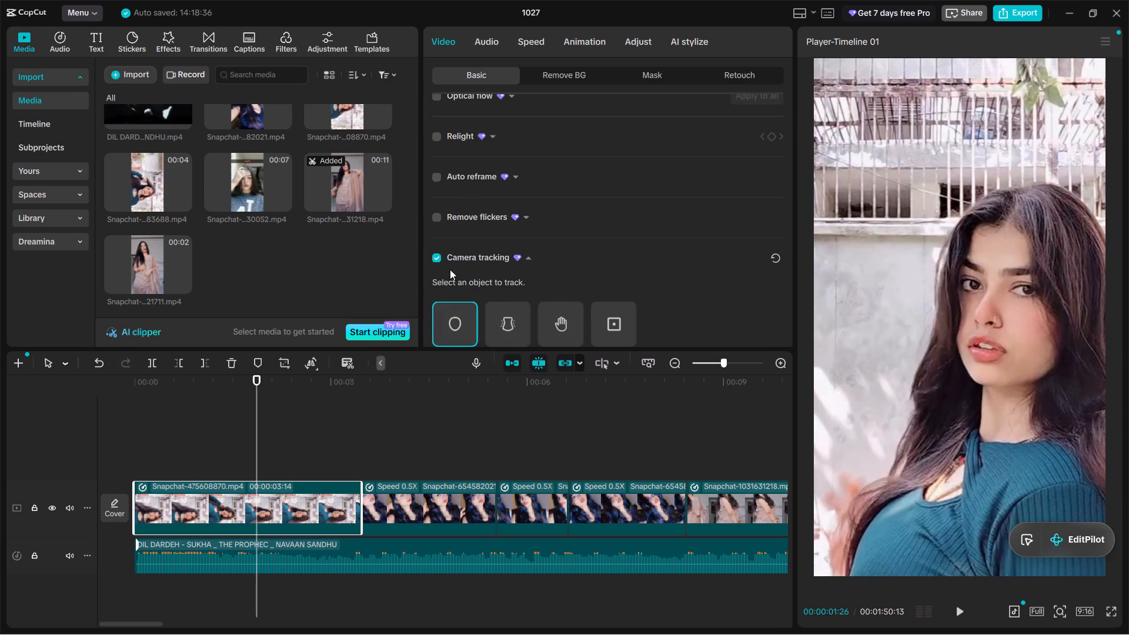
scroll(518, 273, "down", 1)
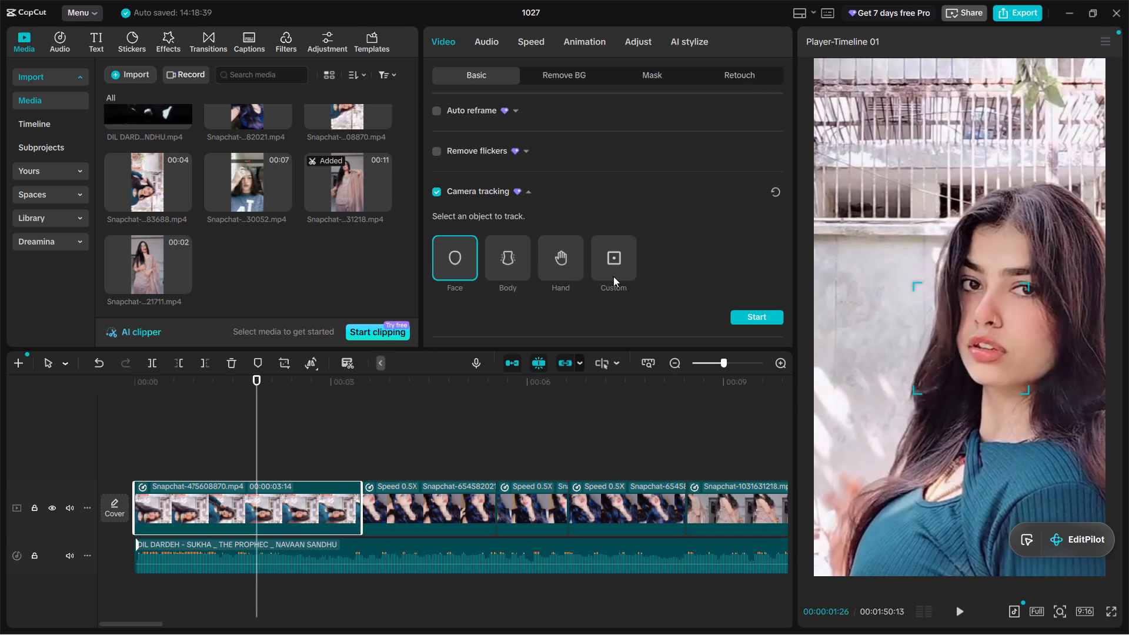
scroll(694, 292, "down", 1)
left_click(746, 253)
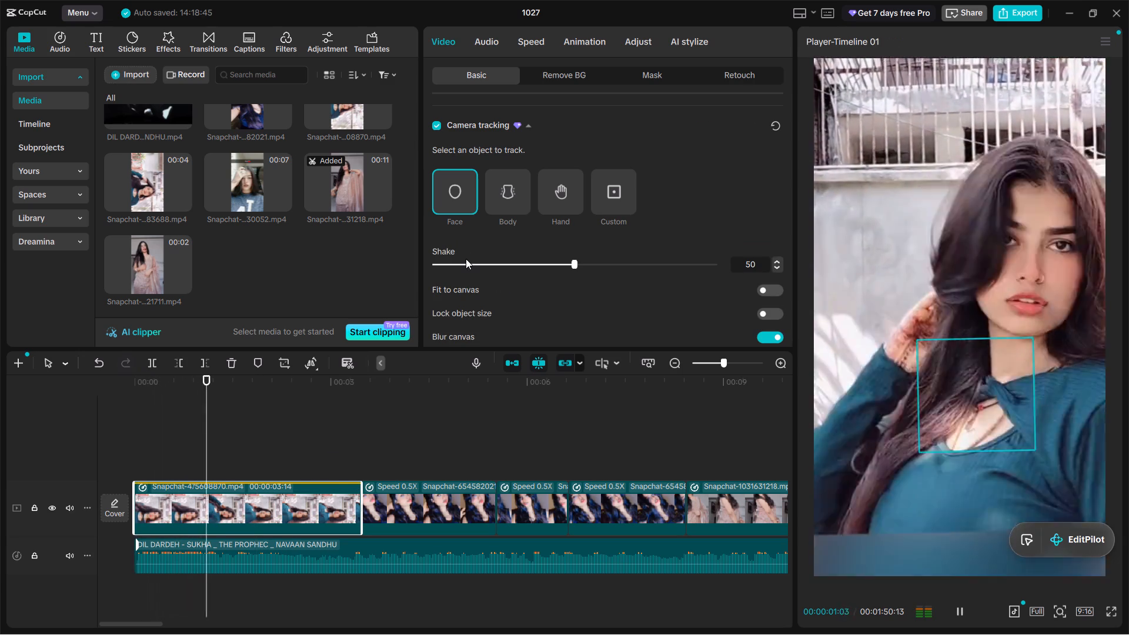
key("space")
Turn on Lock object size for the camera tracking, leave Fit to canvas off, and play the opening clip from the start.
scroll(573, 230, "down", 1)
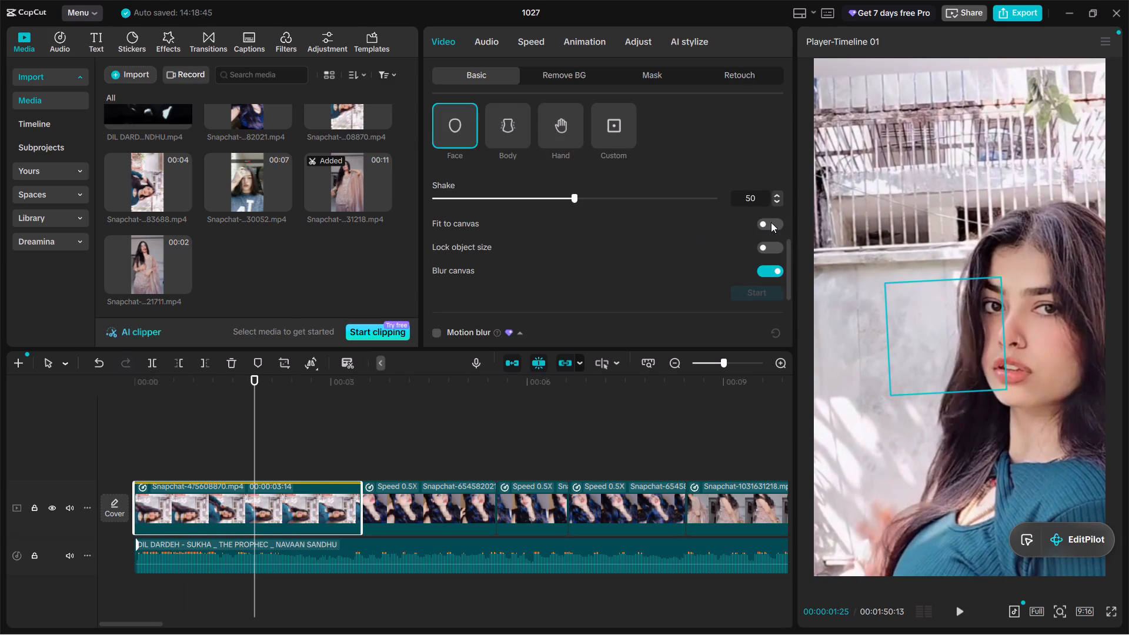
left_click(771, 222)
left_click(761, 245)
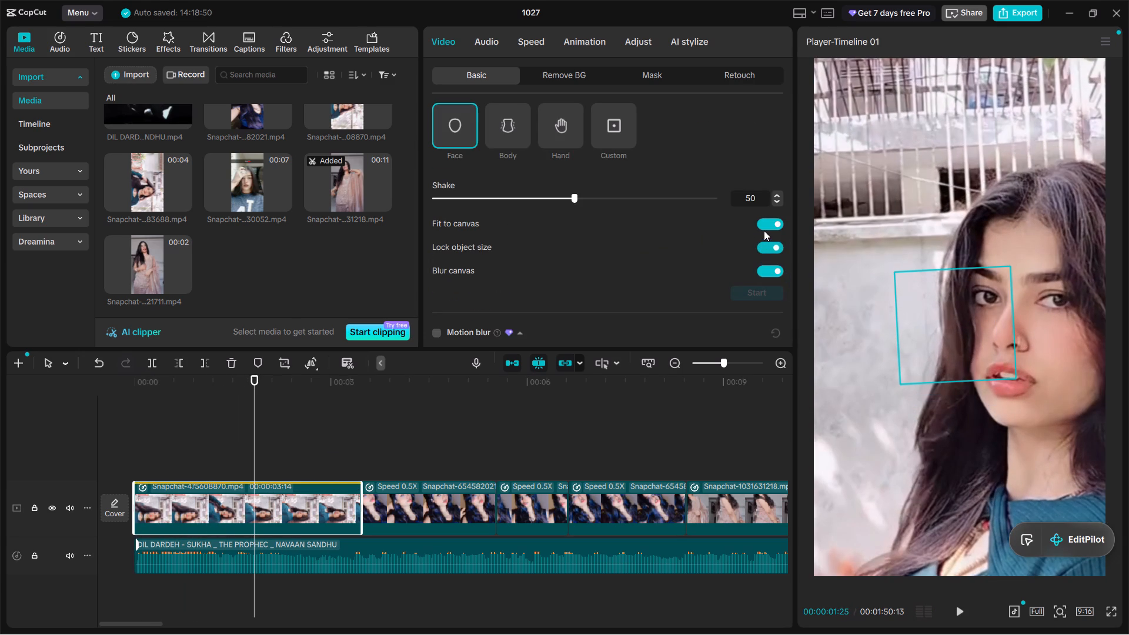
left_click(764, 230)
left_click(766, 225)
left_click_drag(254, 423, 203, 413)
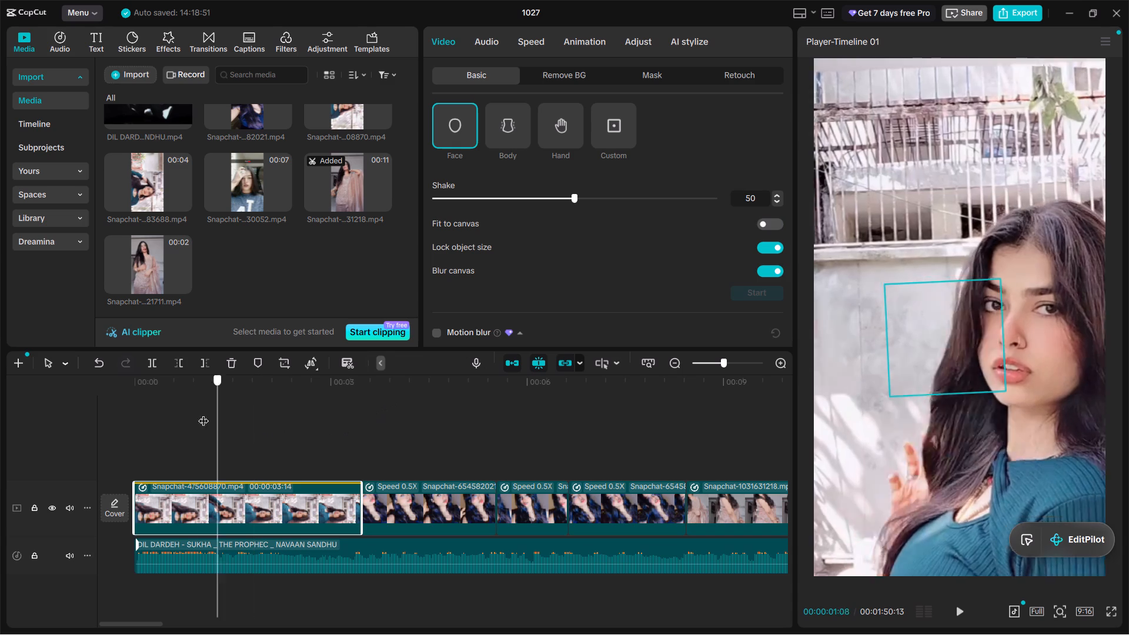
left_click_drag(203, 413, 133, 399)
key("space")
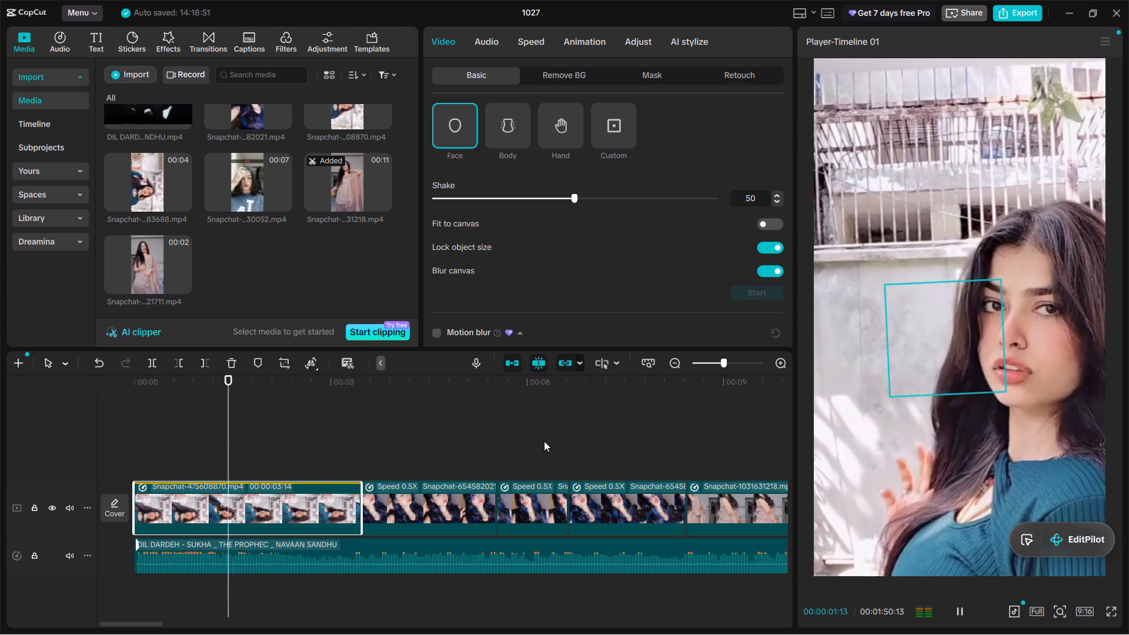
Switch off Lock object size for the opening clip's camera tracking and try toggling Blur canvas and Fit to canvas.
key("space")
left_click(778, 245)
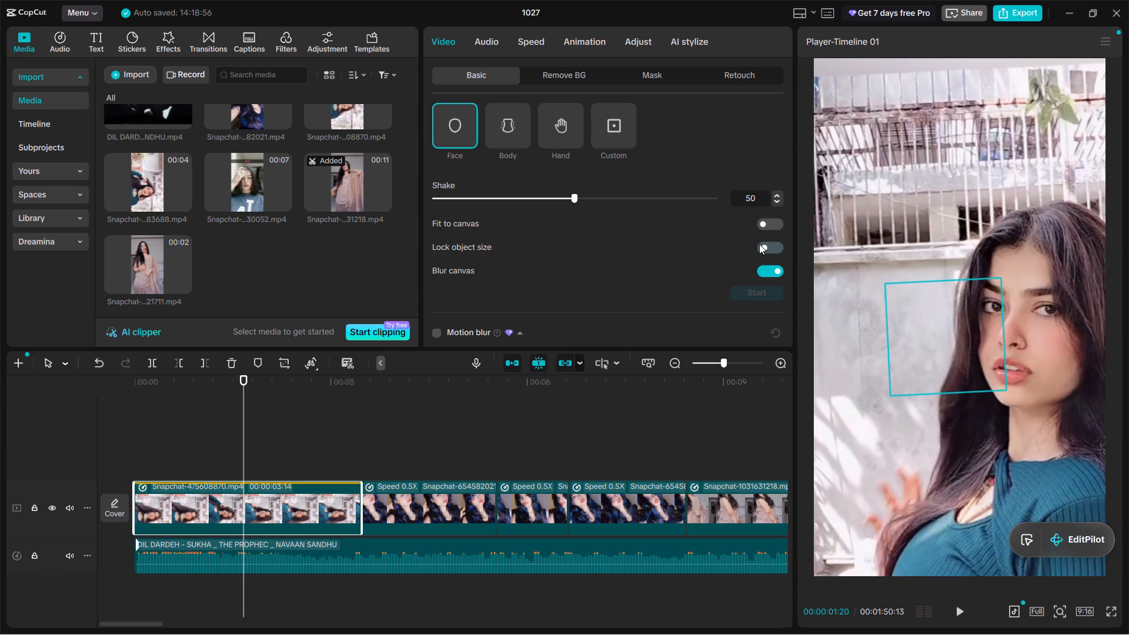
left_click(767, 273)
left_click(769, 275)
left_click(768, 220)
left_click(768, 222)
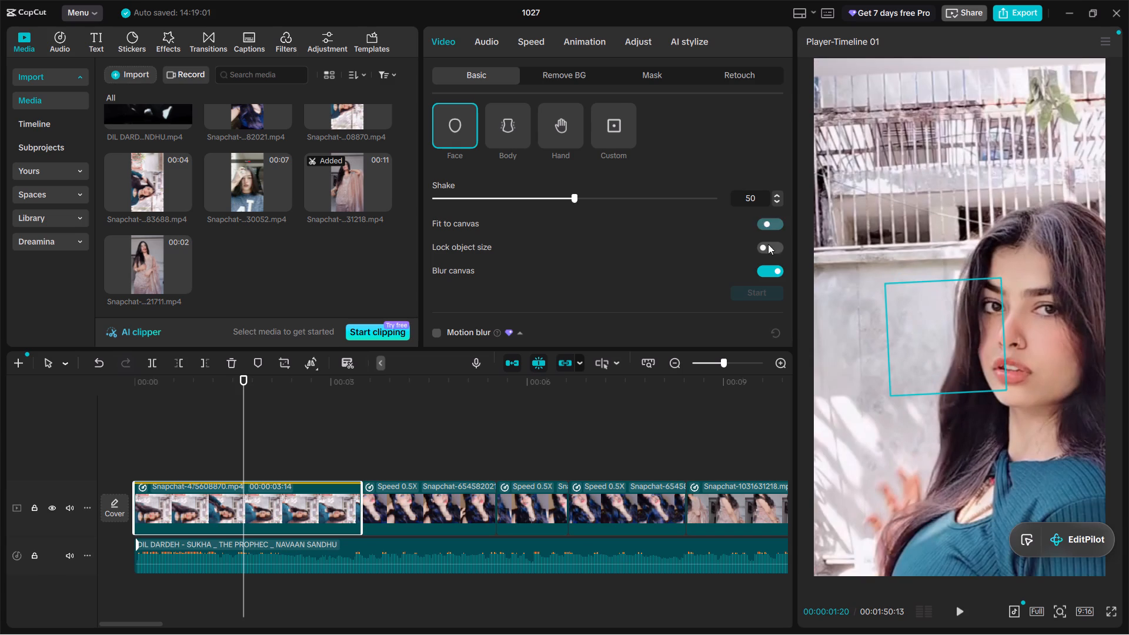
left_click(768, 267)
Undo the tracking option changes, the camera tracking and the scaling on the opening clip.
key("ctrl+z")
key("ctrl+z")
key("ctrl+z")
key("ctrl+z")
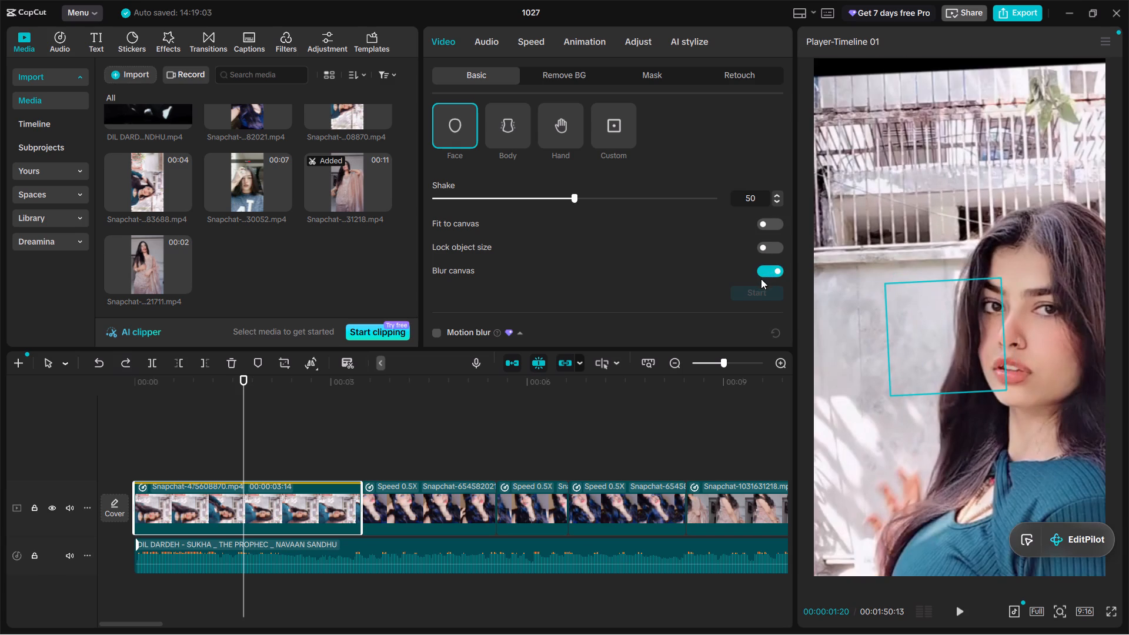
key("ctrl+z")
key("ctrl+z")
key("ctrl+z")
key("ctrl+z")
key("ctrl+z")
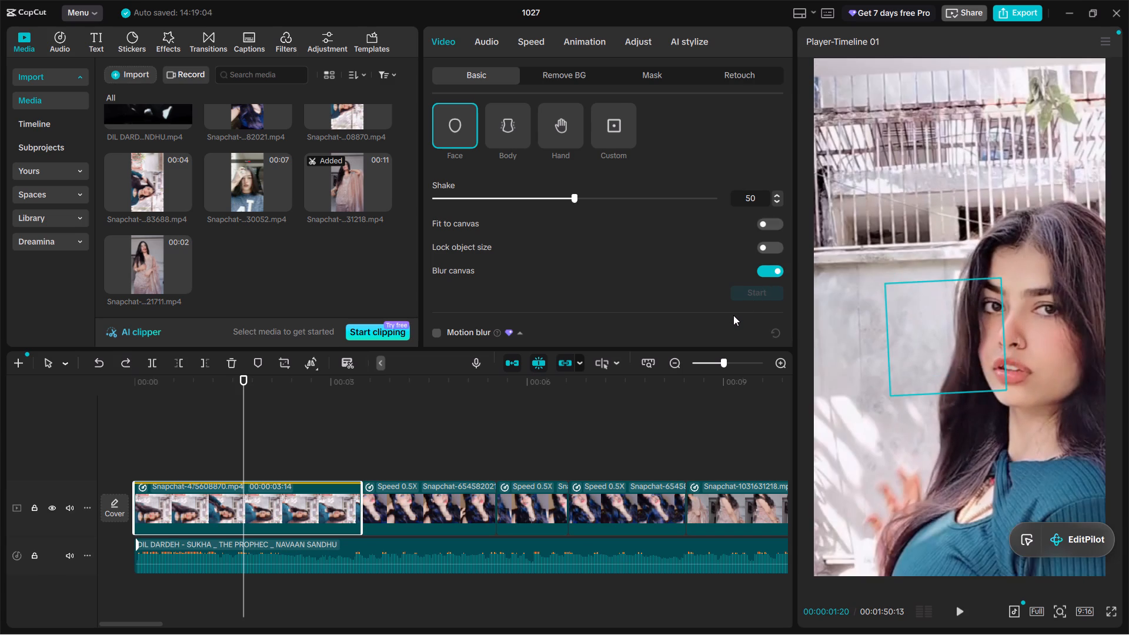
key("ctrl+z")
key("ctrl+z")
key("ctrl+z")
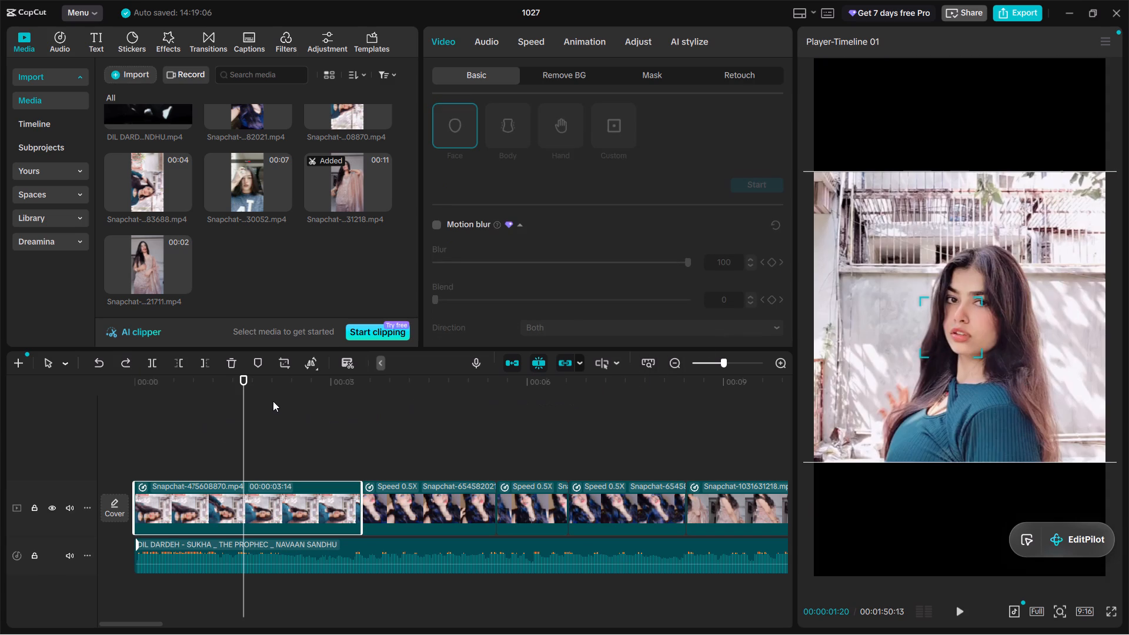
Duplicate the opening clip, Snapchat-475608870, onto the track directly above it, aligned to the same start.
left_click(205, 466)
left_click_drag(234, 503, 223, 452, "alt")
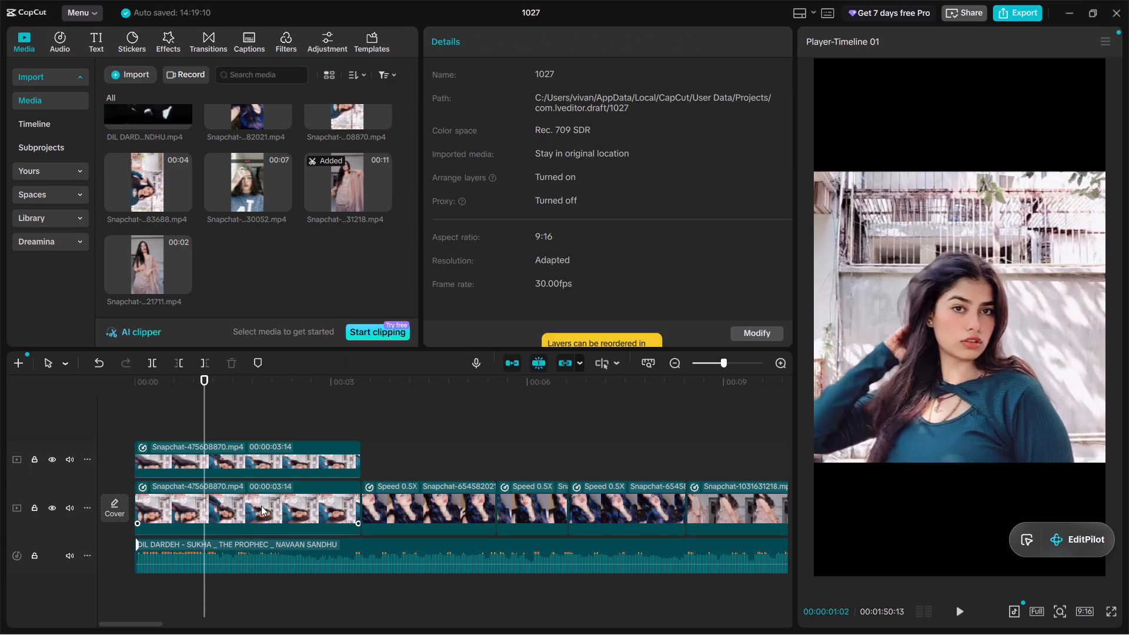
Browse the trending video effects and preview several of them on the opening clip, including Film Strip Haze.
left_click(263, 507)
left_click(171, 42)
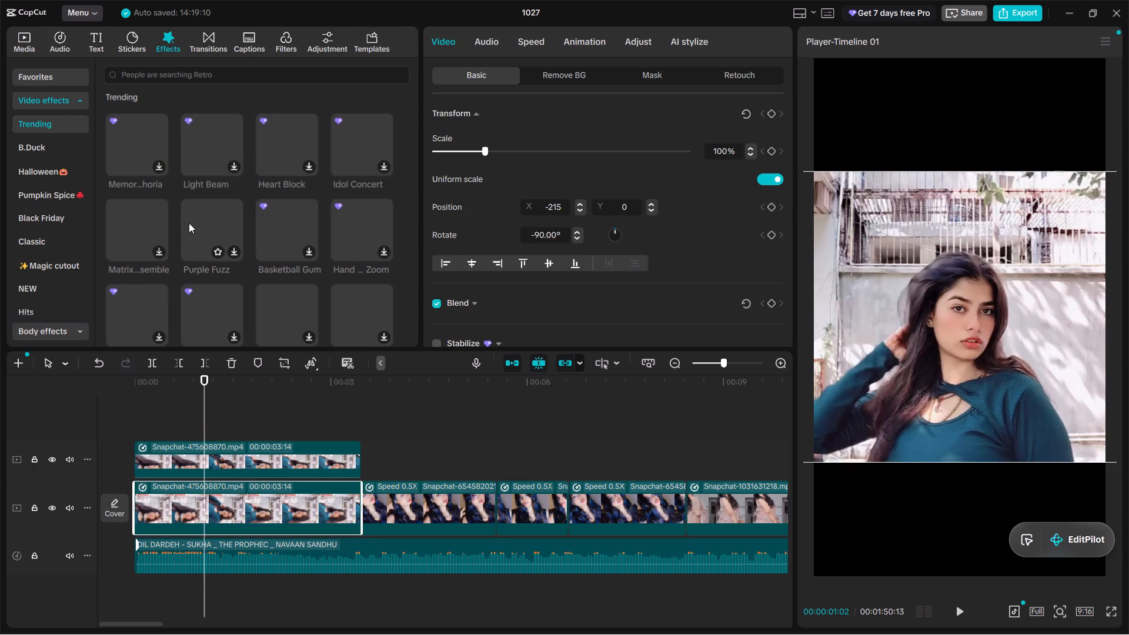
left_click(125, 147)
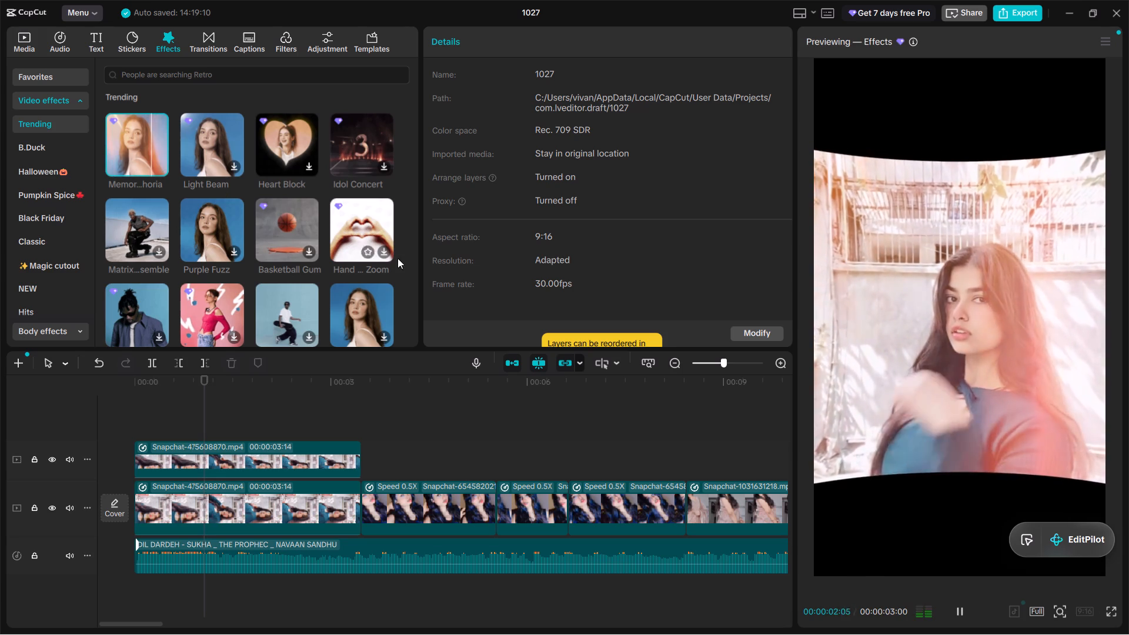
left_click(350, 218)
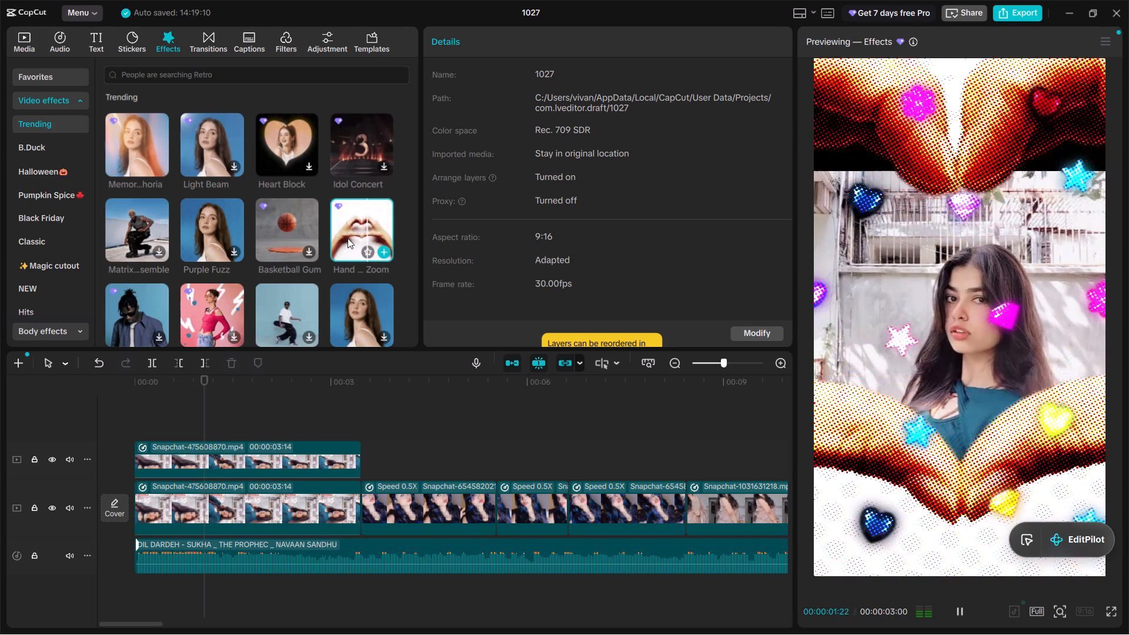
left_click(276, 235)
scroll(281, 245, "down", 1)
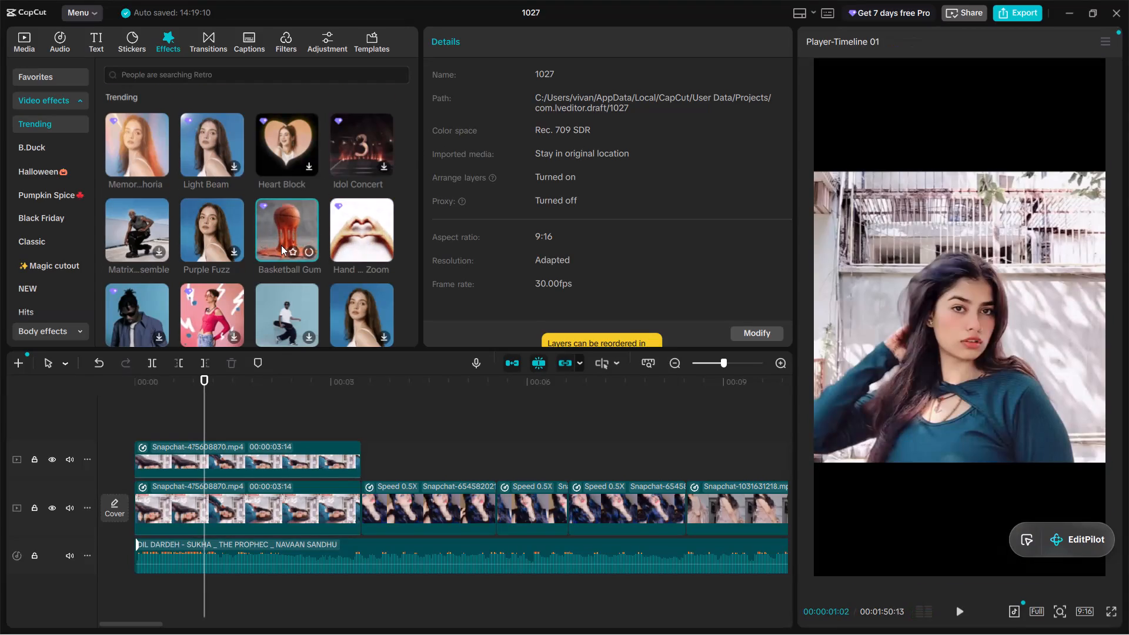
left_click(281, 243)
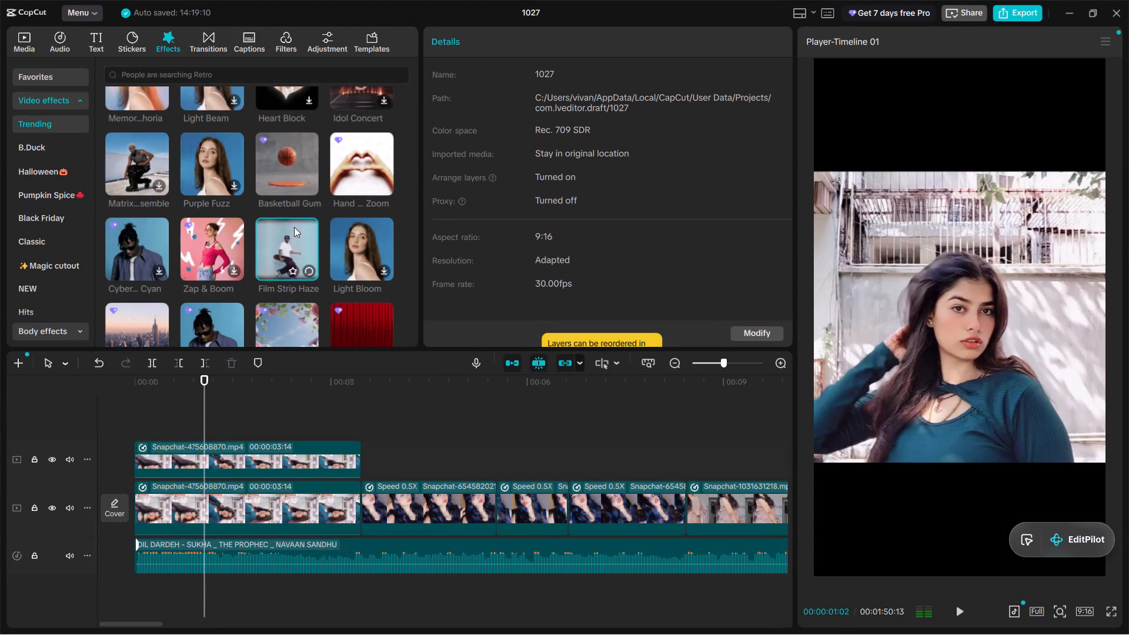
key("space")
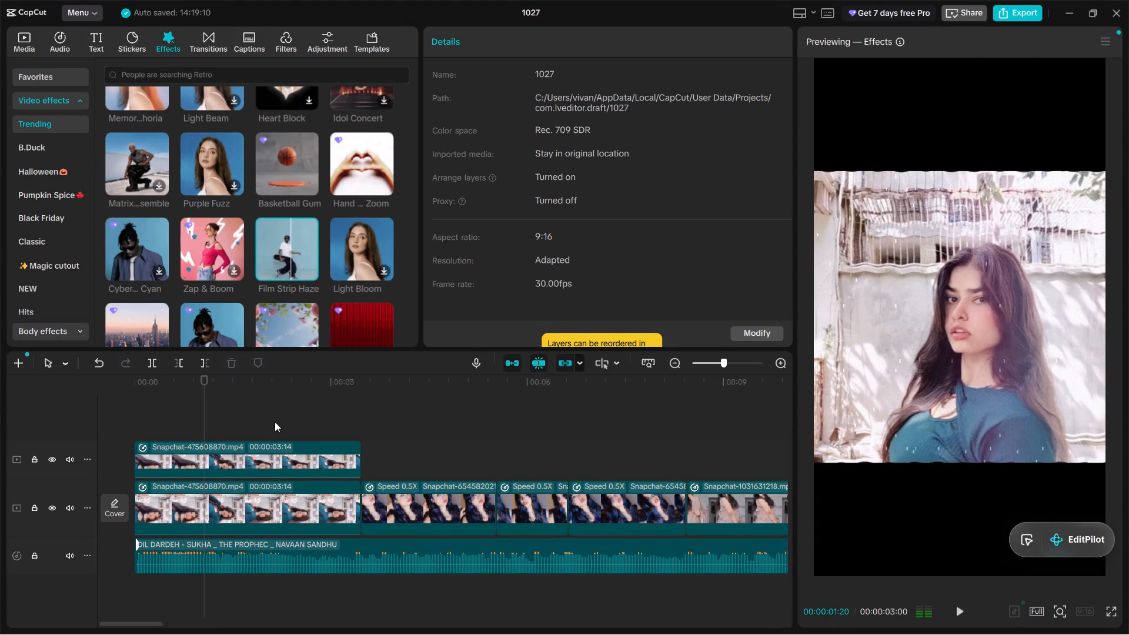
Apply the Film Strip Haze effect to the lower copy of the opening clip.
left_click(246, 504)
left_click_drag(280, 238, 236, 509)
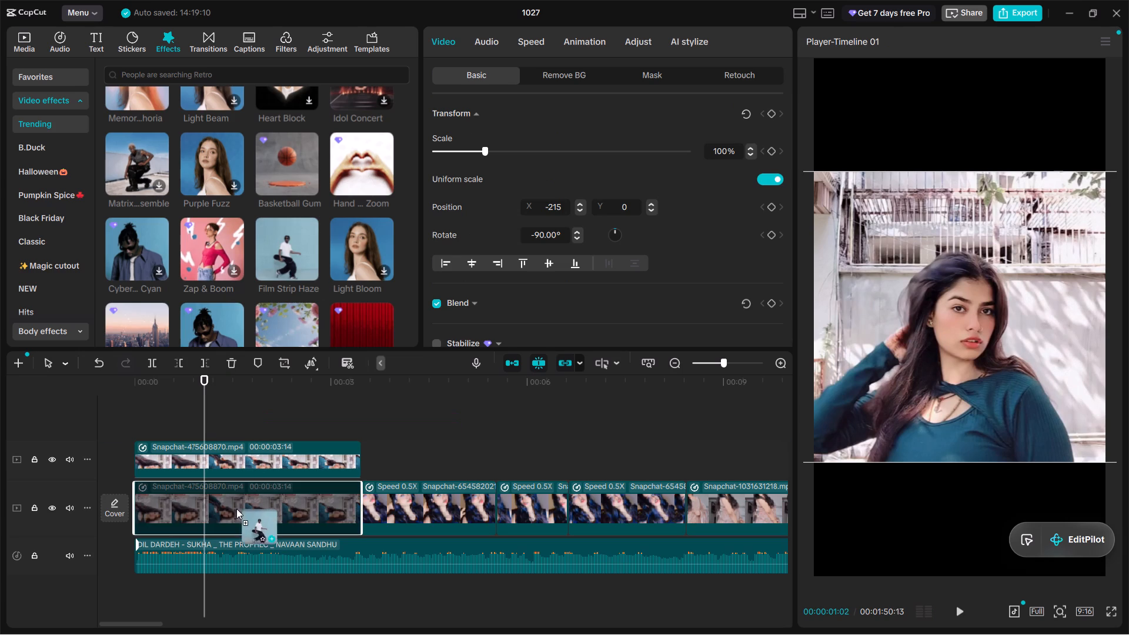
left_click_drag(236, 509, 239, 495)
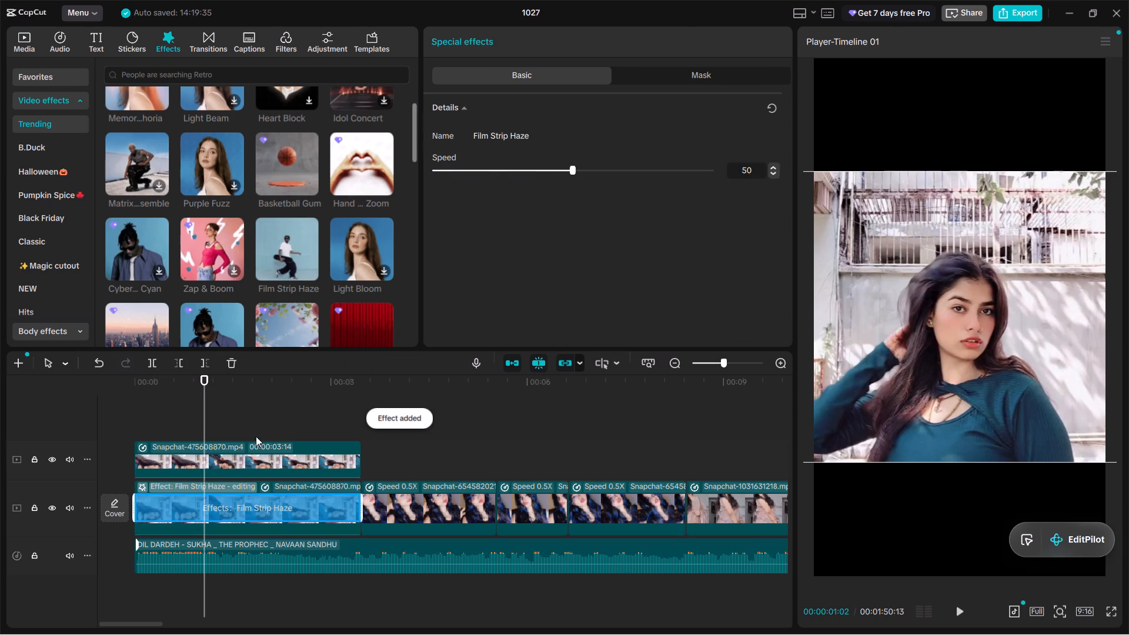
left_click(258, 426)
Scale the lower copy of the opening clip to 212% so it fills the background, and preview it.
left_click(282, 534)
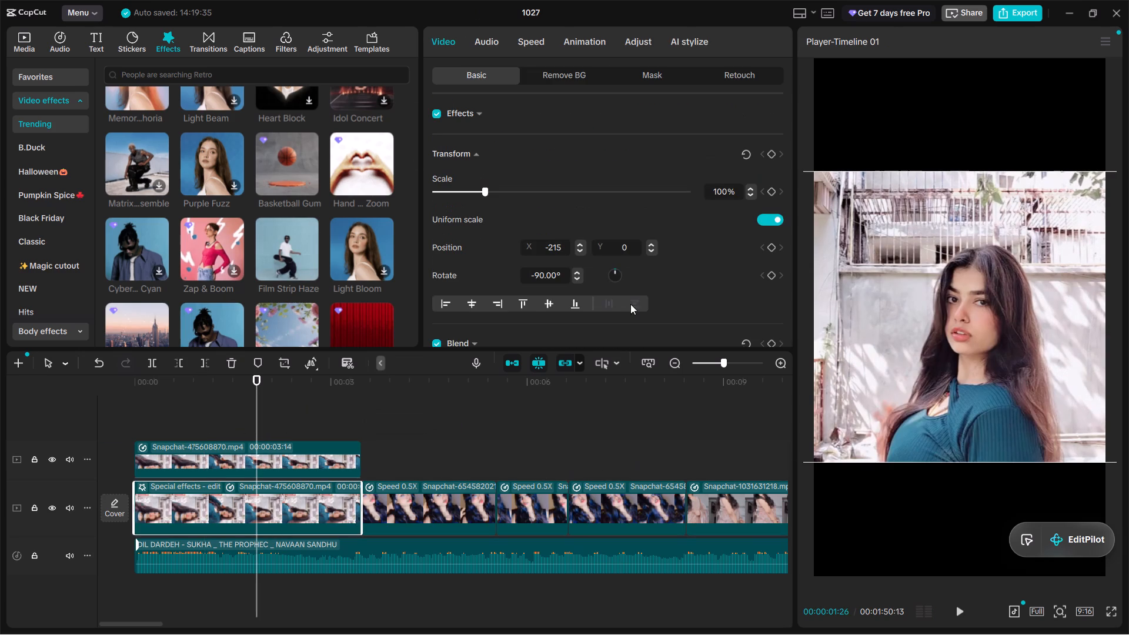
left_click_drag(509, 195, 542, 203)
key("space")
scroll(356, 532, "up", 2, "alt")
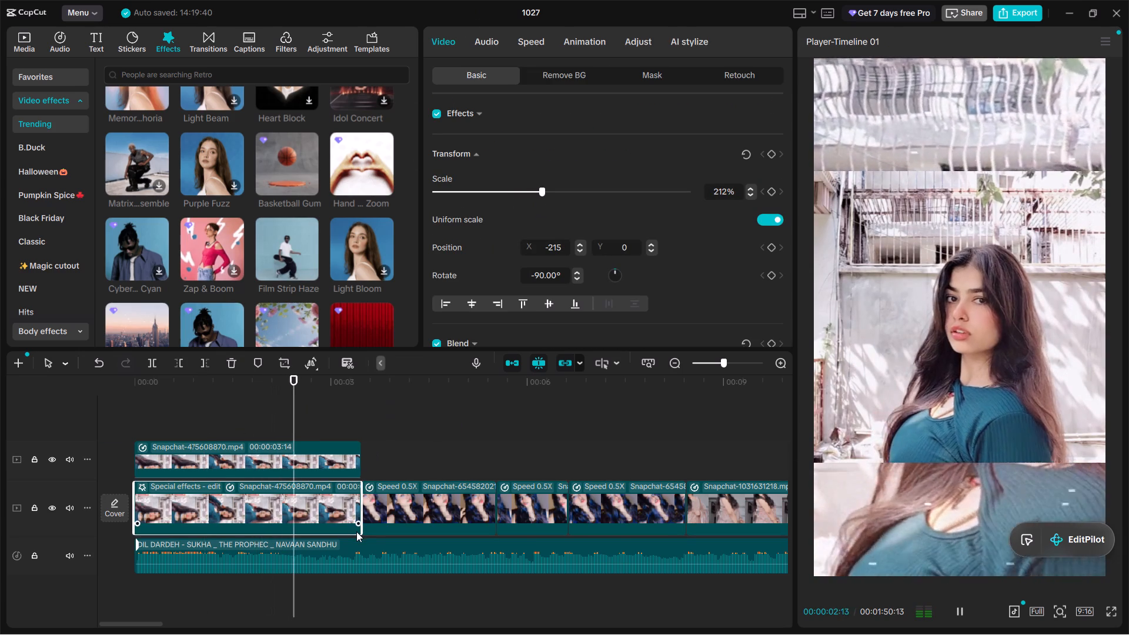
scroll(356, 532, "up", 1, "alt")
scroll(356, 532, "down", 2, "alt")
scroll(353, 531, "up", 2, "alt")
key("space")
left_click(193, 400)
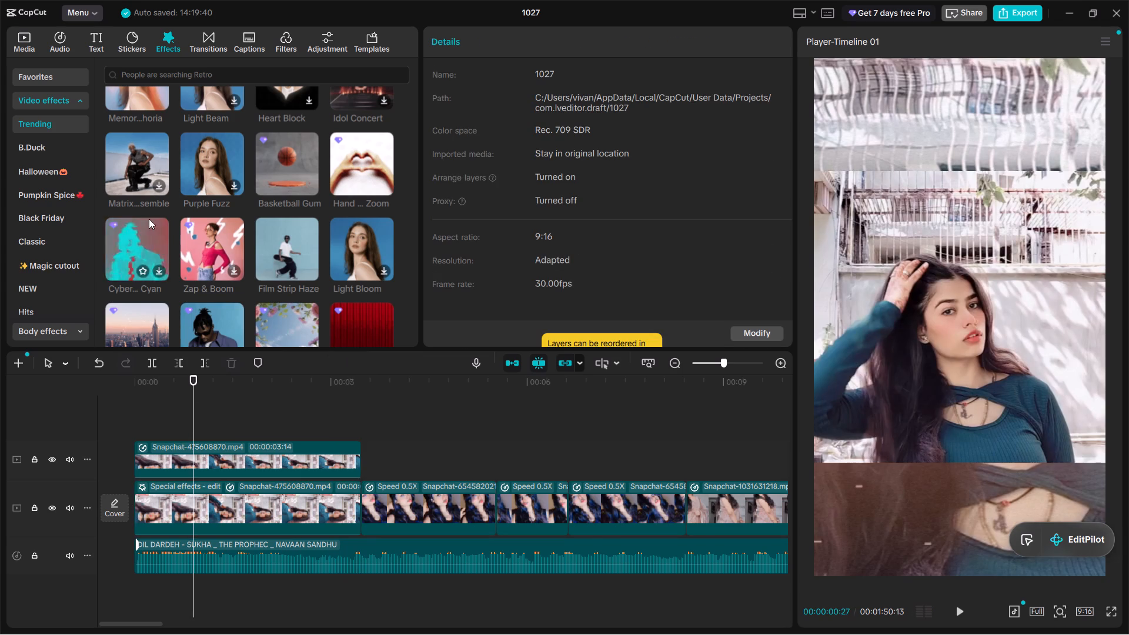
Search the effects for blur and apply the Blur effect to the lower copy of the opening clip.
scroll(145, 215, "down", 1)
left_click(195, 71)
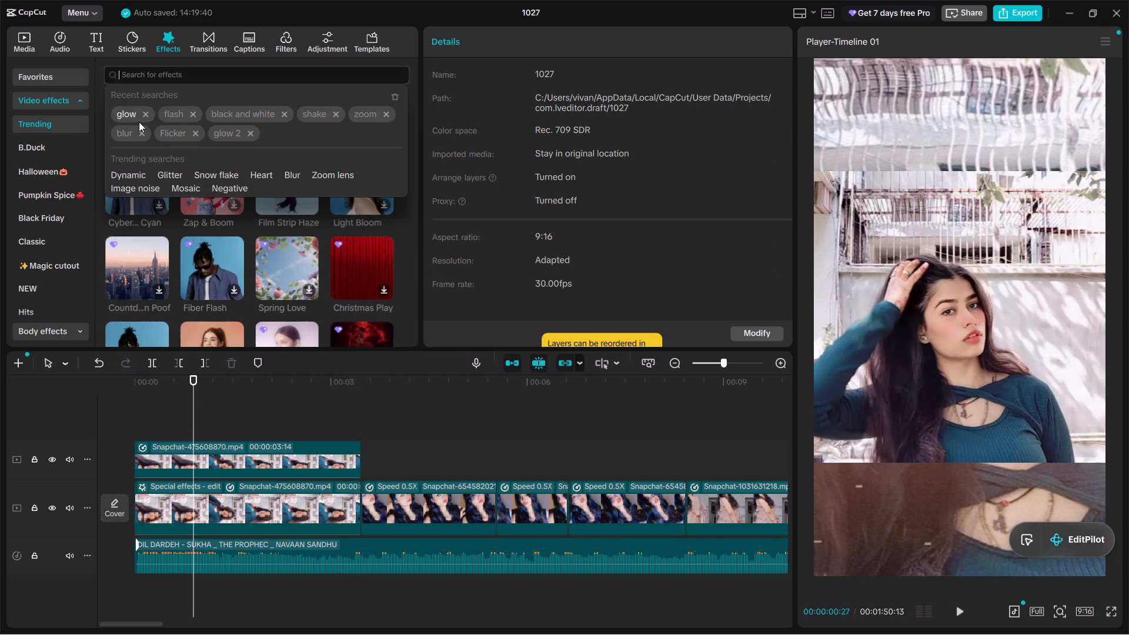
left_click(122, 128)
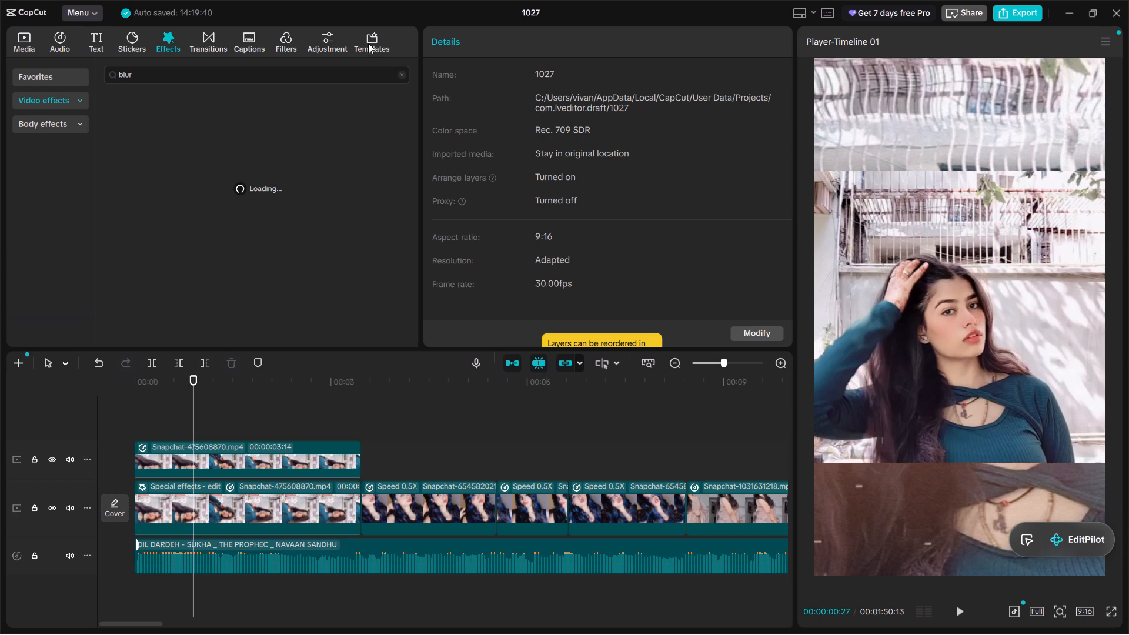
left_click_drag(120, 142, 215, 506)
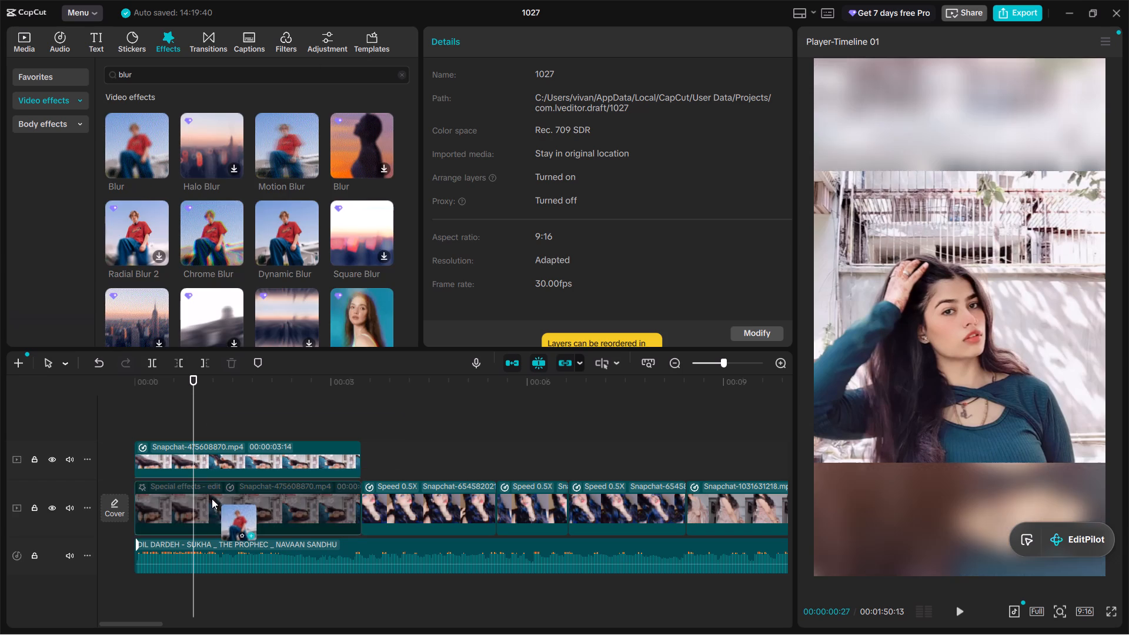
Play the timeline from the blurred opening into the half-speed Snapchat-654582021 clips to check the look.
key("space")
scroll(288, 446, "up", 4, "alt")
scroll(289, 446, "down", 4, "alt")
scroll(289, 446, "up", 4, "alt")
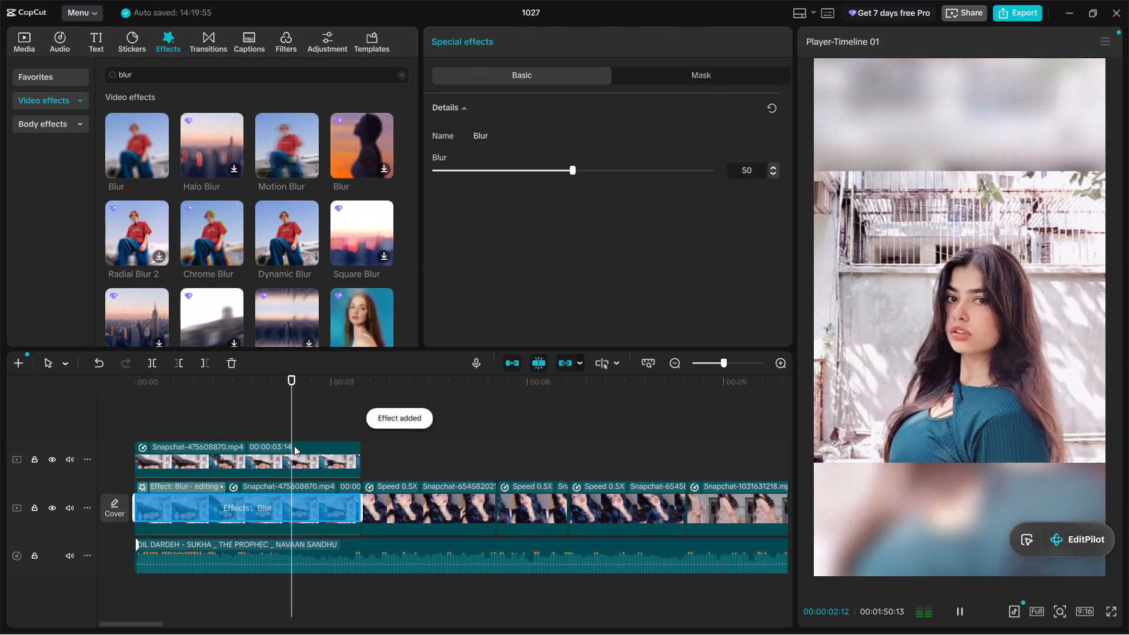
scroll(395, 460, "down", 12, "ctrl")
scroll(216, 453, "up", 4, "alt")
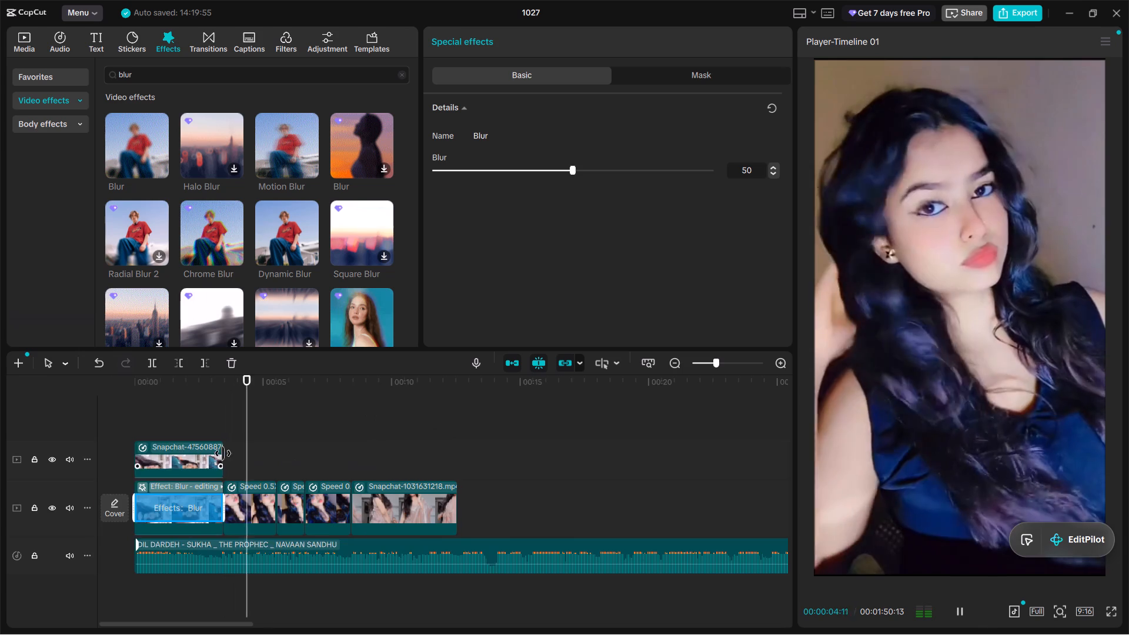
scroll(223, 453, "down", 1, "alt")
scroll(258, 459, "up", 14, "ctrl")
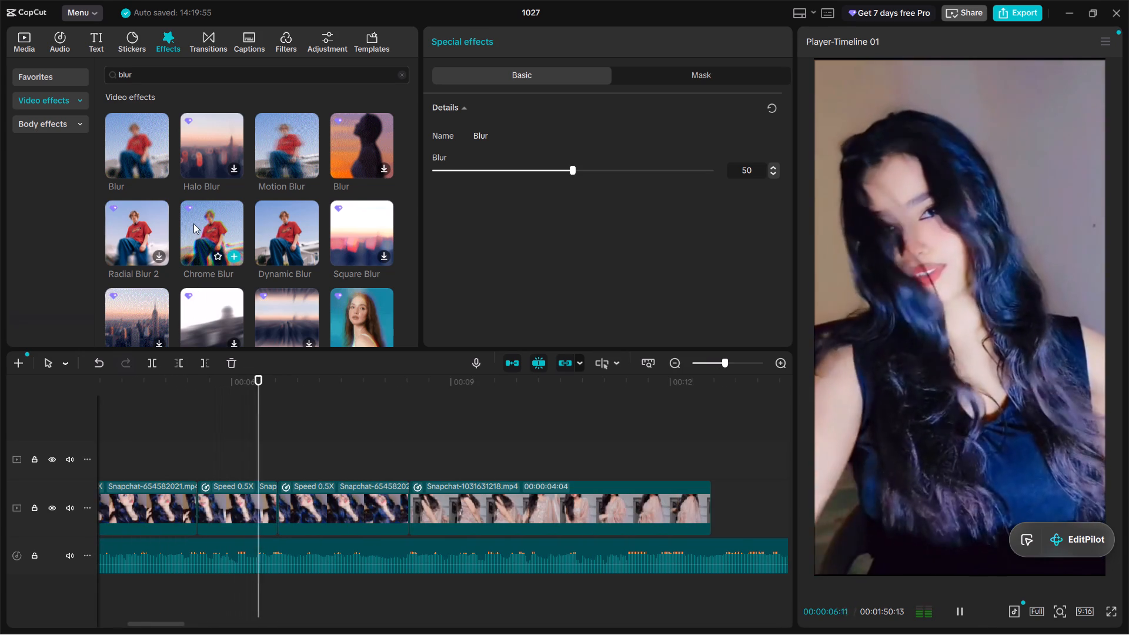
key("space")
key("space")
key("space")
Preview the Chrome Blur and Dynamic Blur effects on the half-speed clips.
left_click(203, 227)
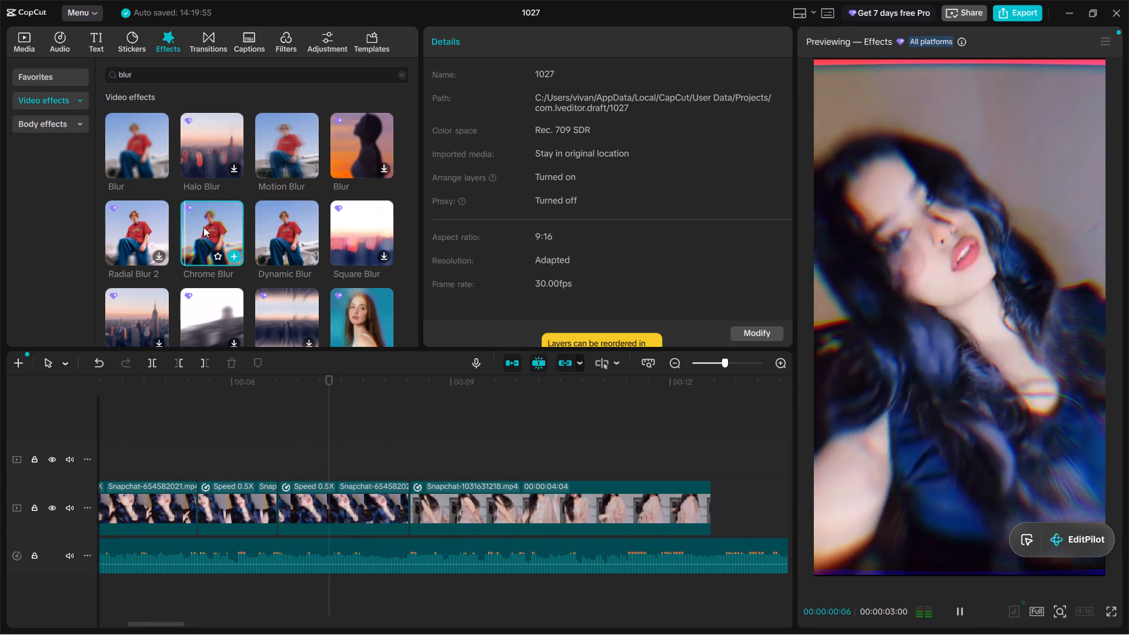
left_click(275, 222)
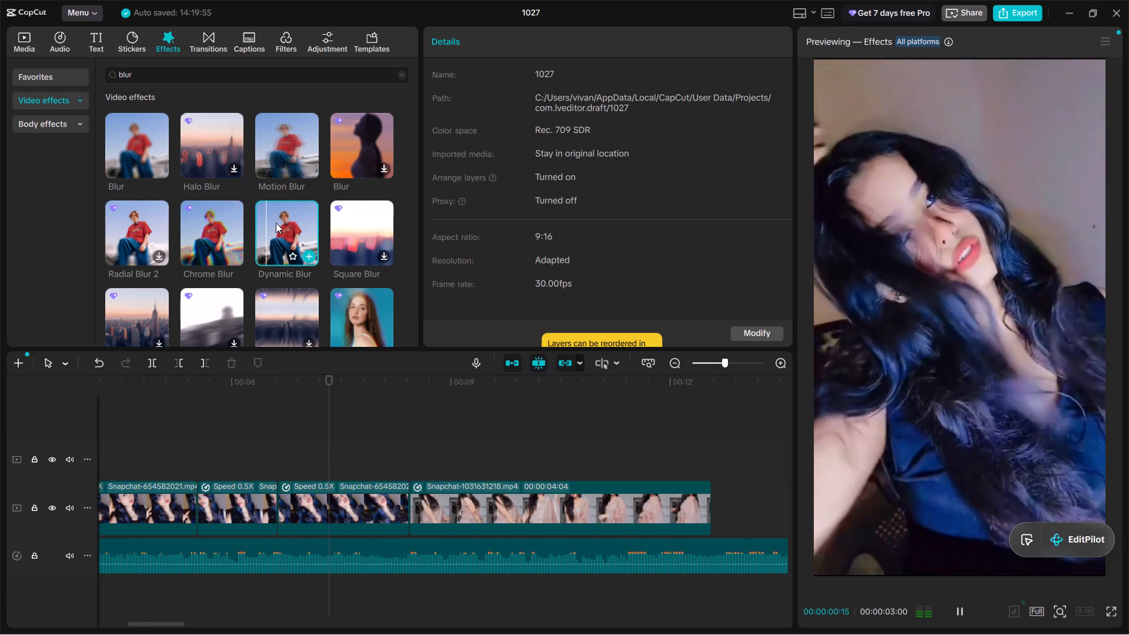
scroll(432, 488, "up", 2, "alt")
scroll(432, 488, "down", 2, "alt")
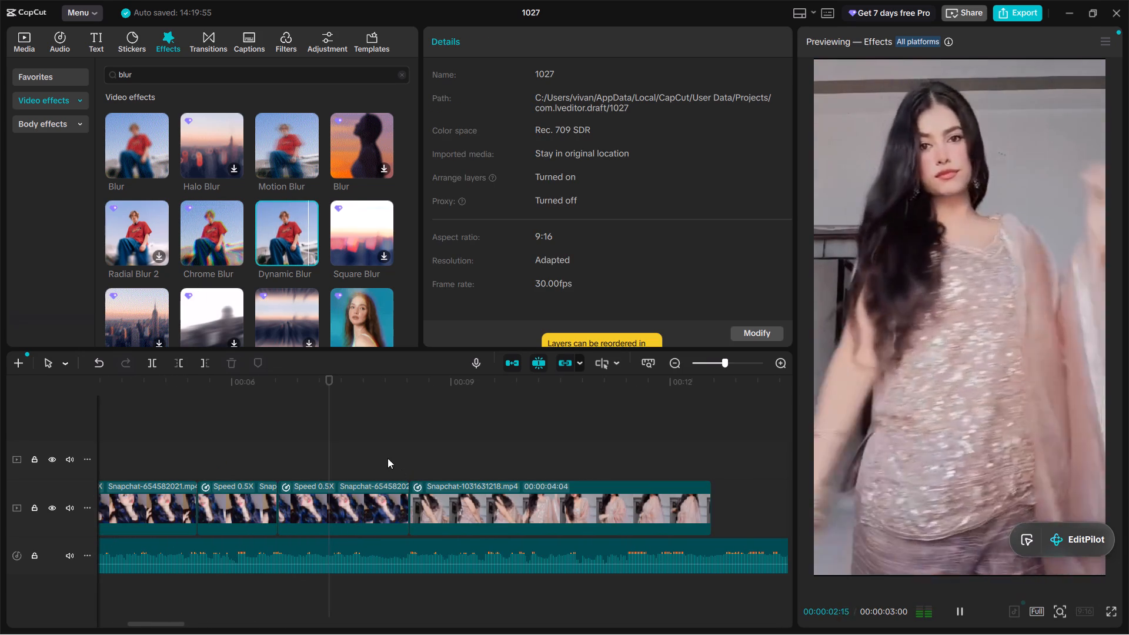
key("space")
left_click(409, 435)
key("space")
key("space")
scroll(447, 450, "down", 5, "alt")
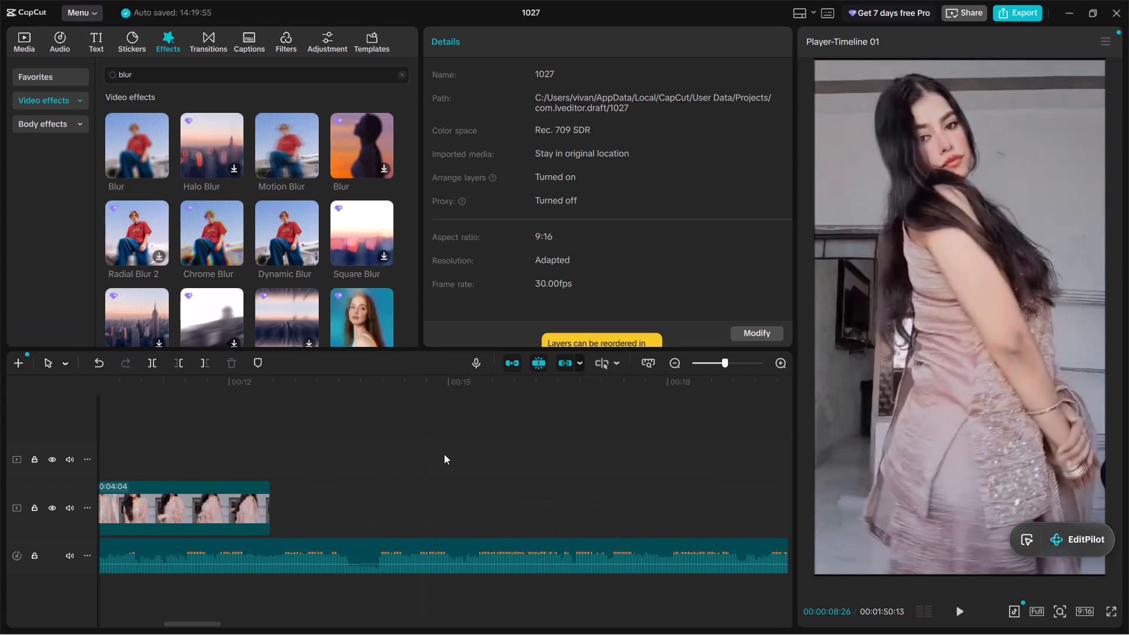
key("space")
scroll(329, 496, "up", 5, "alt")
scroll(352, 497, "down", 4, "alt")
scroll(352, 497, "up", 4, "alt")
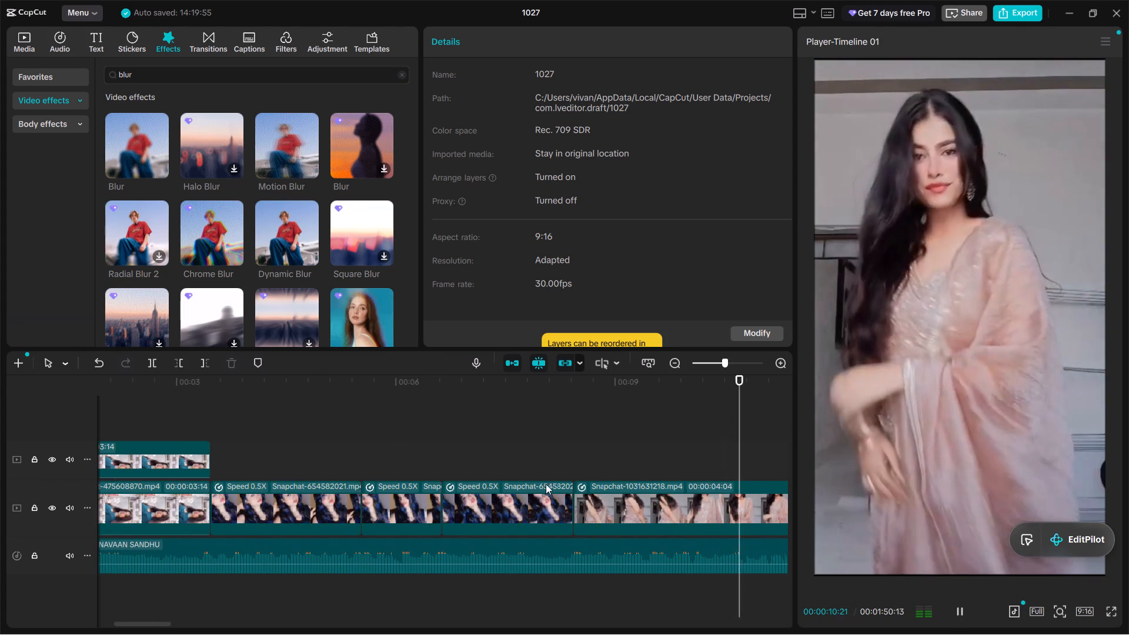
scroll(552, 482, "down", 4, "alt")
scroll(482, 467, "up", 2, "alt")
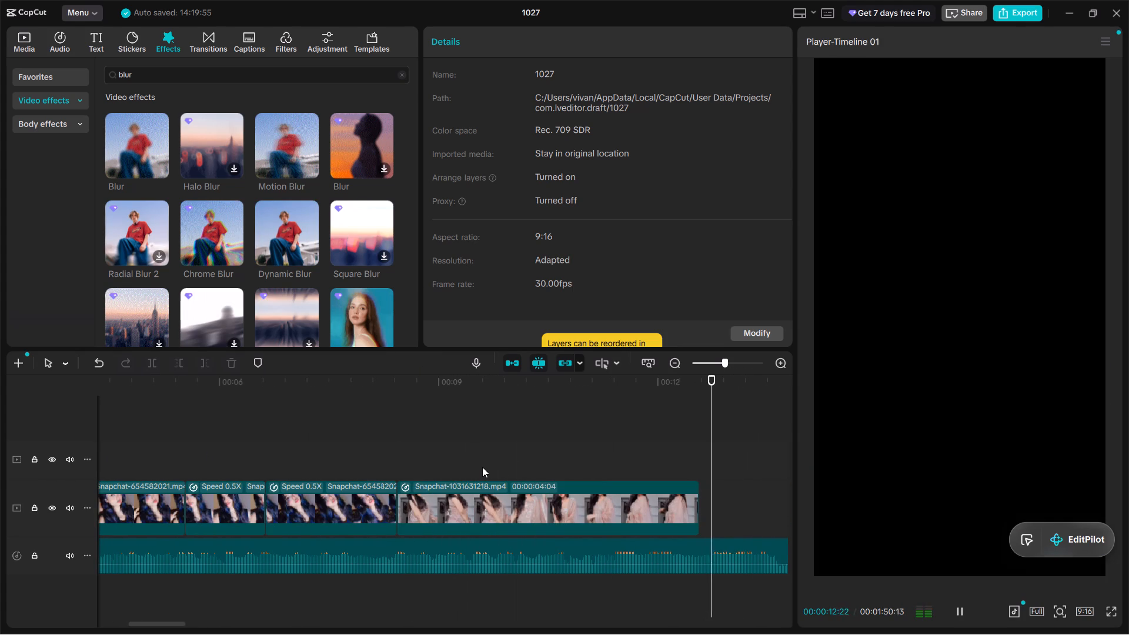
key("space")
left_click(189, 409)
key("space")
scroll(221, 431, "up", 4, "alt")
scroll(254, 441, "down", 3, "alt")
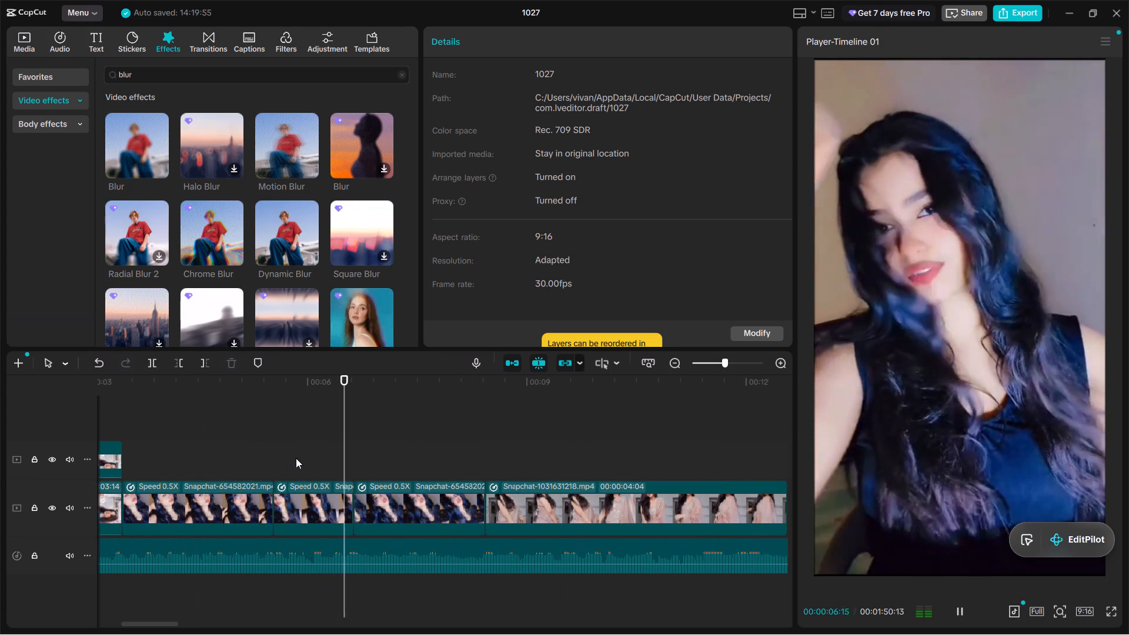
key("space")
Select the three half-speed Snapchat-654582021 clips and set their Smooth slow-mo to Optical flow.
left_click_drag(425, 450, 298, 506)
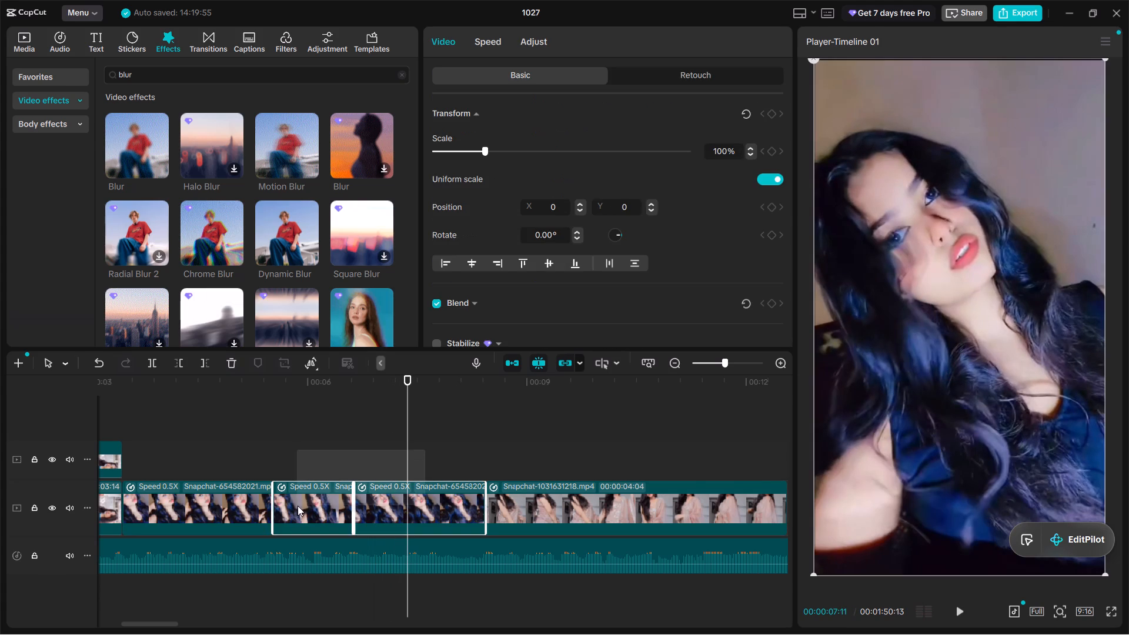
left_click_drag(298, 506, 236, 506)
scroll(422, 214, "down", 6)
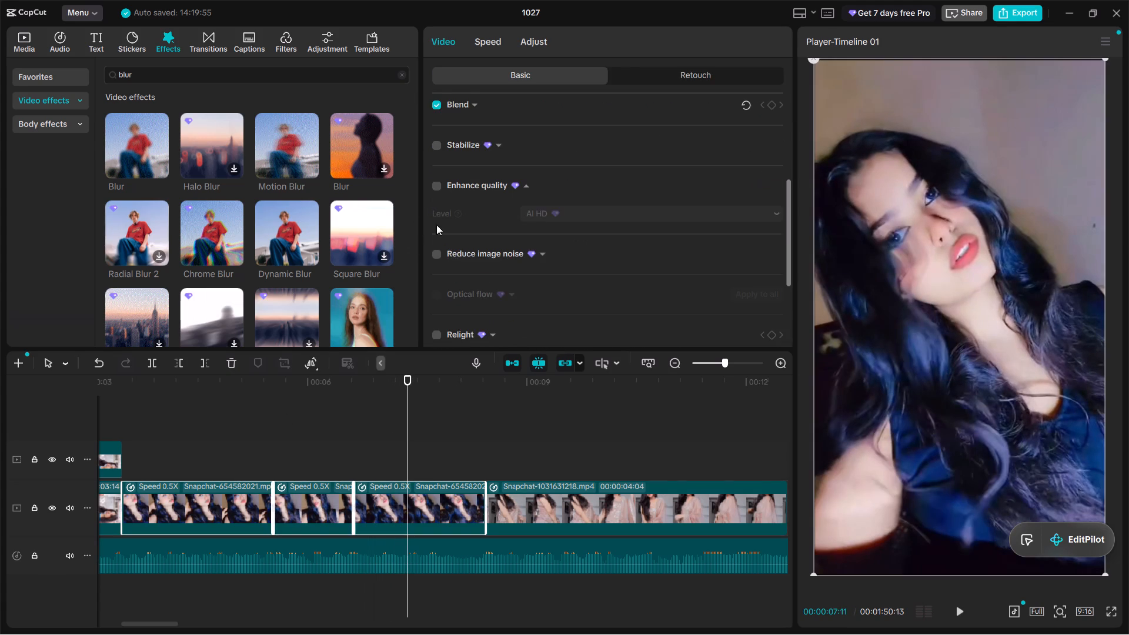
left_click(486, 36)
left_click(492, 75)
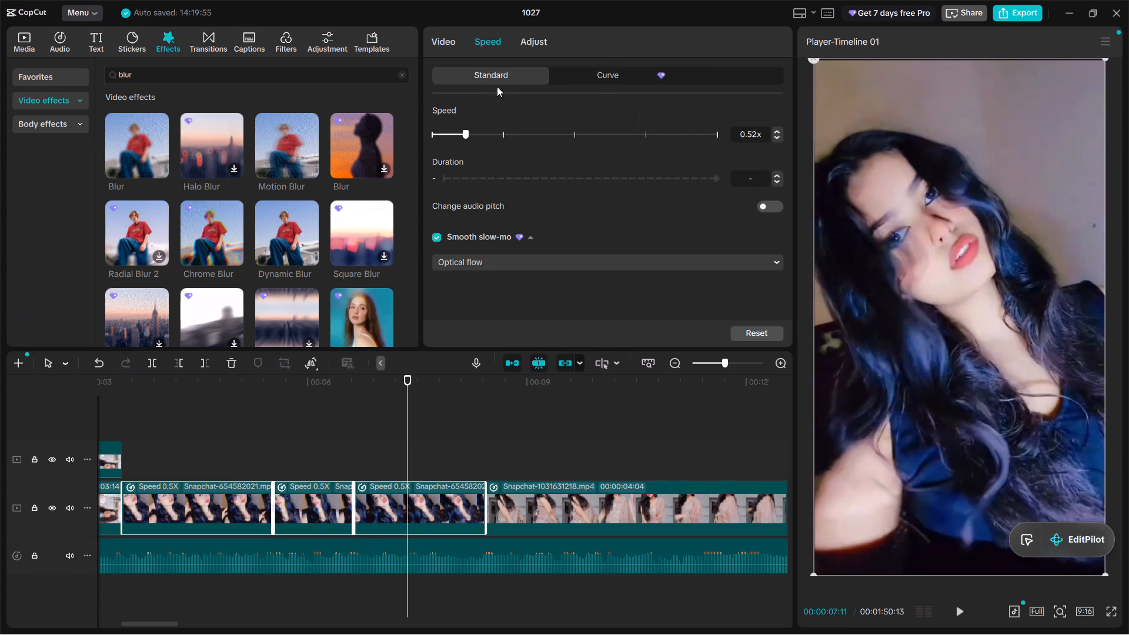
left_click(476, 263)
left_click(505, 326)
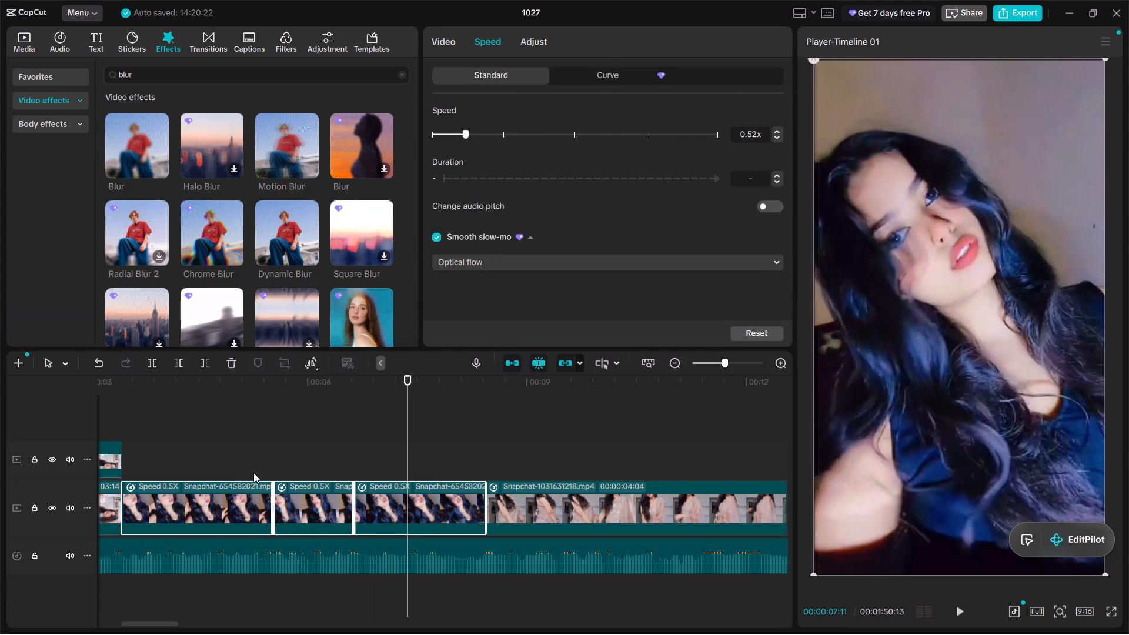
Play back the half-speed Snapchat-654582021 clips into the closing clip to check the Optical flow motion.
left_click(238, 468)
left_click(236, 510)
scroll(464, 250, "down", 1)
key("space")
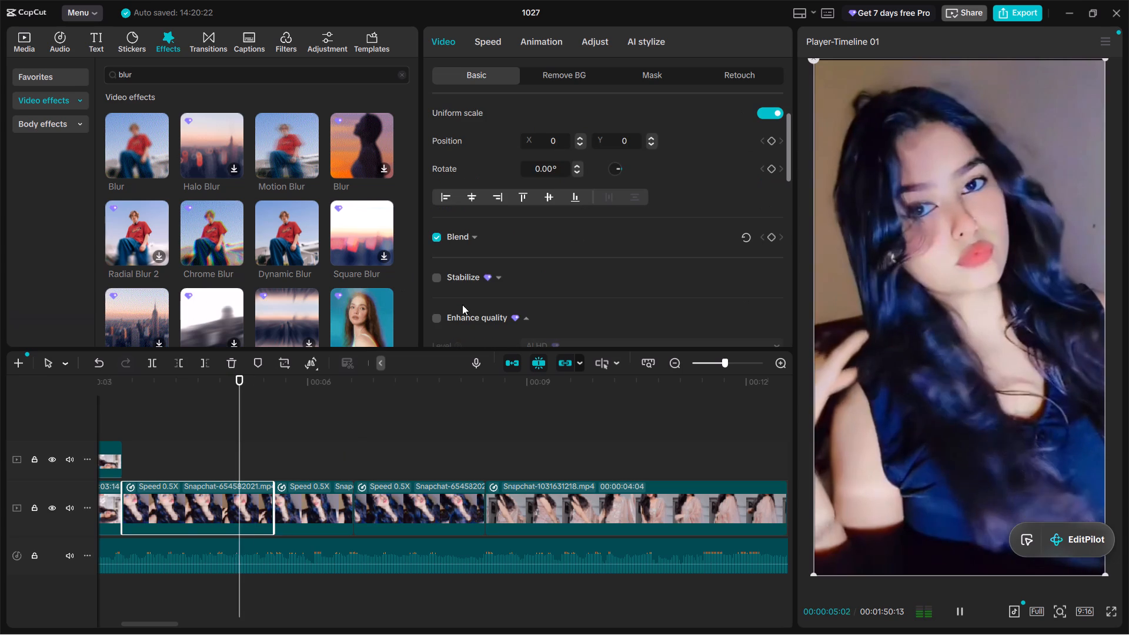
scroll(349, 554, "up", 4, "alt")
scroll(349, 554, "down", 3, "alt")
scroll(492, 504, "down", 6, "ctrl")
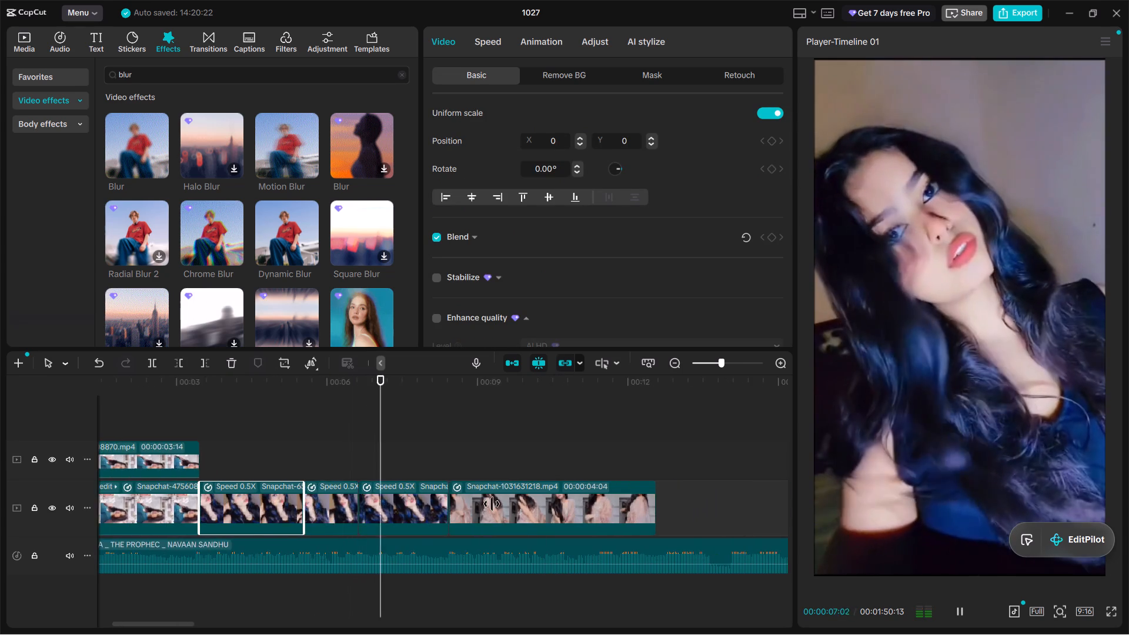
scroll(492, 504, "down", 5, "ctrl")
scroll(487, 504, "up", 4, "ctrl")
scroll(487, 504, "down", 10, "ctrl")
scroll(485, 502, "up", 6, "ctrl")
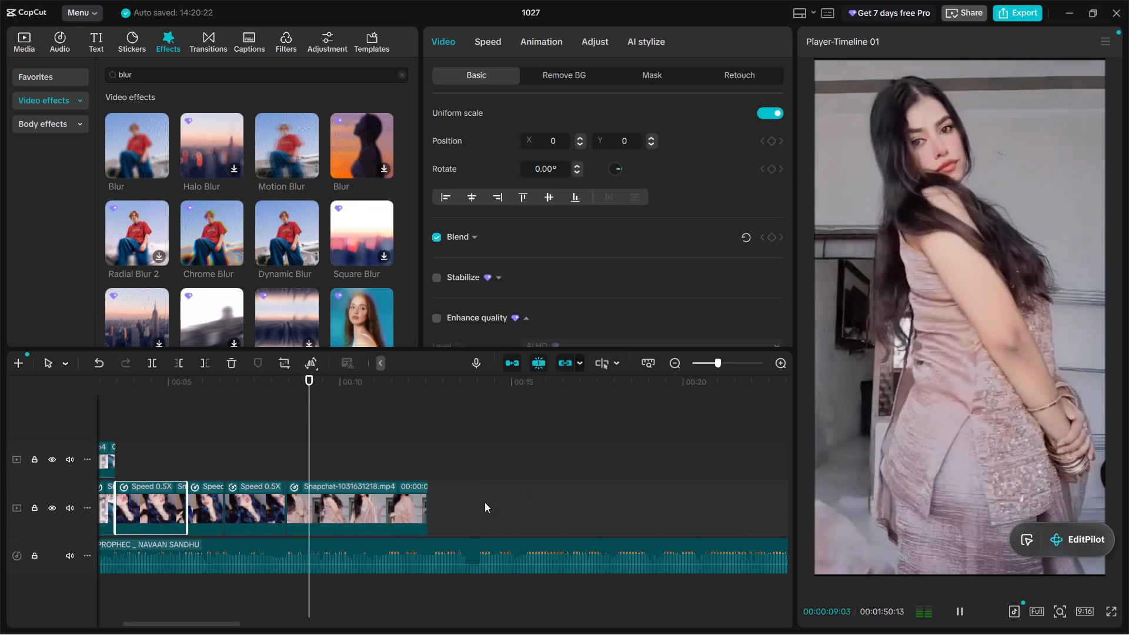
scroll(329, 464, "up", 4, "alt")
key("space")
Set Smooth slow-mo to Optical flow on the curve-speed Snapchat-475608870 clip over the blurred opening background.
left_click(223, 416)
left_click(176, 406)
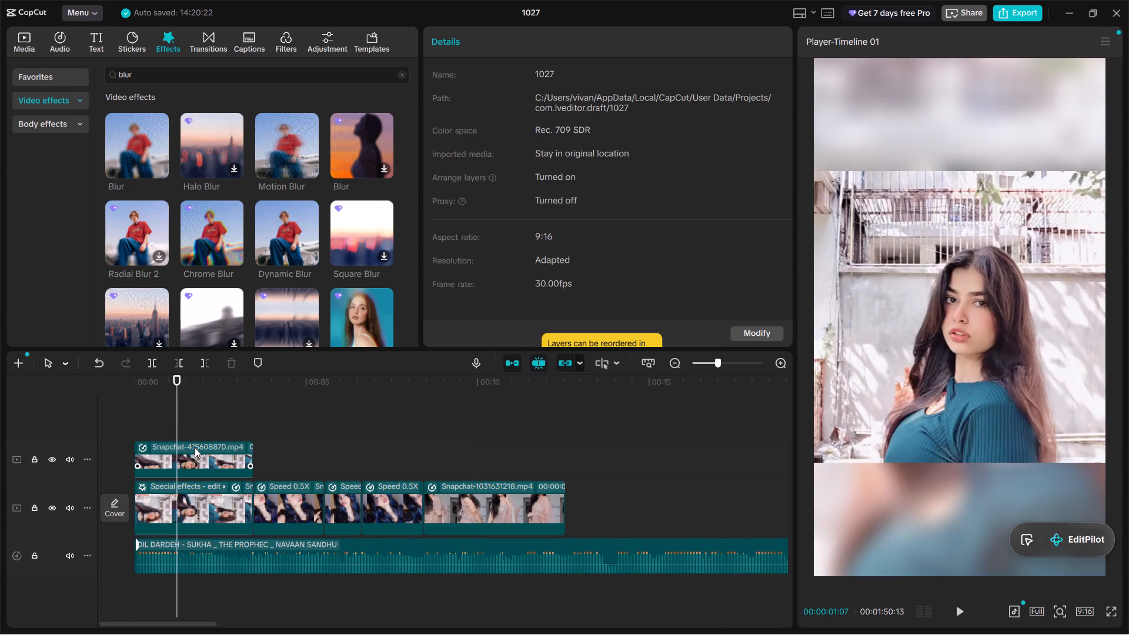
left_click(195, 447)
scroll(566, 259, "down", 6)
left_click(535, 39)
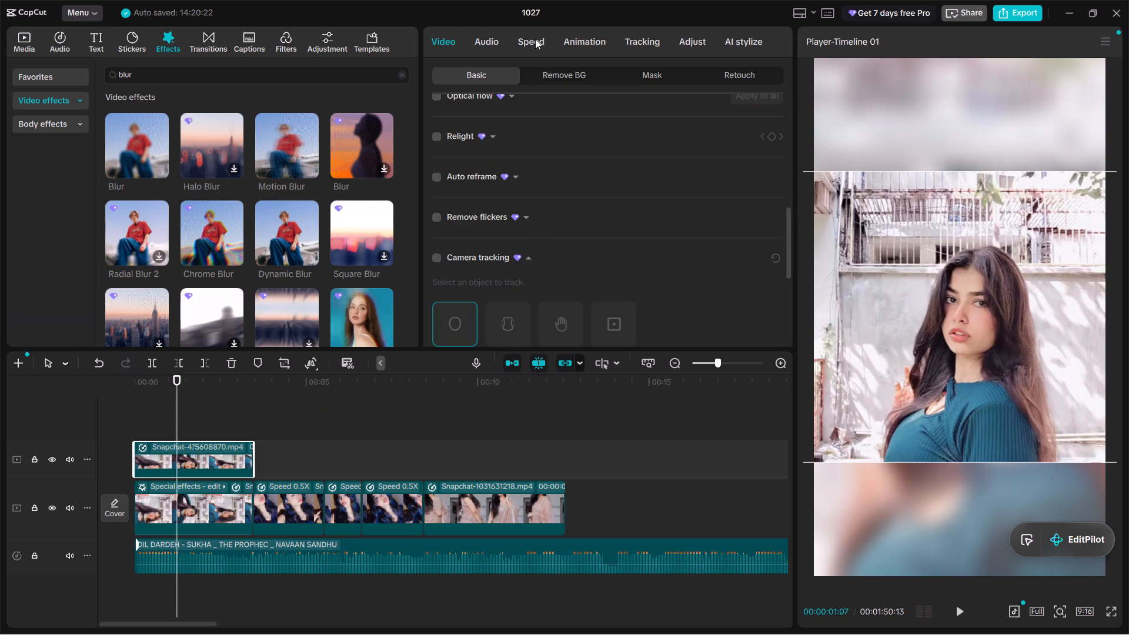
key("space")
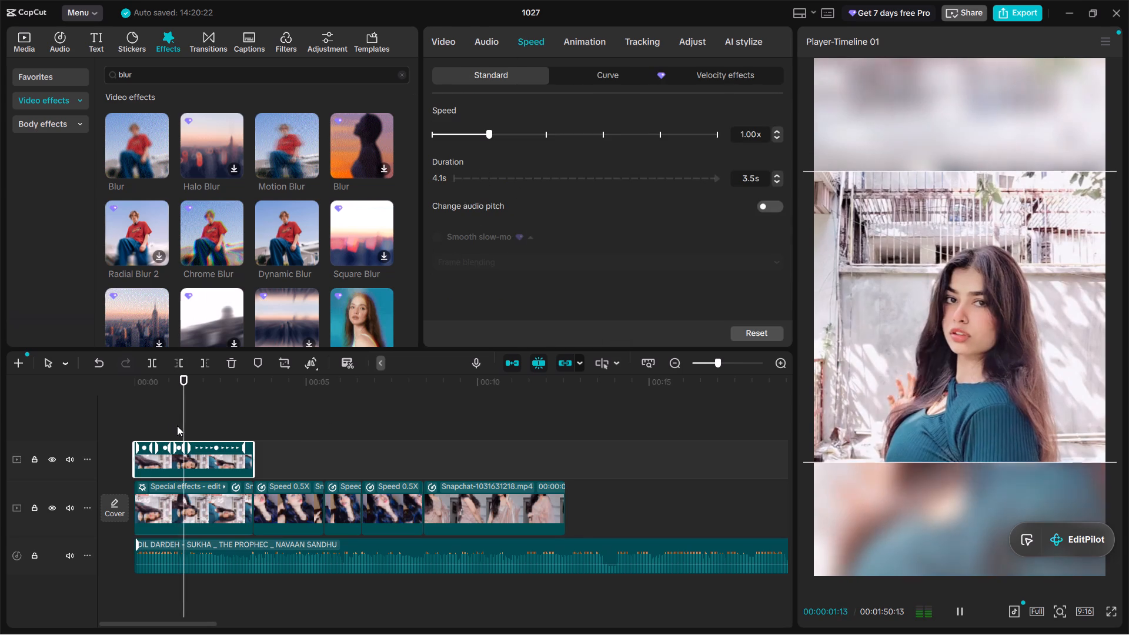
scroll(199, 442, "up", 9, "ctrl")
scroll(206, 437, "up", 4, "alt")
key("space")
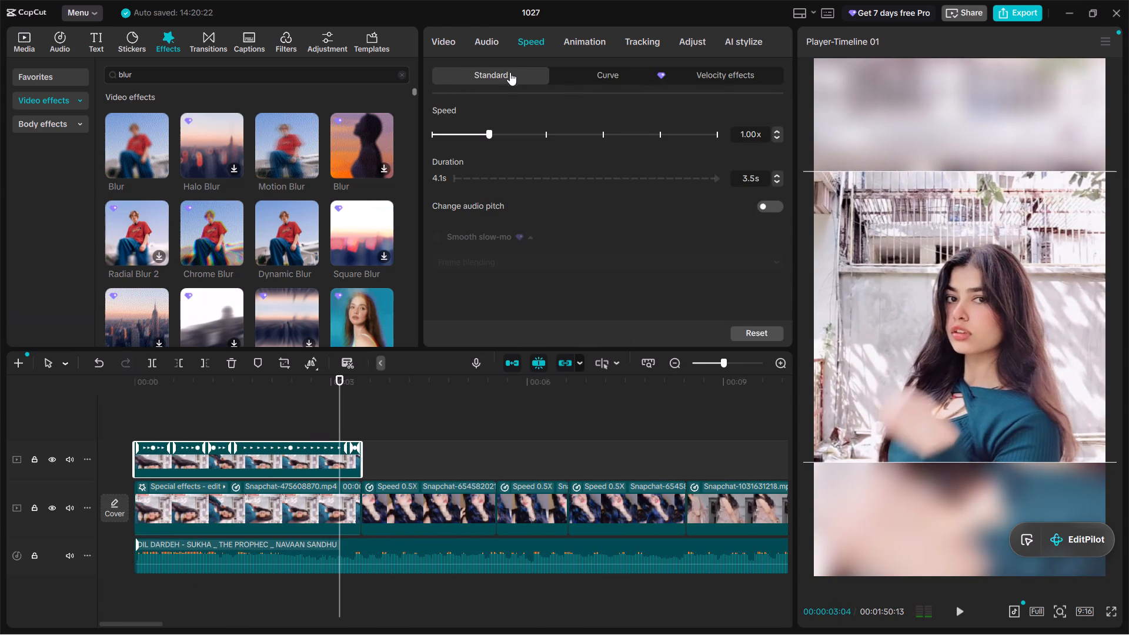
left_click(593, 72)
scroll(448, 273, "down", 6)
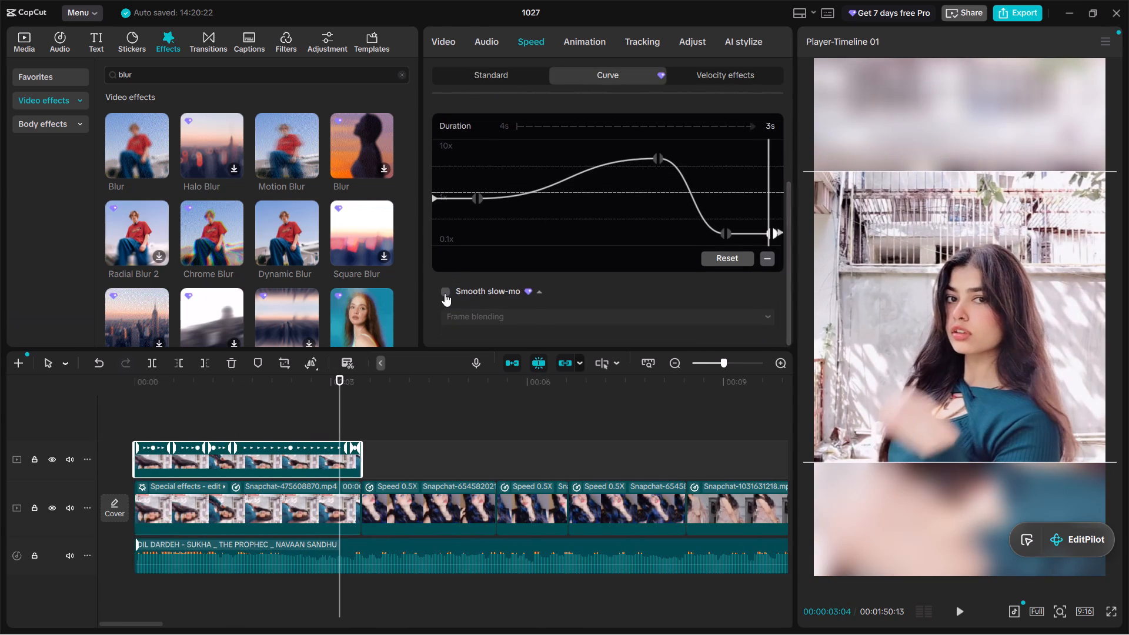
left_click(445, 293)
left_click(472, 319)
left_click(486, 374)
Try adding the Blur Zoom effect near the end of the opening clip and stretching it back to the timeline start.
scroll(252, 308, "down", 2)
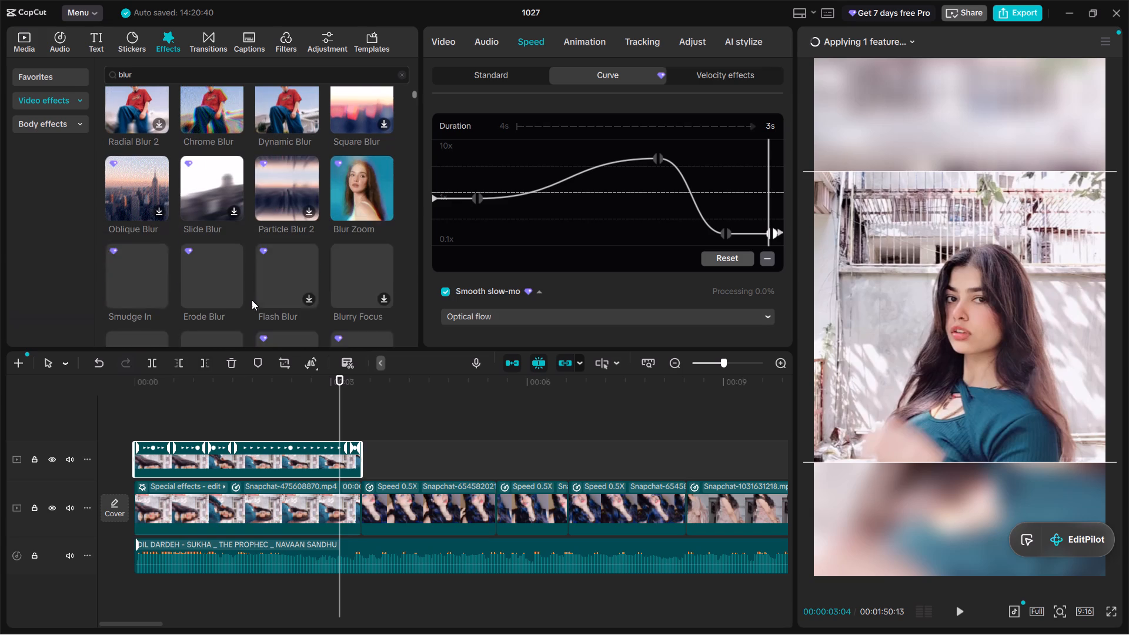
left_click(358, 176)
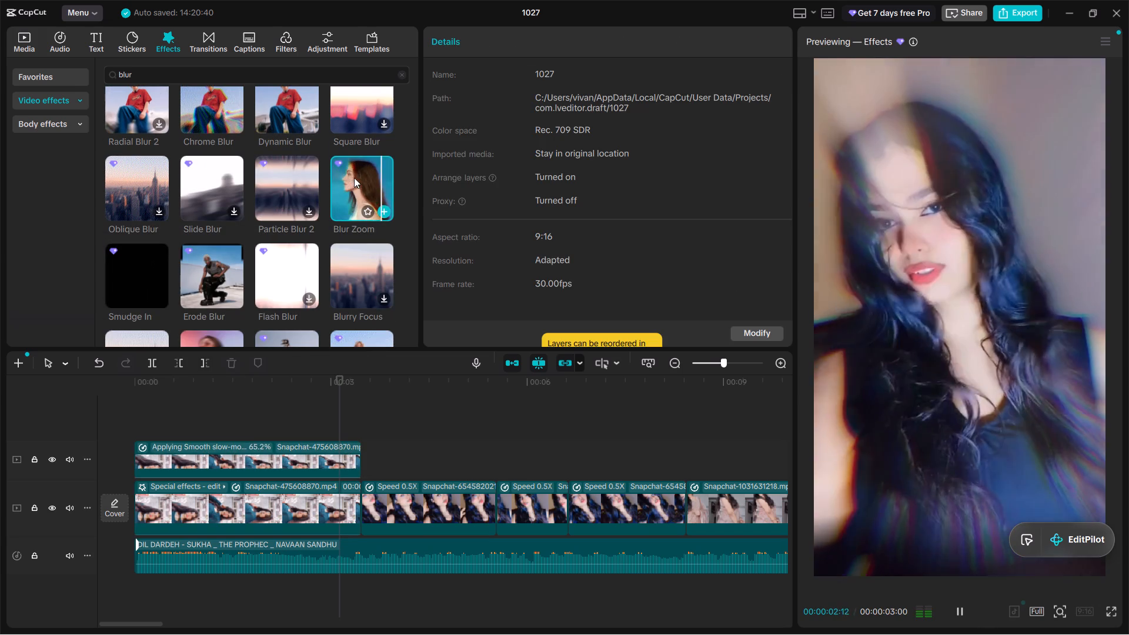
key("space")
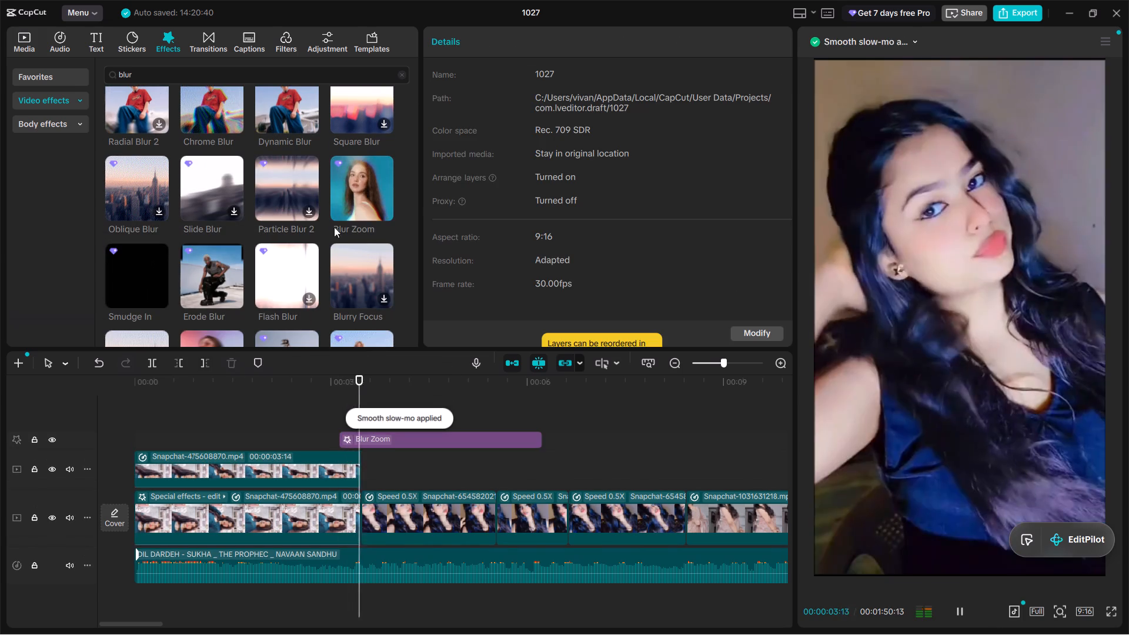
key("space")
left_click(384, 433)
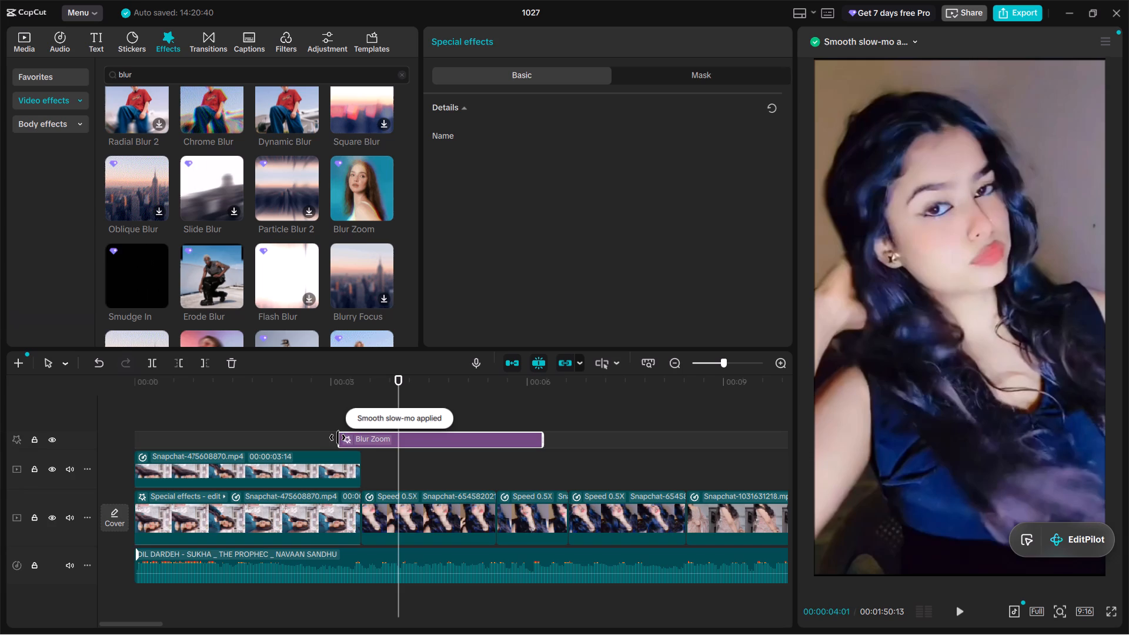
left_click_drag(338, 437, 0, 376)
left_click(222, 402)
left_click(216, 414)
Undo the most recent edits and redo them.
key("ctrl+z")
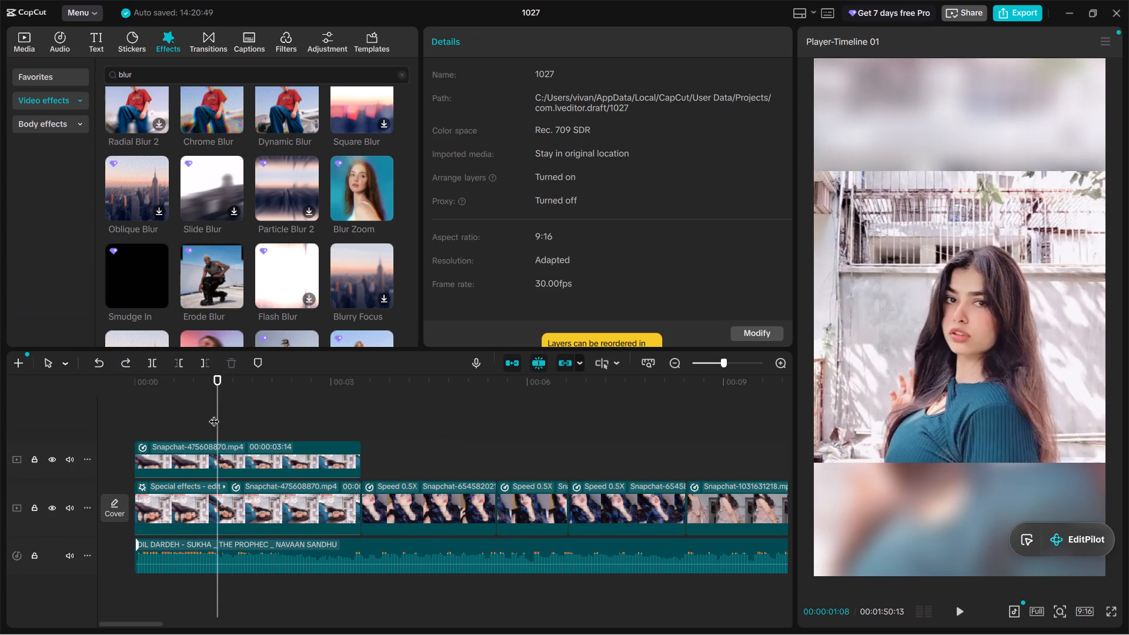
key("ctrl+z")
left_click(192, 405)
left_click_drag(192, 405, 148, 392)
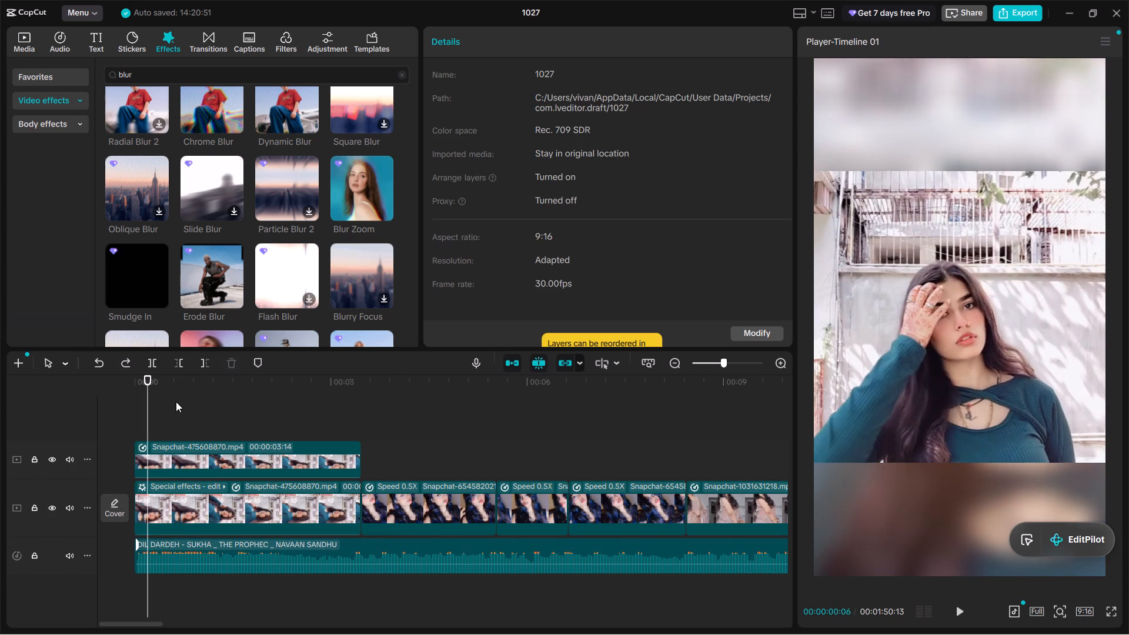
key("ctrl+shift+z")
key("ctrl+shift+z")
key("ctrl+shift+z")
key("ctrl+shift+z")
Play back the opening clip and its change into the half-speed clips to review the motion.
key("space")
scroll(235, 427, "up", 3, "alt")
scroll(236, 429, "down", 2, "alt")
scroll(235, 387, "up", 5, "alt")
scroll(285, 445, "up", 5, "alt")
scroll(408, 467, "down", 7, "ctrl")
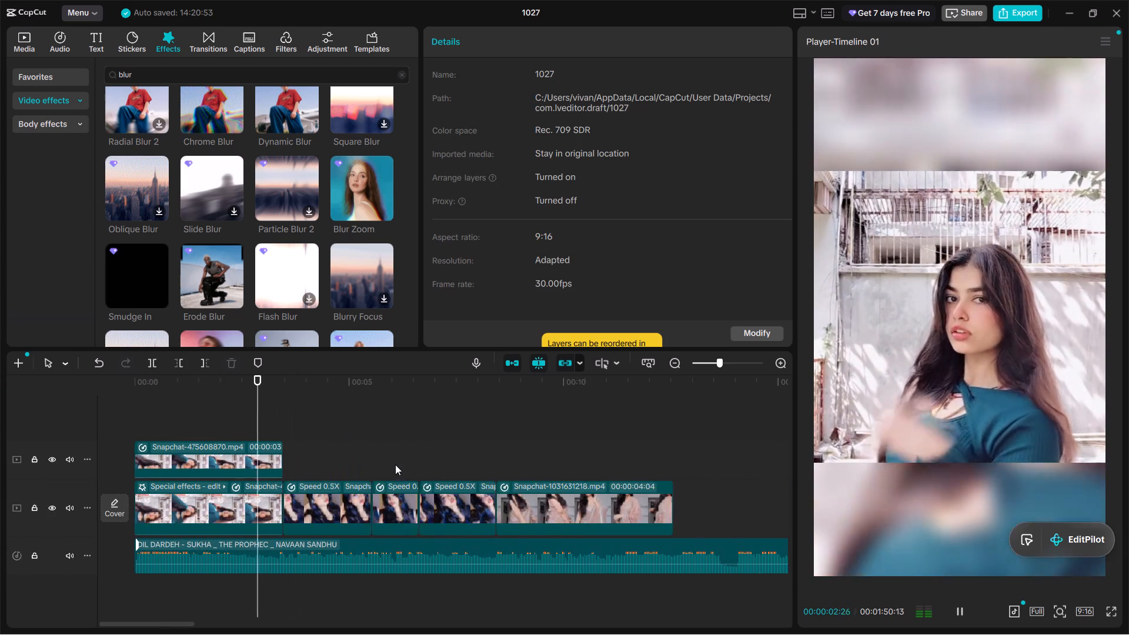
scroll(395, 464, "down", 6, "ctrl")
scroll(246, 463, "up", 5, "ctrl")
left_click(146, 423)
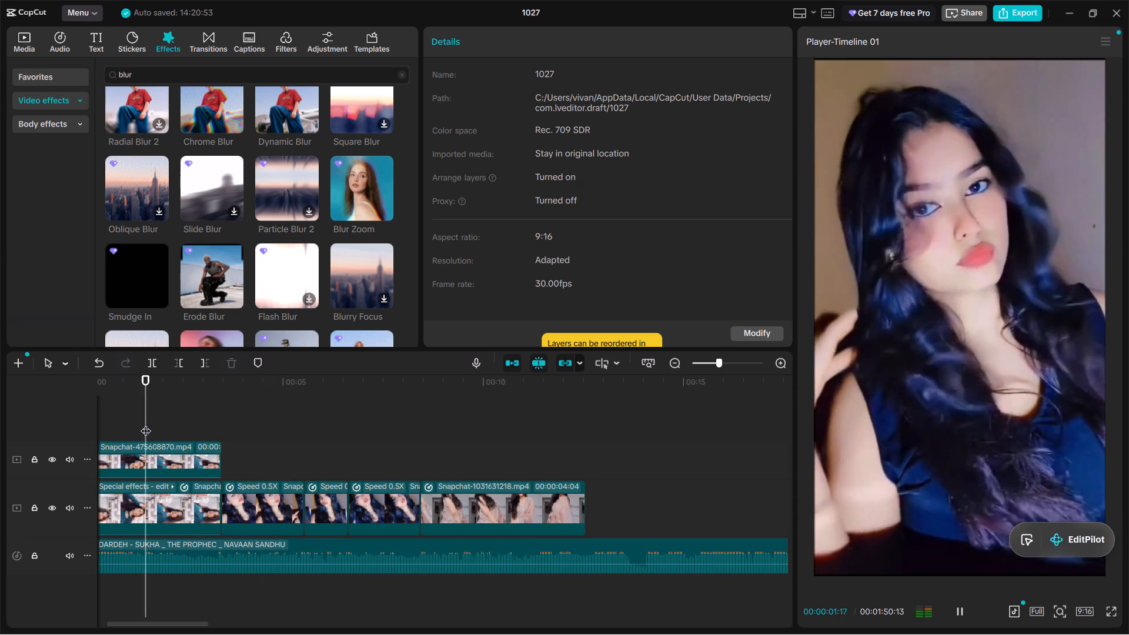
left_click_drag(146, 423, 14, 402)
key("space")
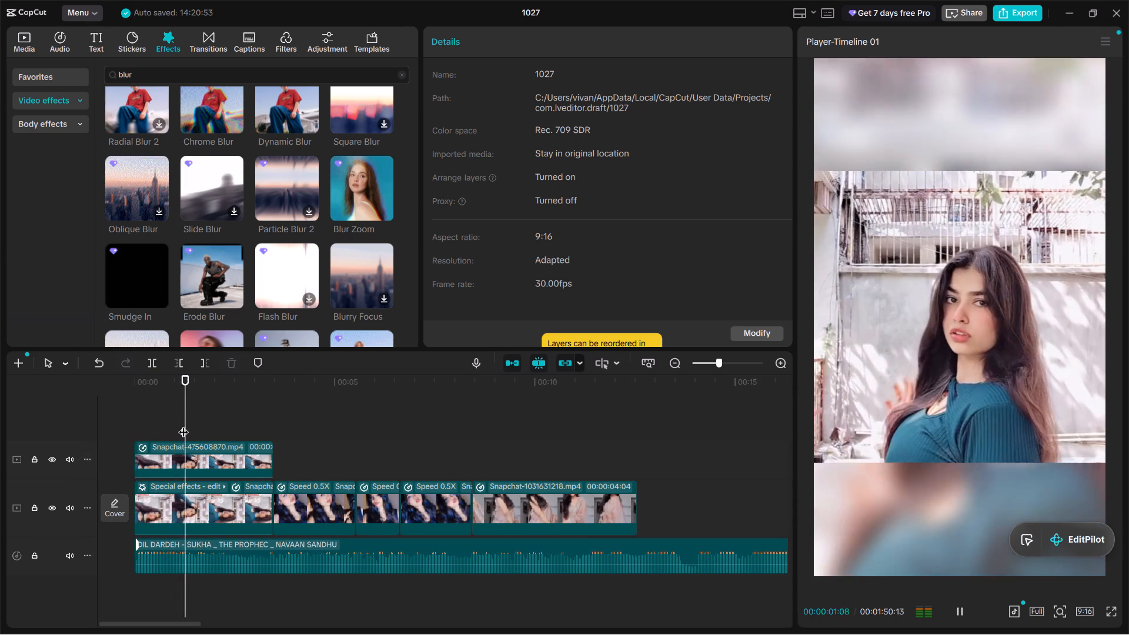
key("space")
Add the Blur Zoom effect at the timeline start and extend it to the end of the opening clip.
left_click_drag(362, 188, 135, 430)
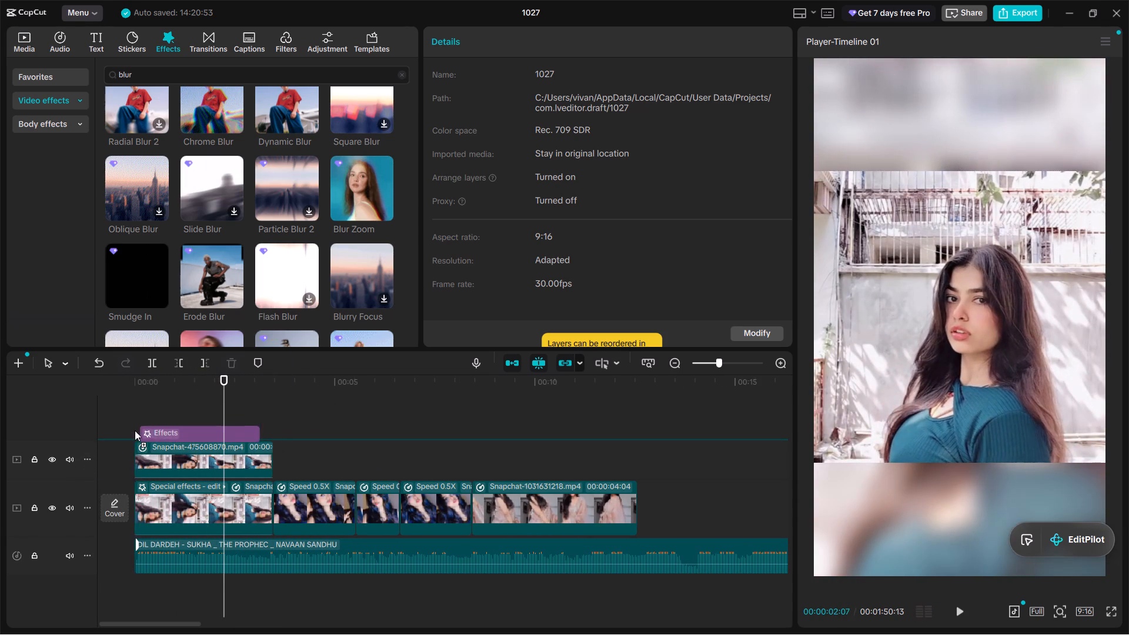
left_click_drag(135, 430, 131, 430)
left_click(181, 412)
left_click(209, 436)
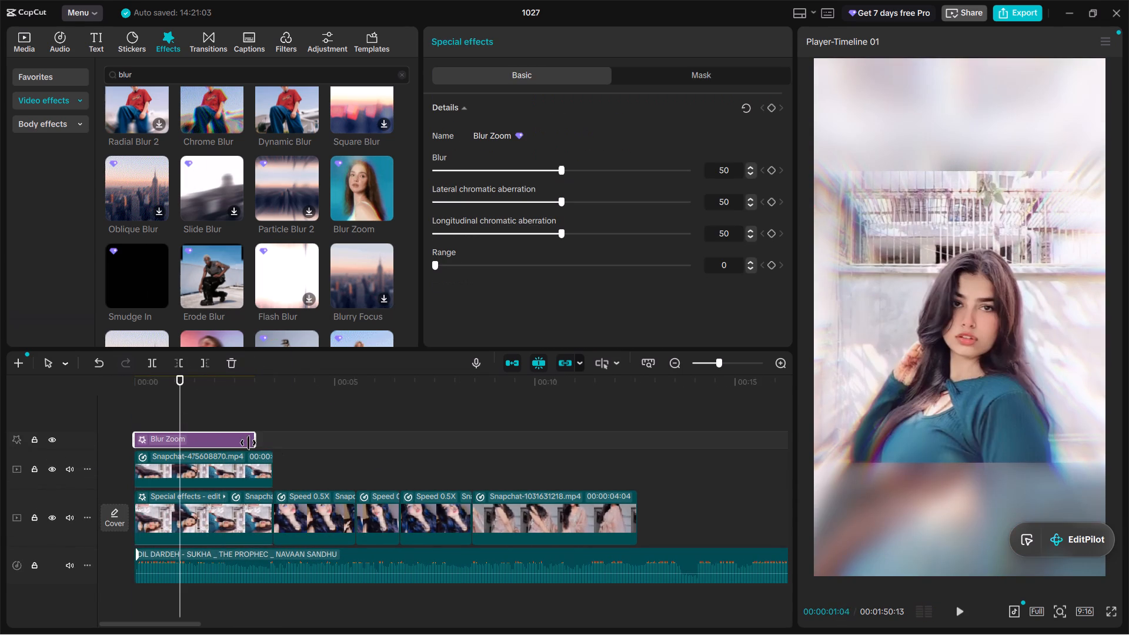
left_click_drag(255, 441, 269, 442)
key("space")
scroll(248, 447, "up", 3, "alt")
scroll(248, 447, "down", 2, "alt")
scroll(248, 447, "up", 3, "alt")
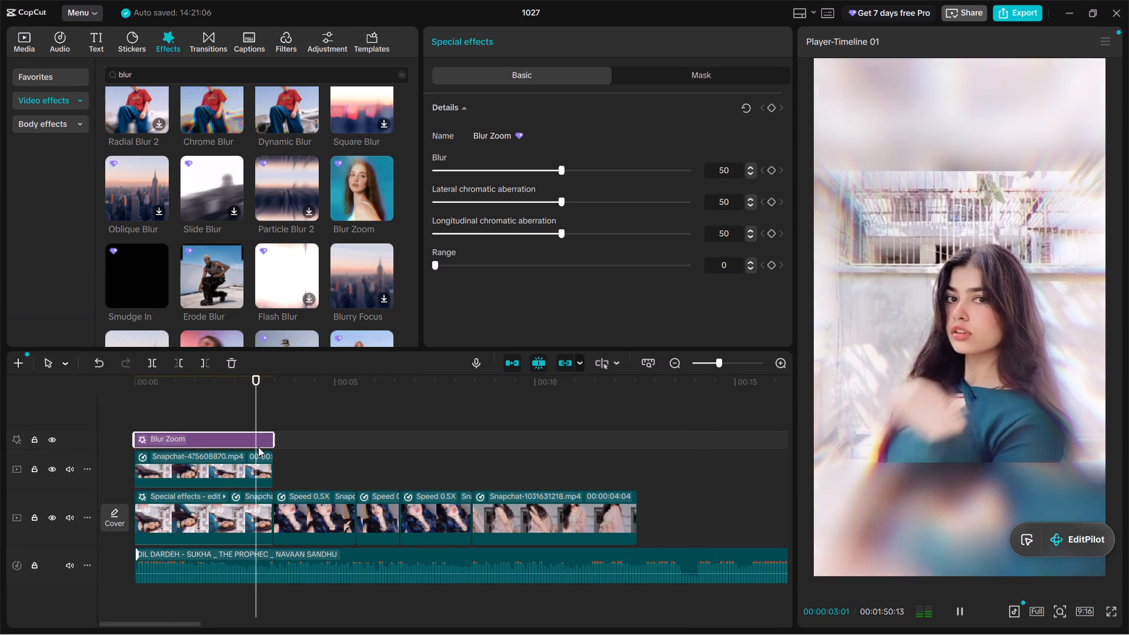
key("space")
left_click(273, 423)
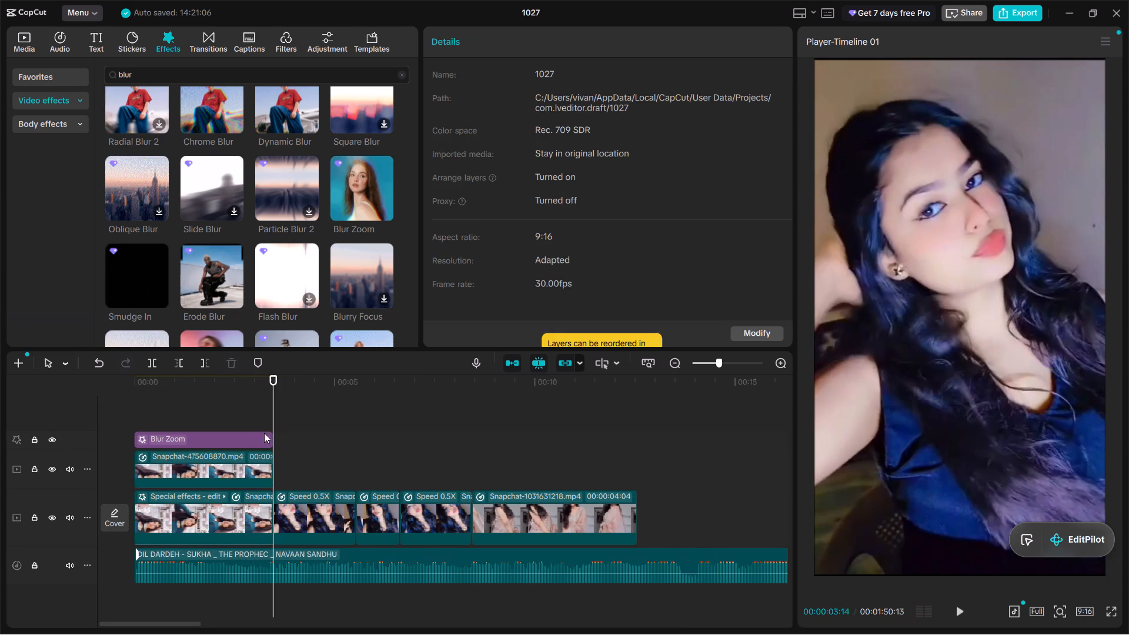
left_click(264, 433, "ctrl")
key("ctrl+c")
key("ctrl+v")
left_click_drag(413, 440, 415, 440)
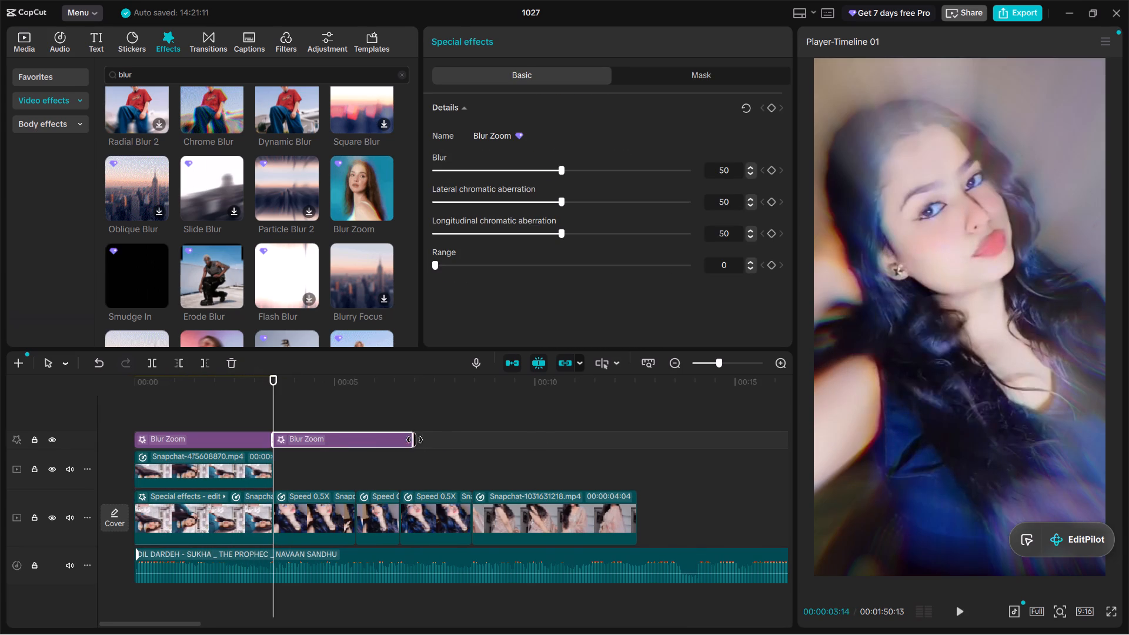
left_click_drag(415, 440, 635, 454)
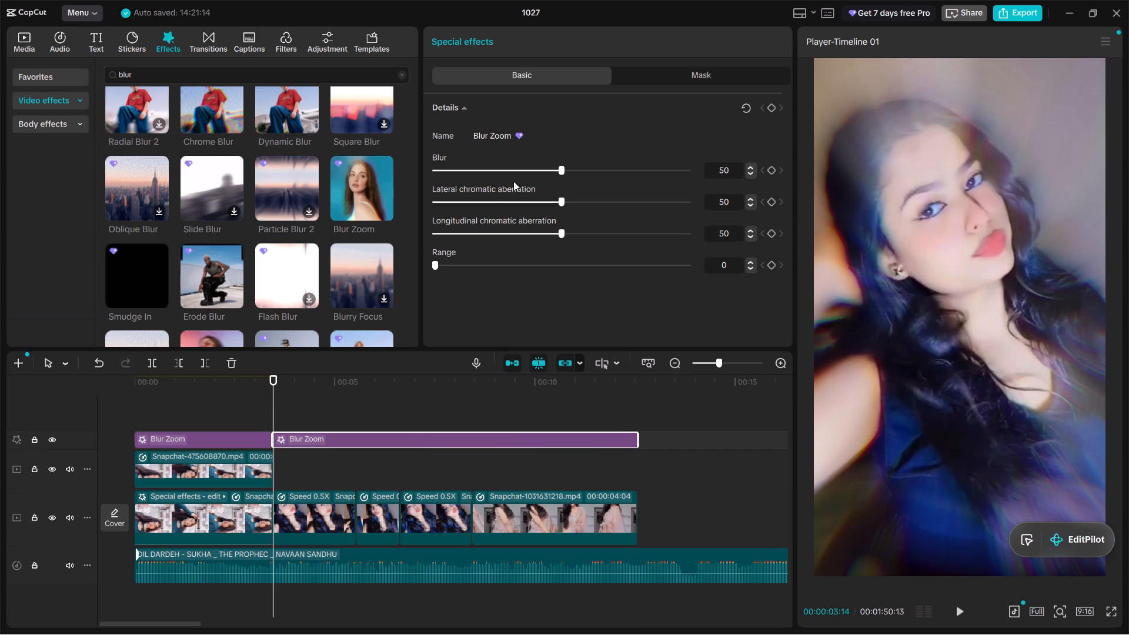
Set Blur to 11 on the second Blur Zoom effect and play the result.
left_click_drag(538, 168, 510, 167)
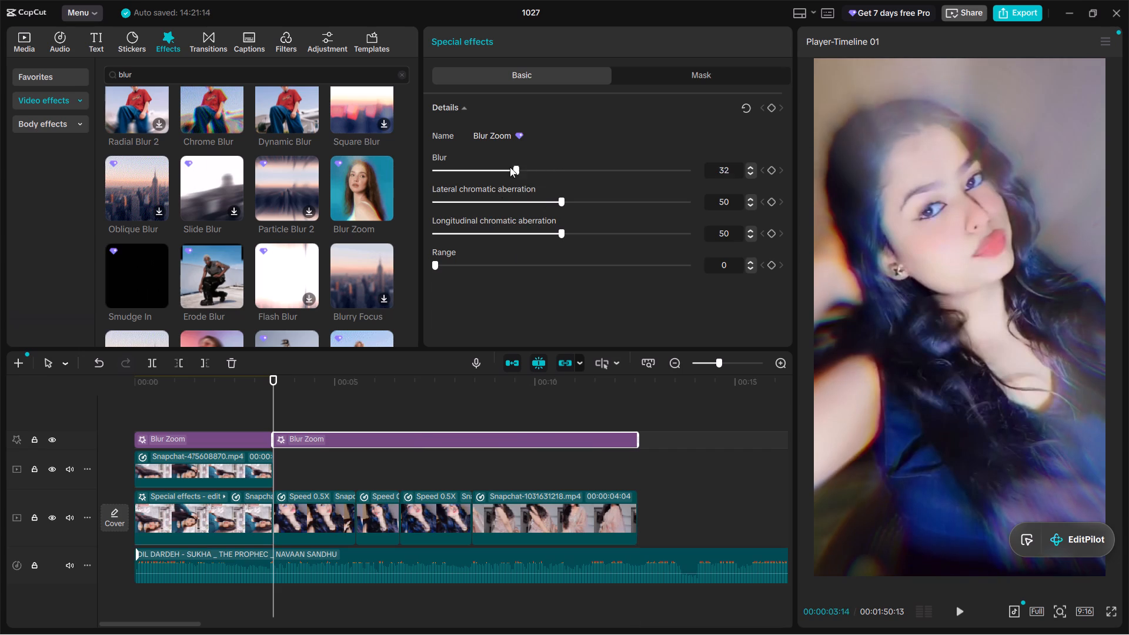
left_click_drag(510, 167, 463, 171)
key("space")
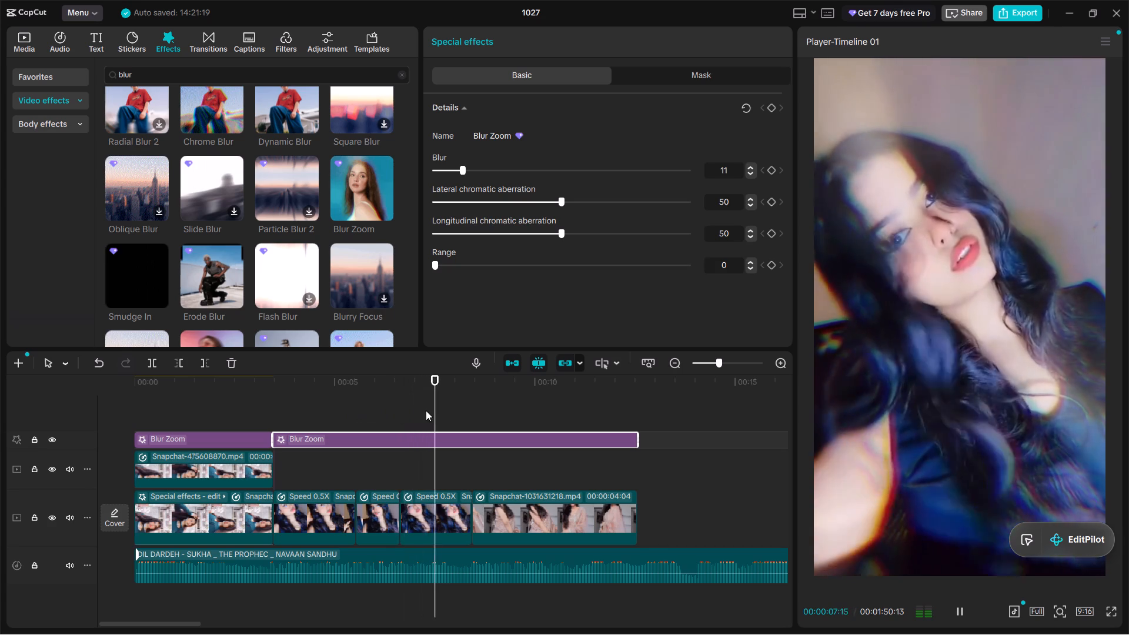
scroll(532, 506, "up", 3, "alt")
scroll(532, 506, "down", 3, "alt")
scroll(528, 504, "up", 4, "alt")
key("space")
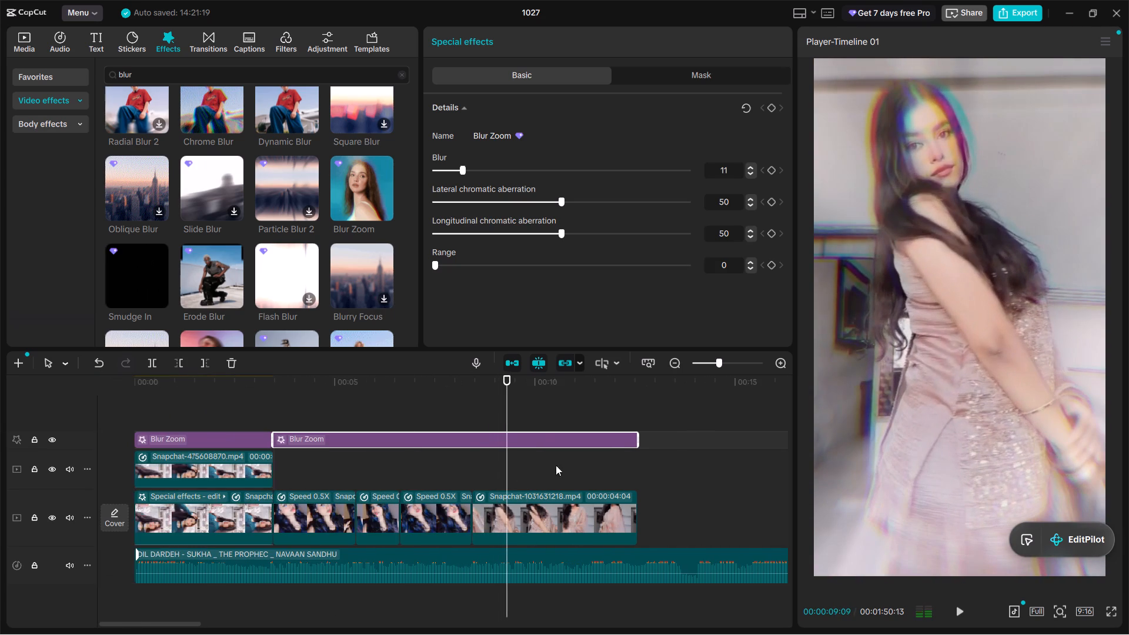
left_click(464, 397)
left_click_drag(467, 400, 477, 405)
left_click(473, 410)
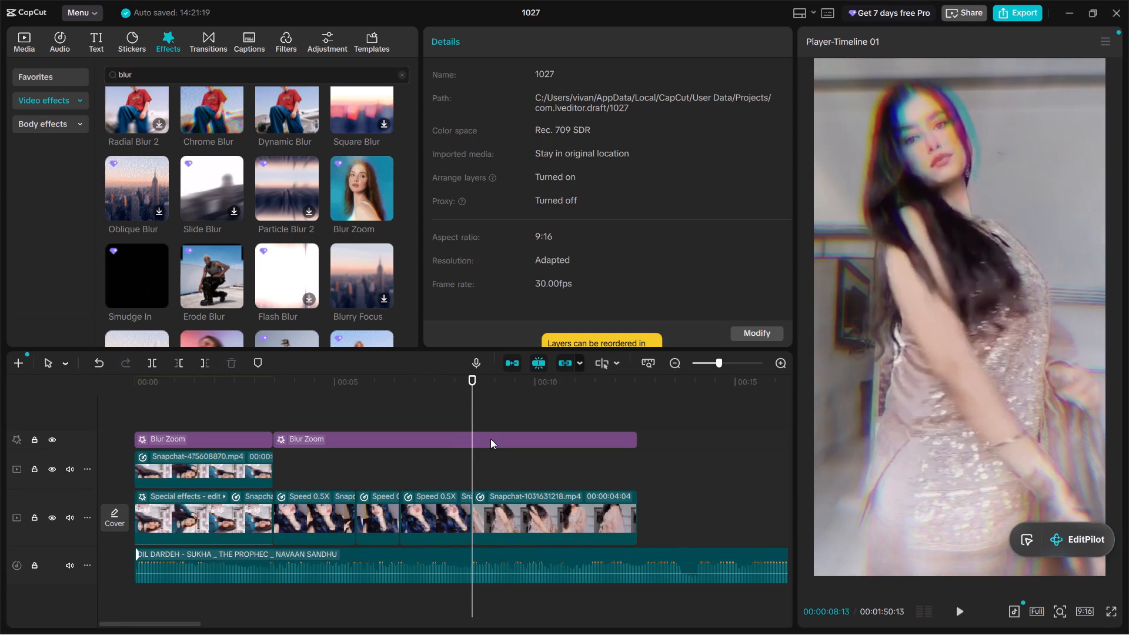
left_click(490, 439, "ctrl")
key("ctrl+b")
Set Range to 42 on the Blur Zoom segment over the closing clip and play it back.
left_click_drag(470, 267, 543, 279)
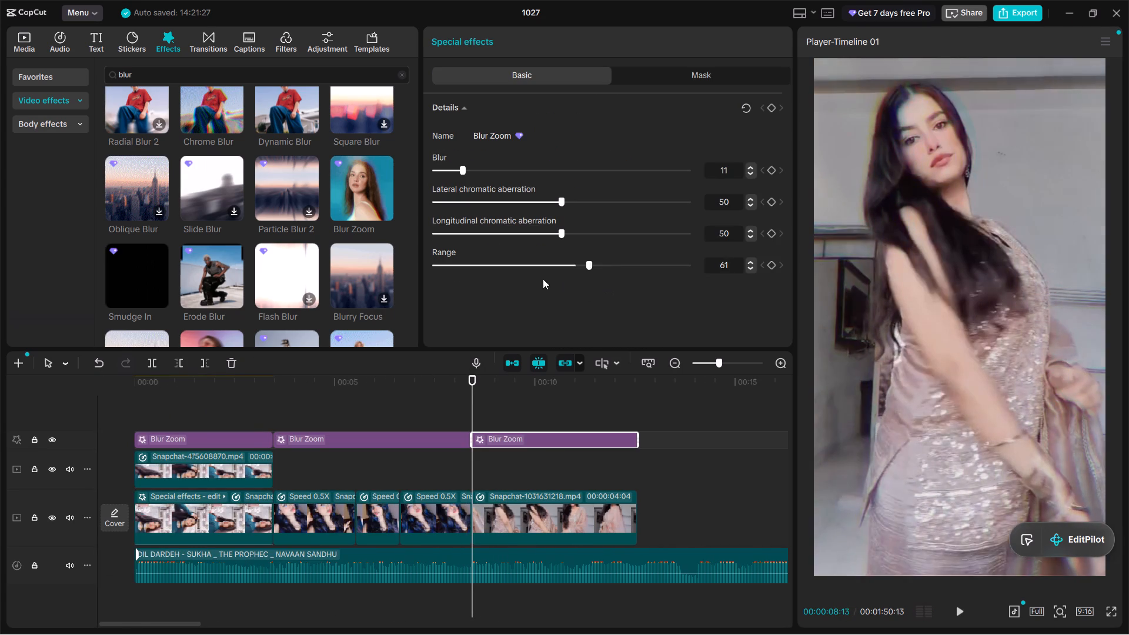
left_click_drag(543, 279, 540, 278)
key("space")
scroll(532, 468, "up", 2, "alt")
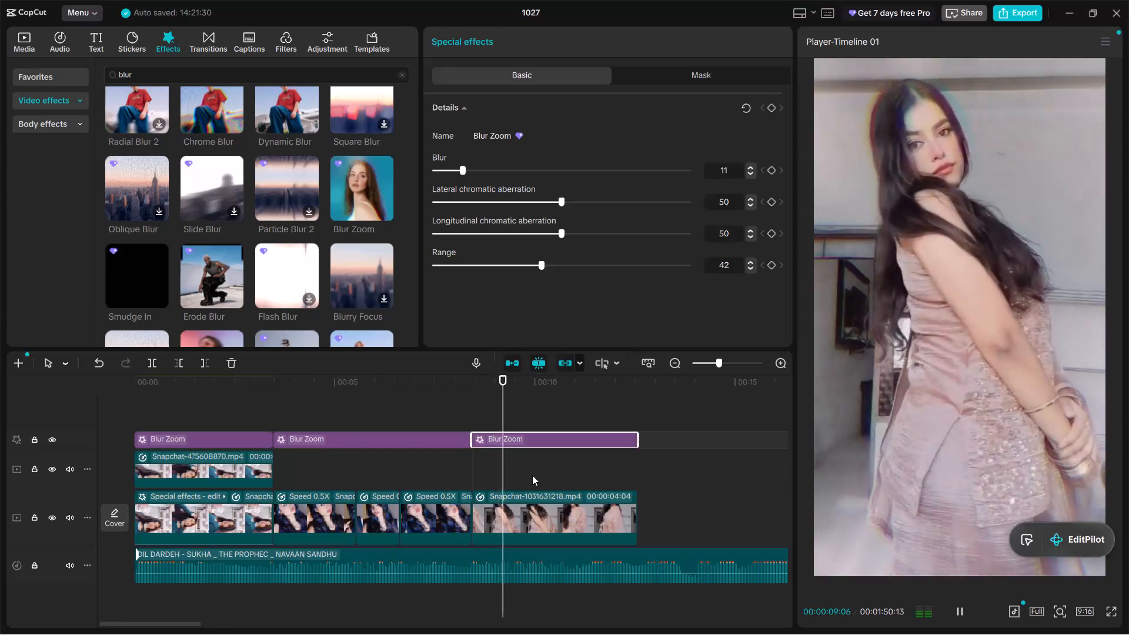
scroll(534, 480, "down", 1, "alt")
scroll(533, 482, "up", 3, "alt")
key("space")
Set Range to 53 on the Blur Zoom segment over the half-speed clips and play through to the closing clip.
left_click(412, 464)
left_click(422, 440)
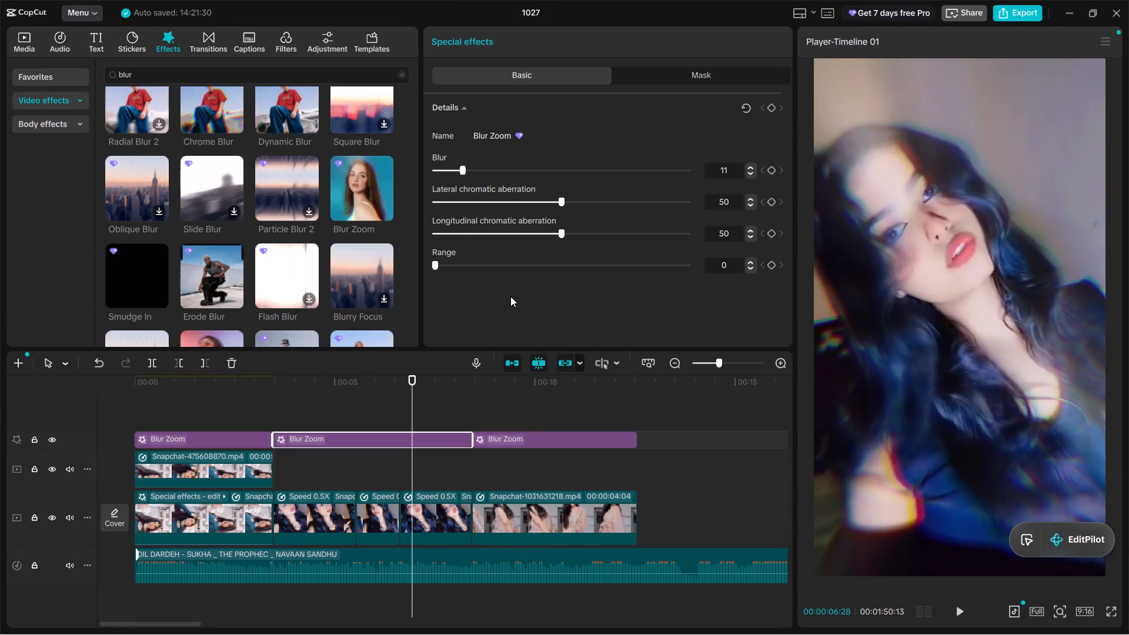
left_click_drag(481, 270, 549, 294)
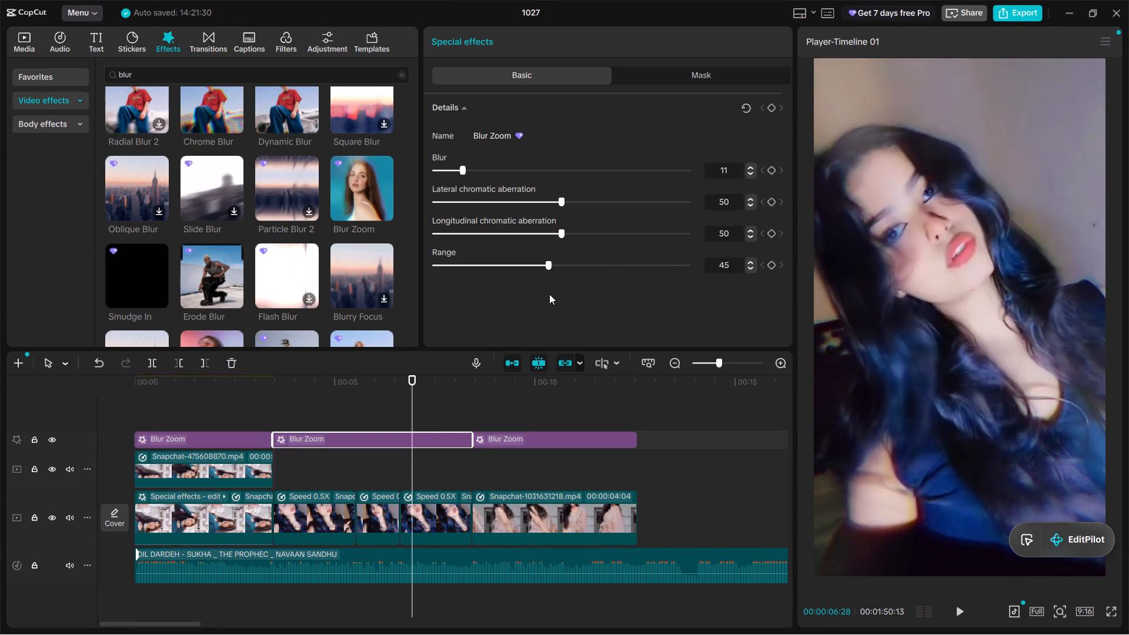
left_click_drag(549, 294, 569, 296)
key("space")
scroll(405, 534, "up", 3, "alt")
scroll(405, 530, "down", 2, "alt")
scroll(405, 522, "up", 2, "alt")
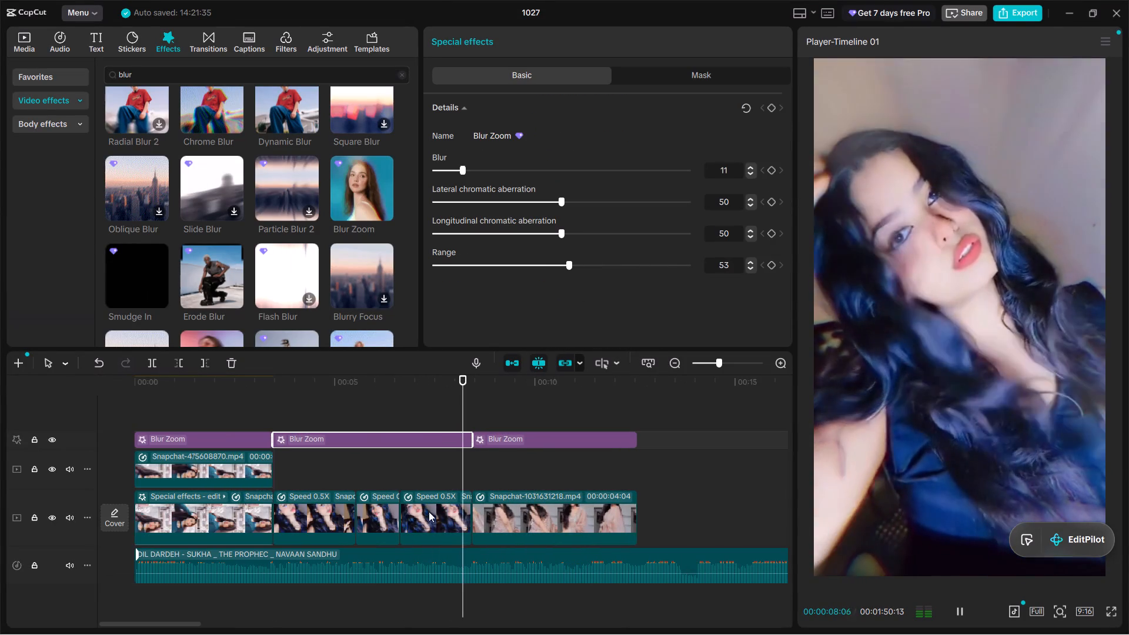
scroll(552, 478, "down", 5, "ctrl")
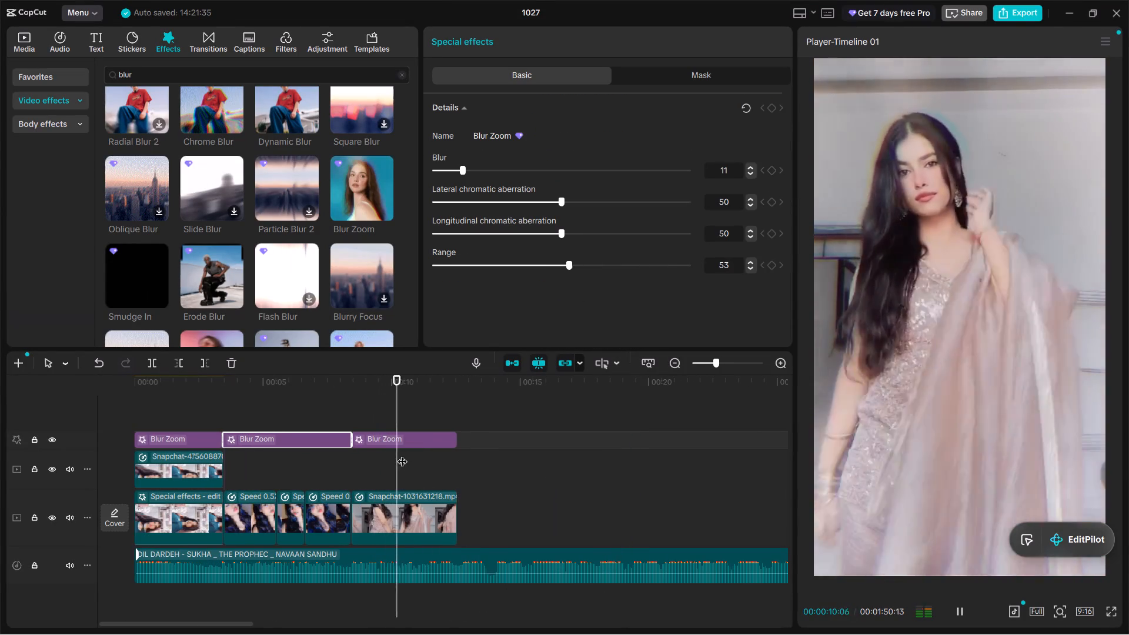
key("space")
Delete the two Blur Zoom effect segments over the half-speed clips and the closing clip, keeping the opening one.
left_click_drag(463, 405, 306, 453)
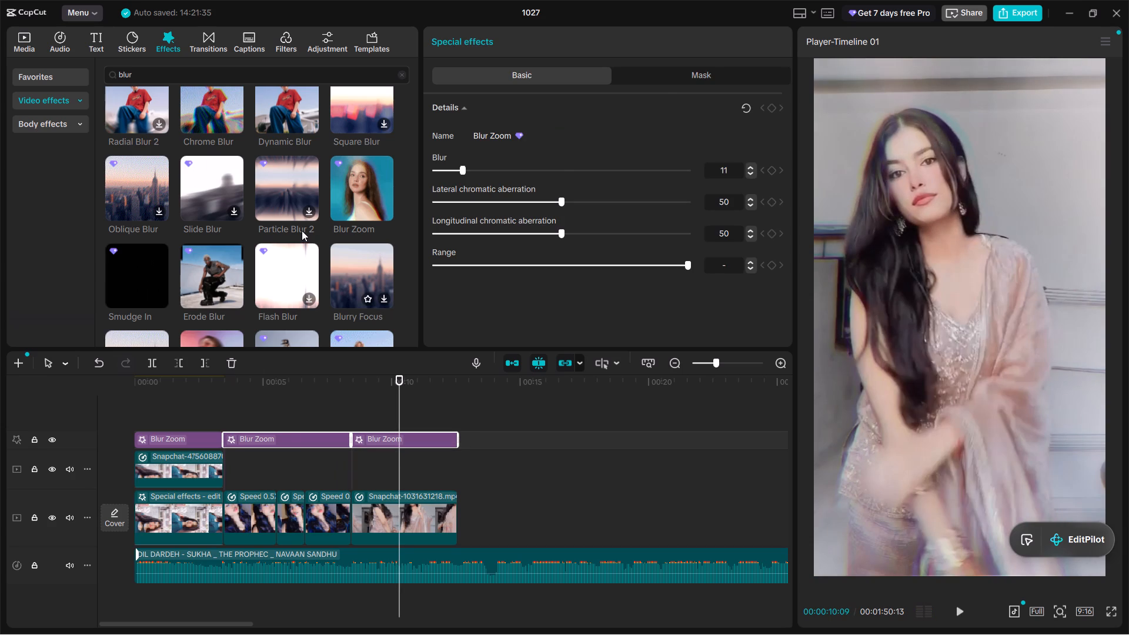
key("BackSpace")
Check the frames at the closing clip's start and end, and view the opening frame at 00:00:00:00 in full screen.
left_click(348, 470)
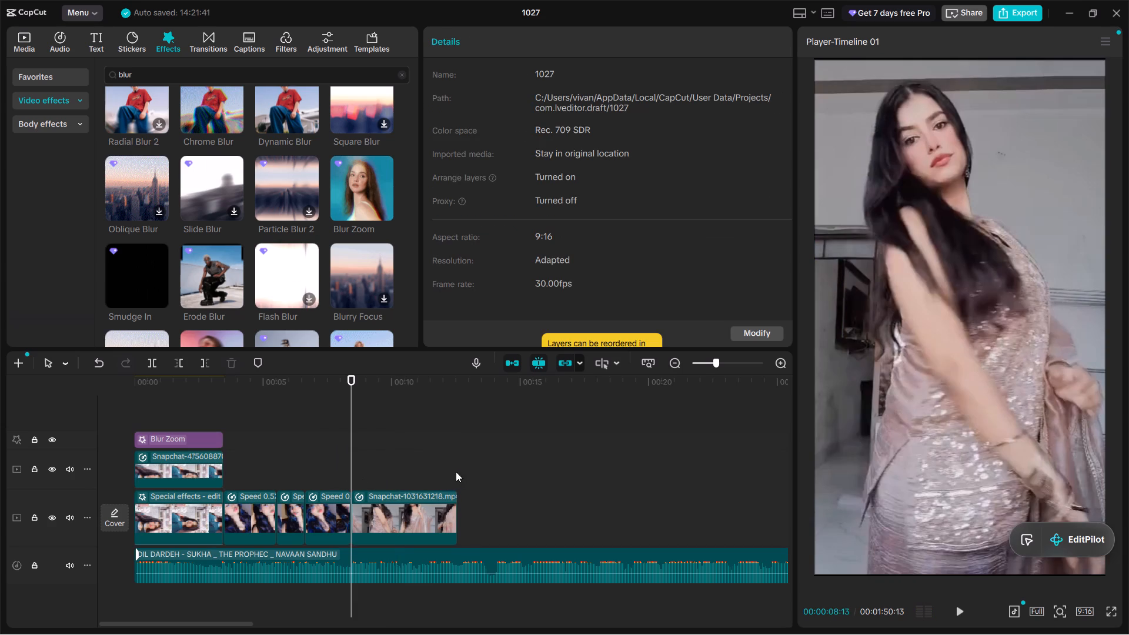
double_click(462, 472)
left_click(460, 472)
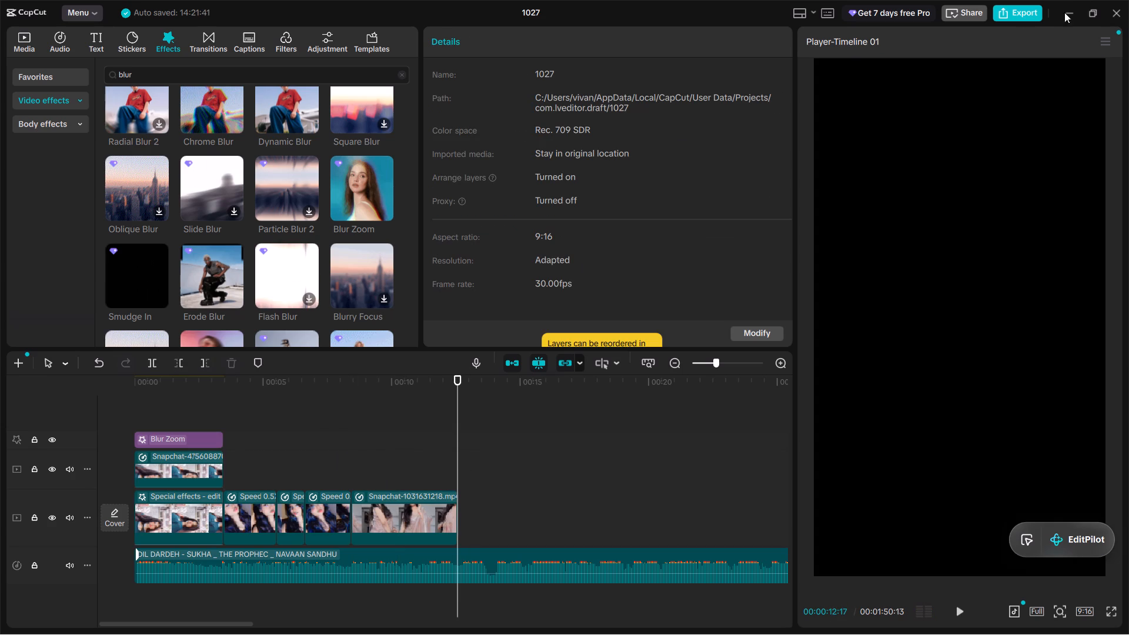
left_click(336, 436)
left_click_drag(336, 436, 0, 374)
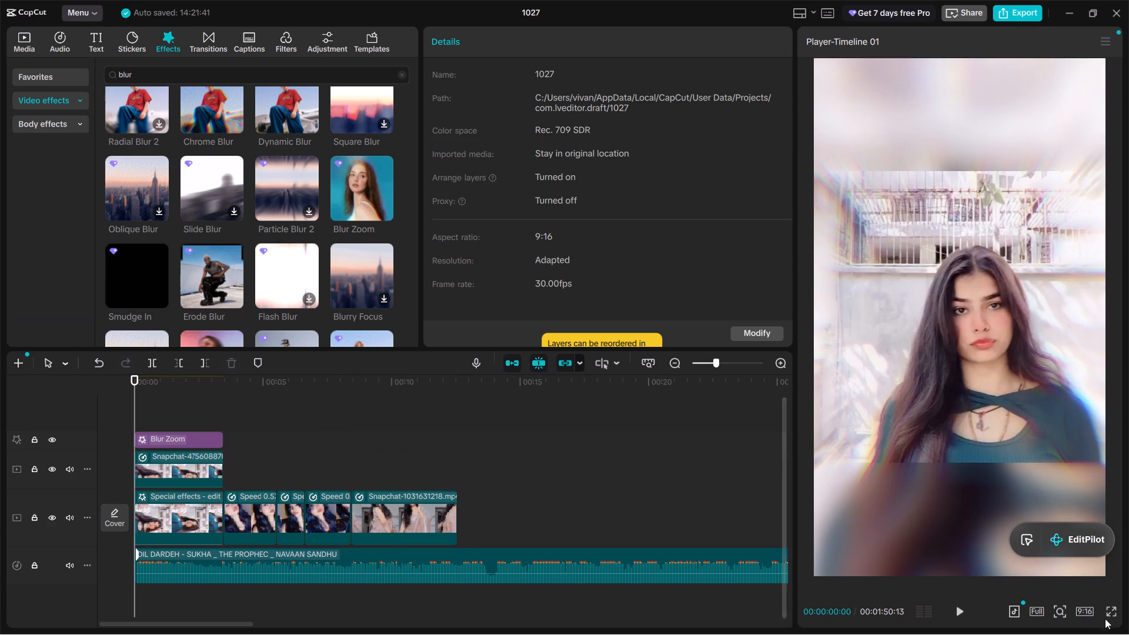
left_click(1113, 614)
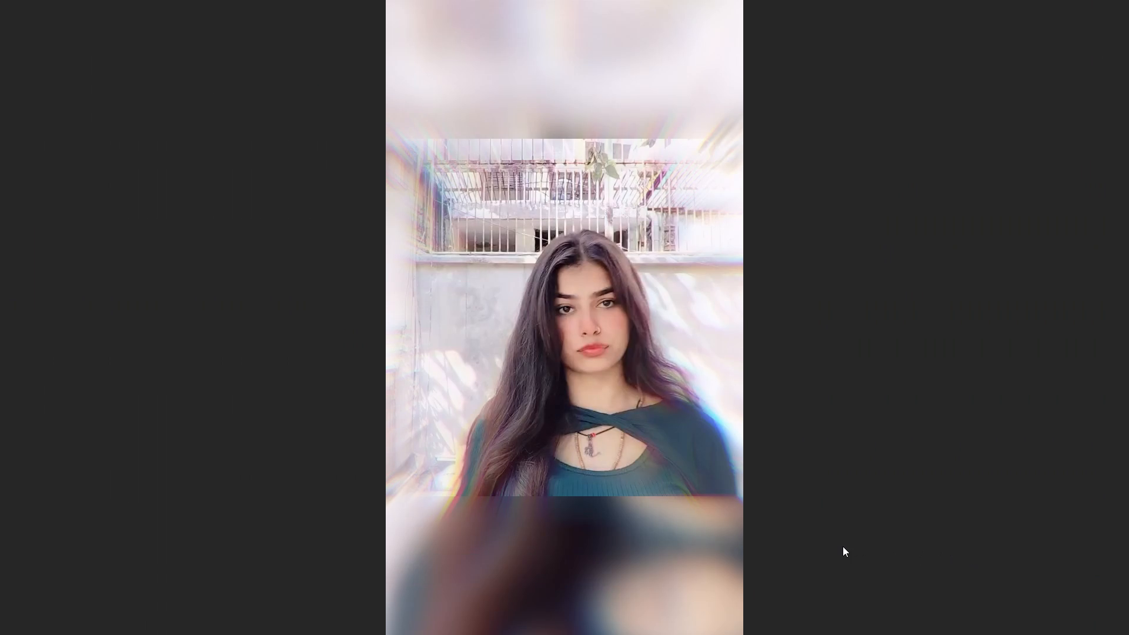
left_click(811, 608)
left_click(767, 570)
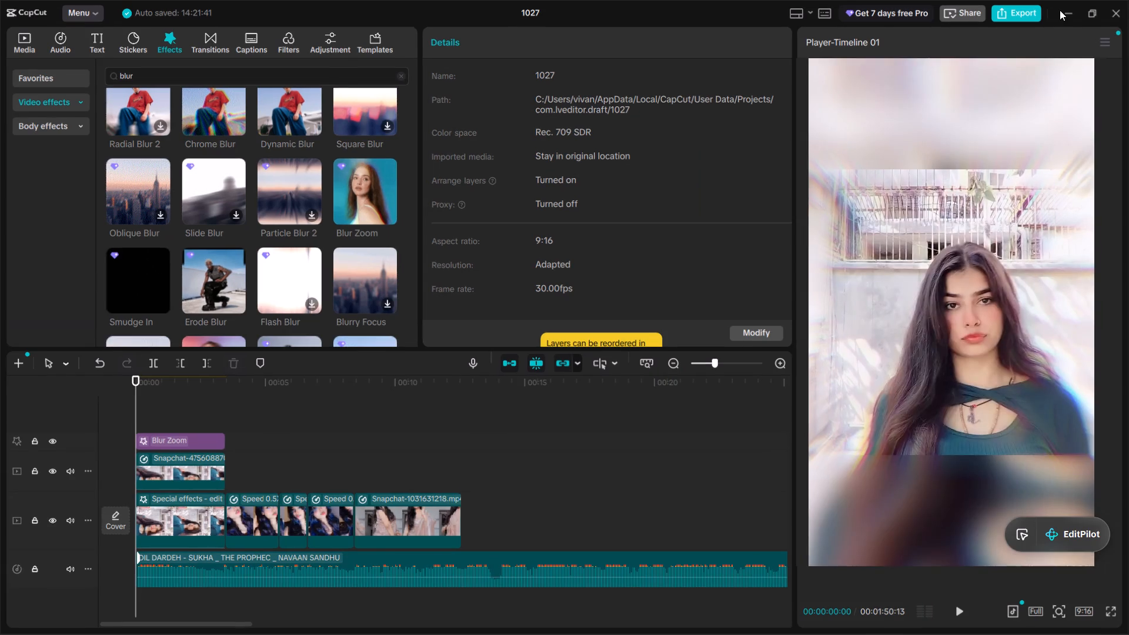
Minimise CapCut and switch to the Chrome browser.
left_click(1060, 10)
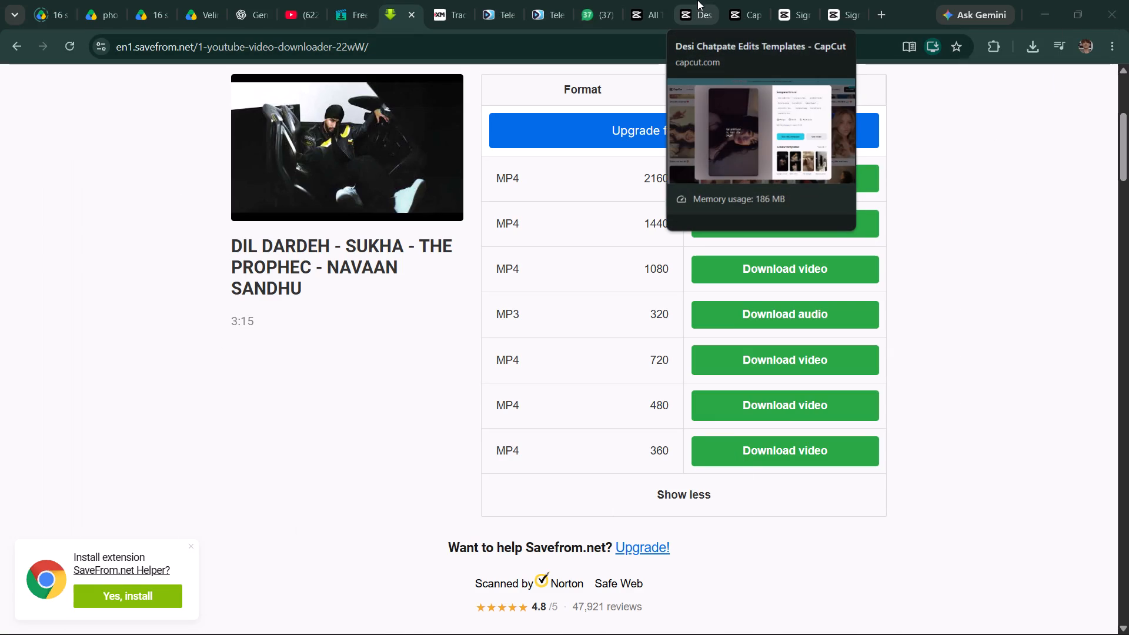
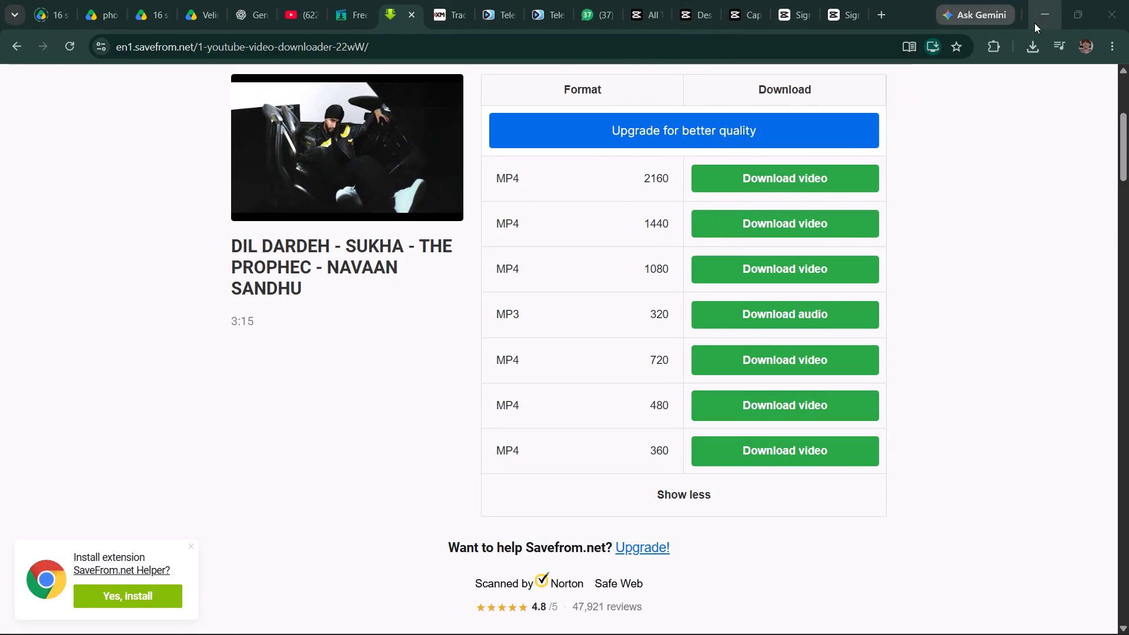
Minimise Chrome and switch back to the CapCut project.
left_click(1034, 7)
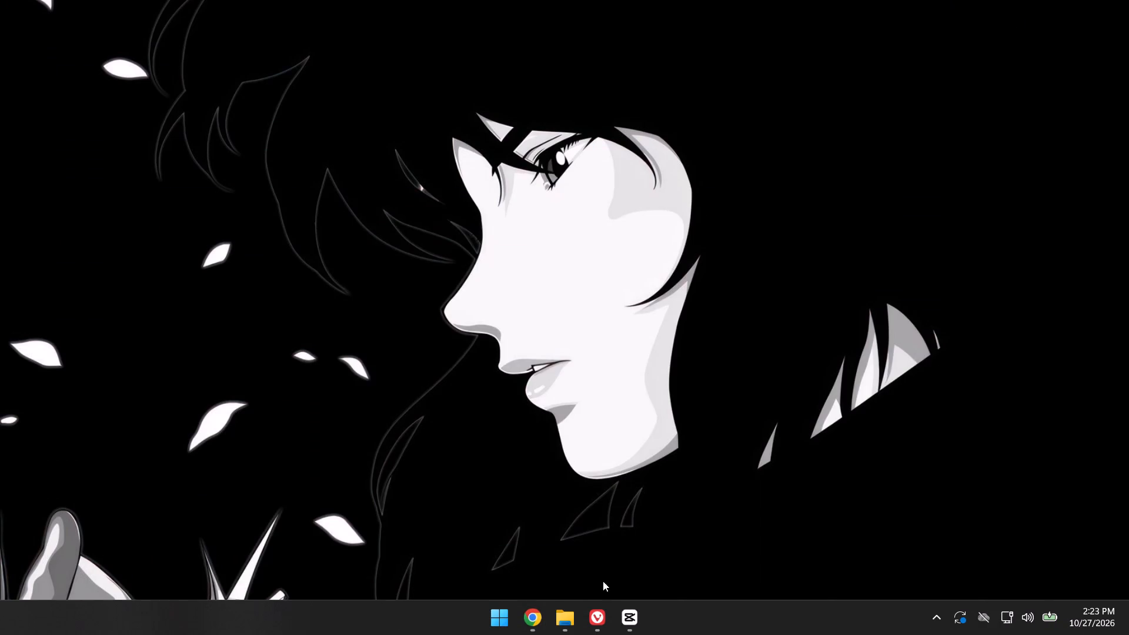
left_click(642, 621)
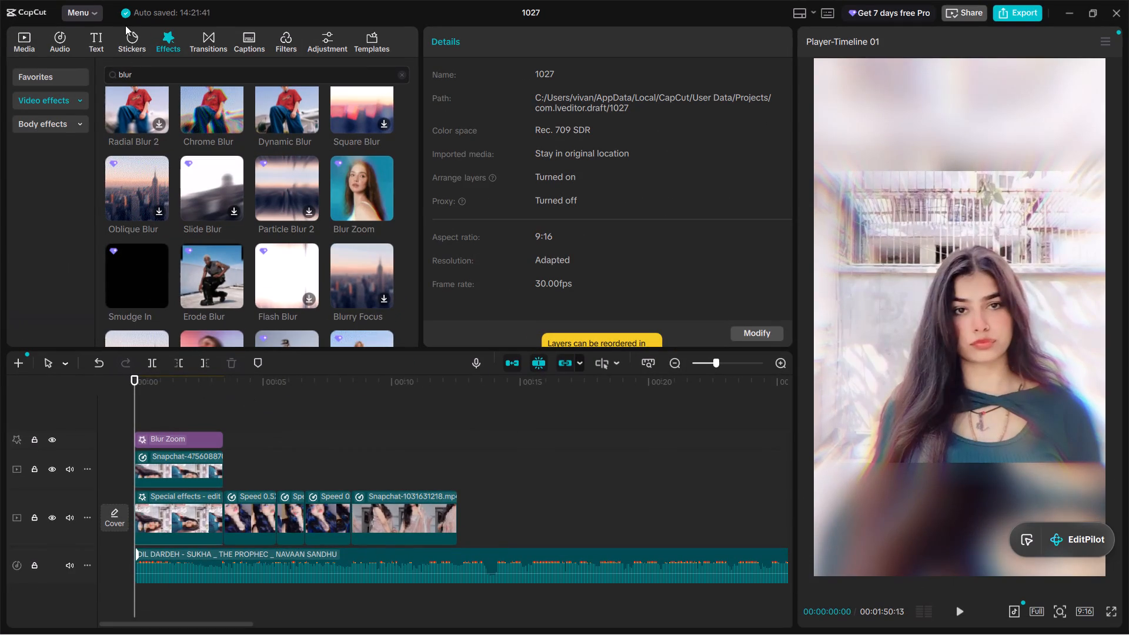
Add the Neon Purple filter above the Blur Zoom effect and stretch it from 00:00 to the closing clip's end.
left_click(130, 37)
left_click(286, 41)
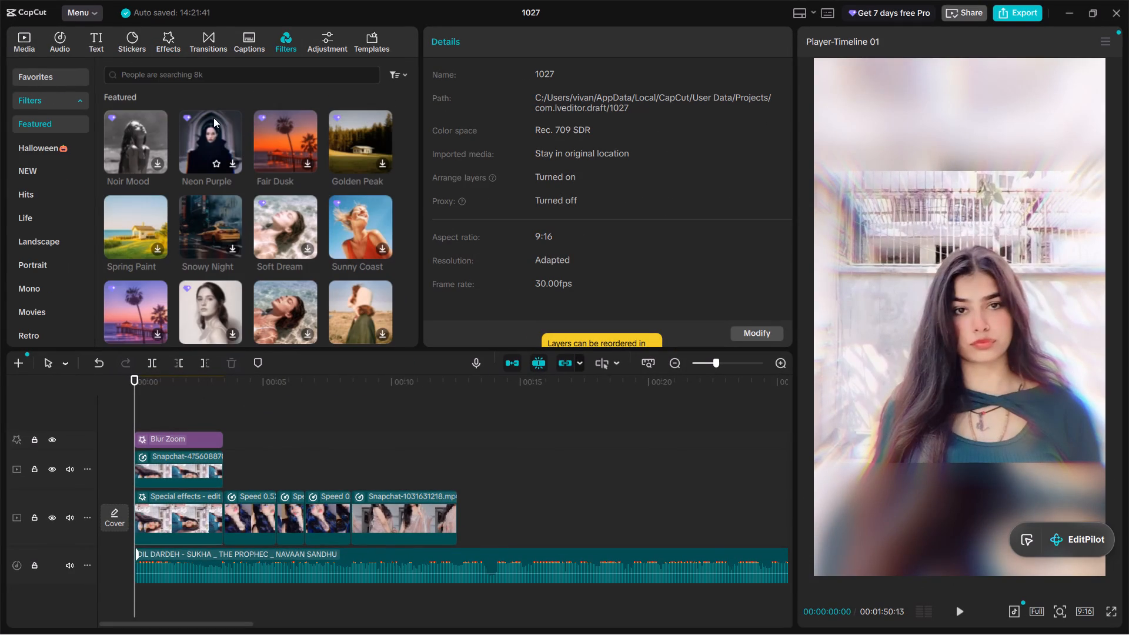
left_click(213, 118)
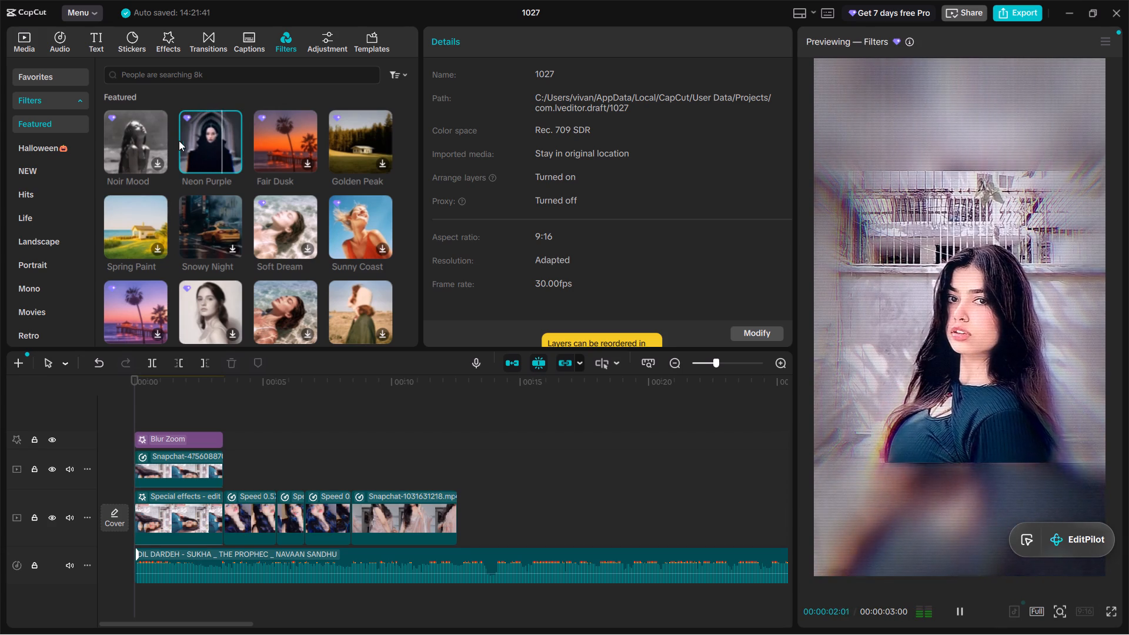
left_click_drag(216, 146, 114, 439)
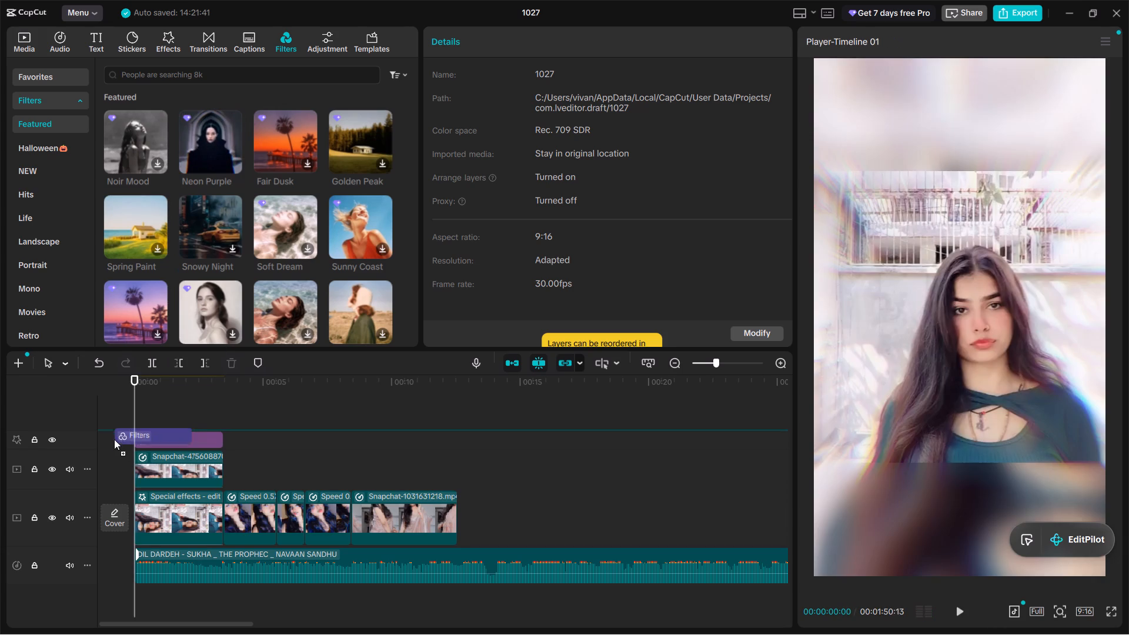
left_click_drag(114, 439, 132, 423)
left_click_drag(215, 434, 462, 453)
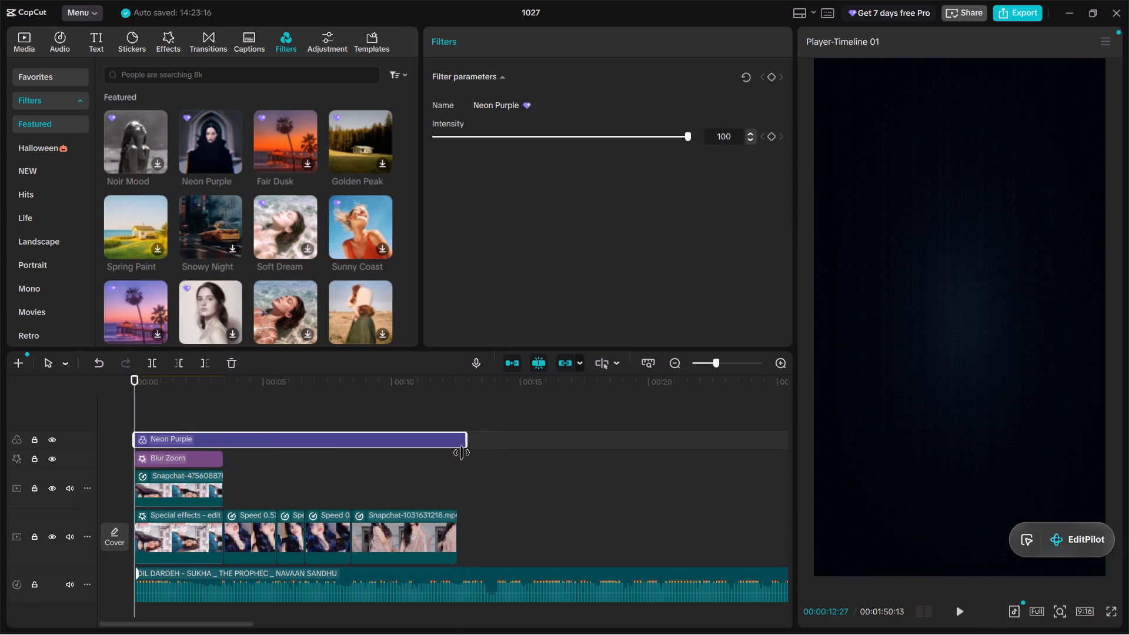
left_click_drag(462, 453, 457, 452)
Check the filtered look on the closing and opening clips, and play the video through in full screen.
left_click(412, 392)
left_click_drag(412, 392, 390, 409)
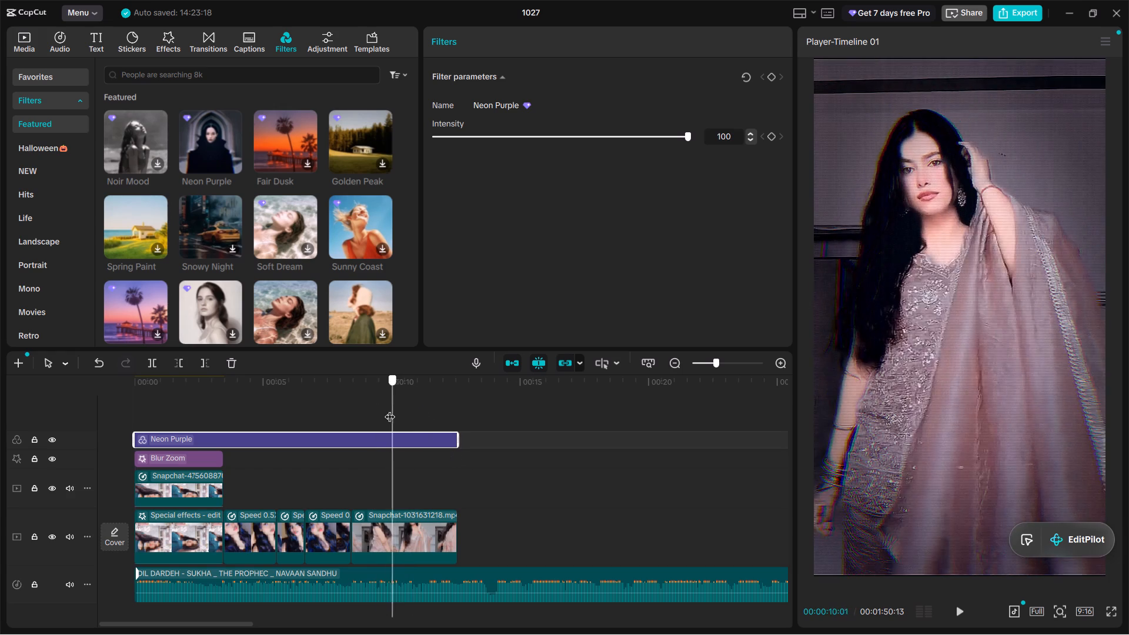
left_click_drag(390, 409, 143, 418)
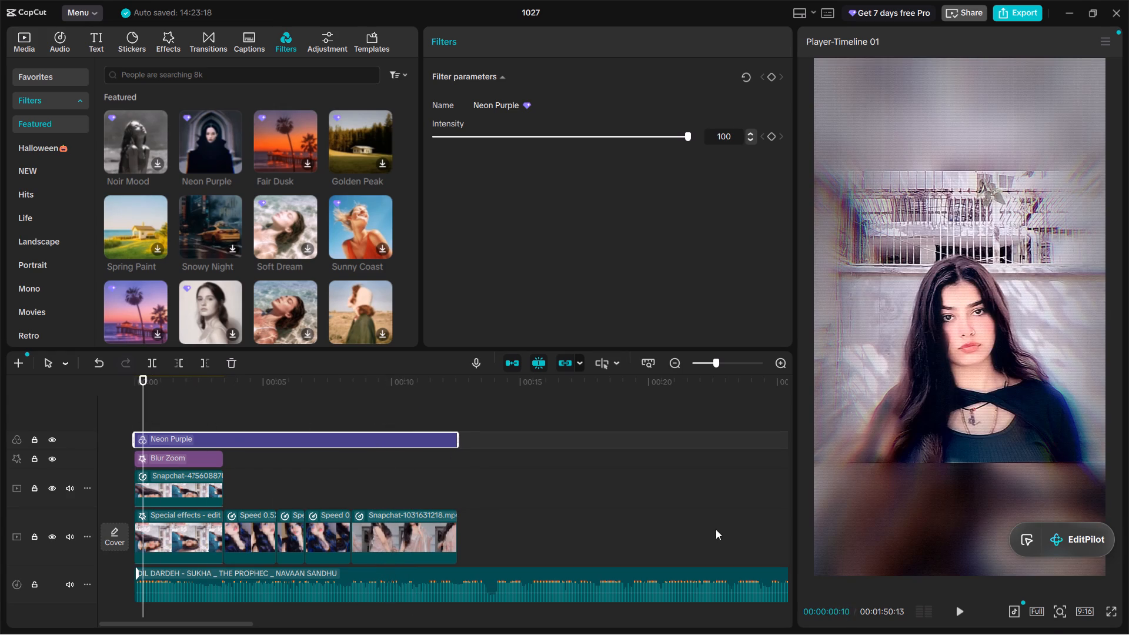
left_click(1108, 612)
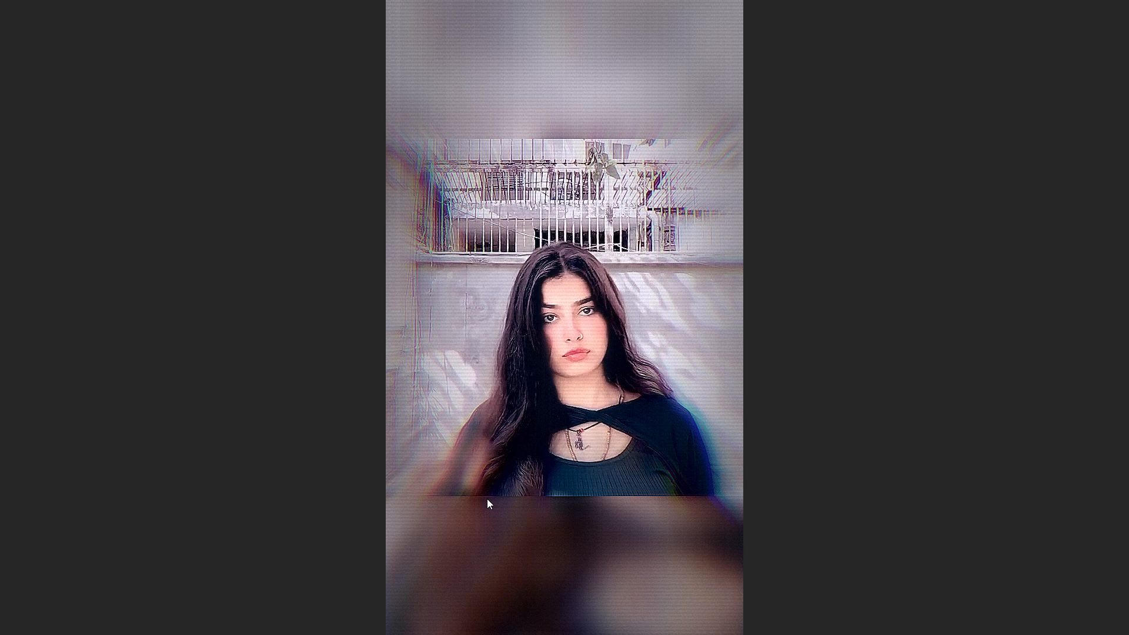
key("space")
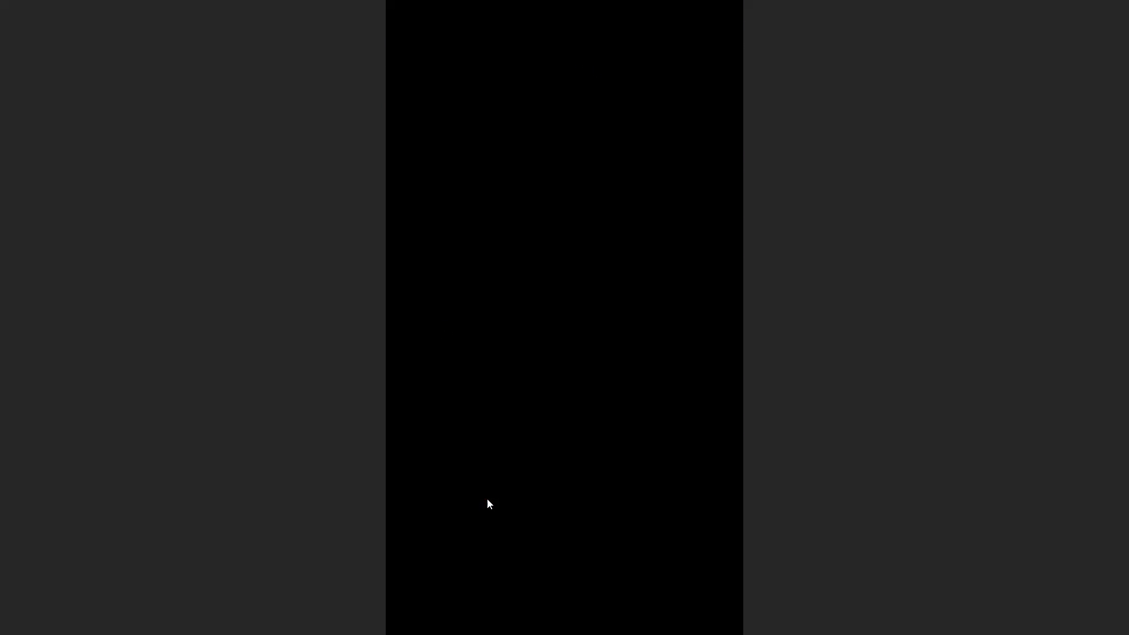
key("space")
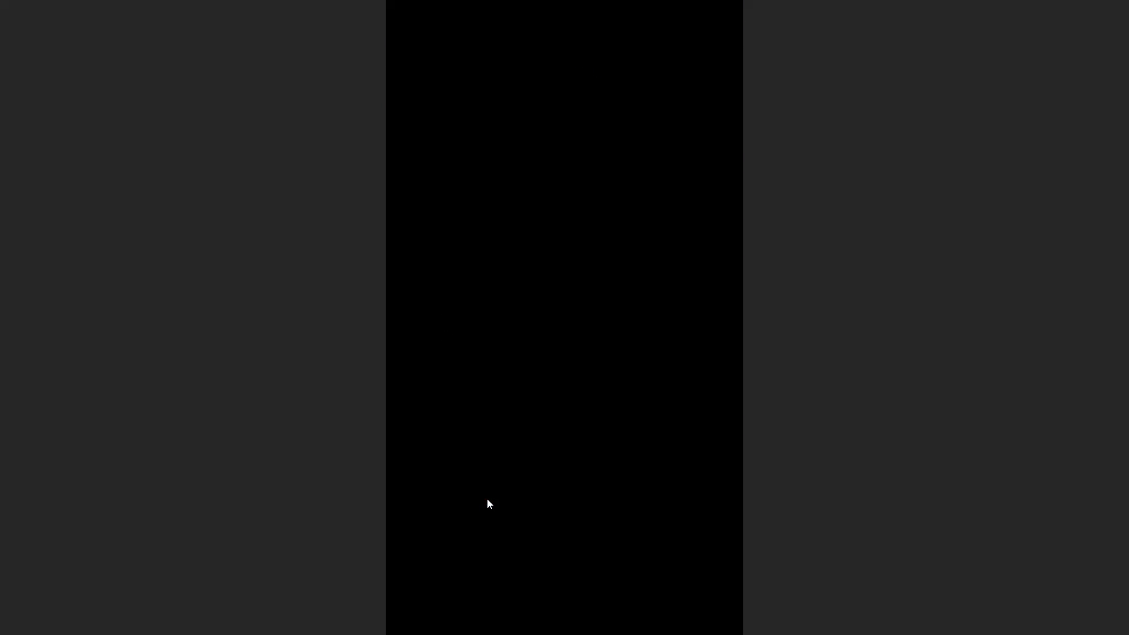
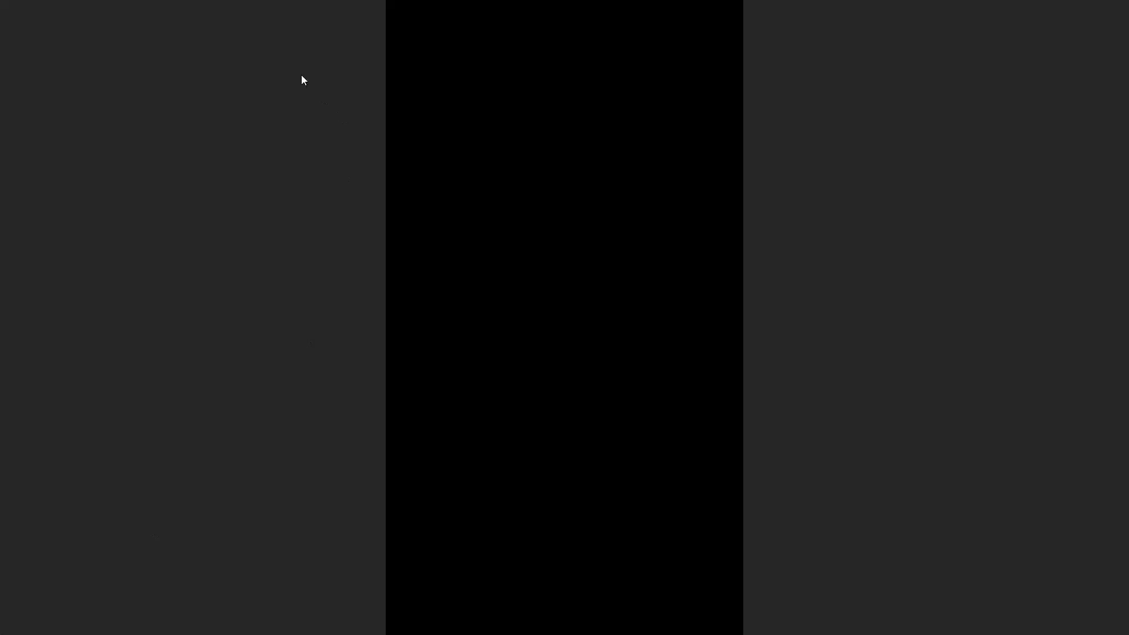
Close the full-screen playback of the video and minimise CapCut to the desktop.
left_click_drag(534, 124, 536, 132)
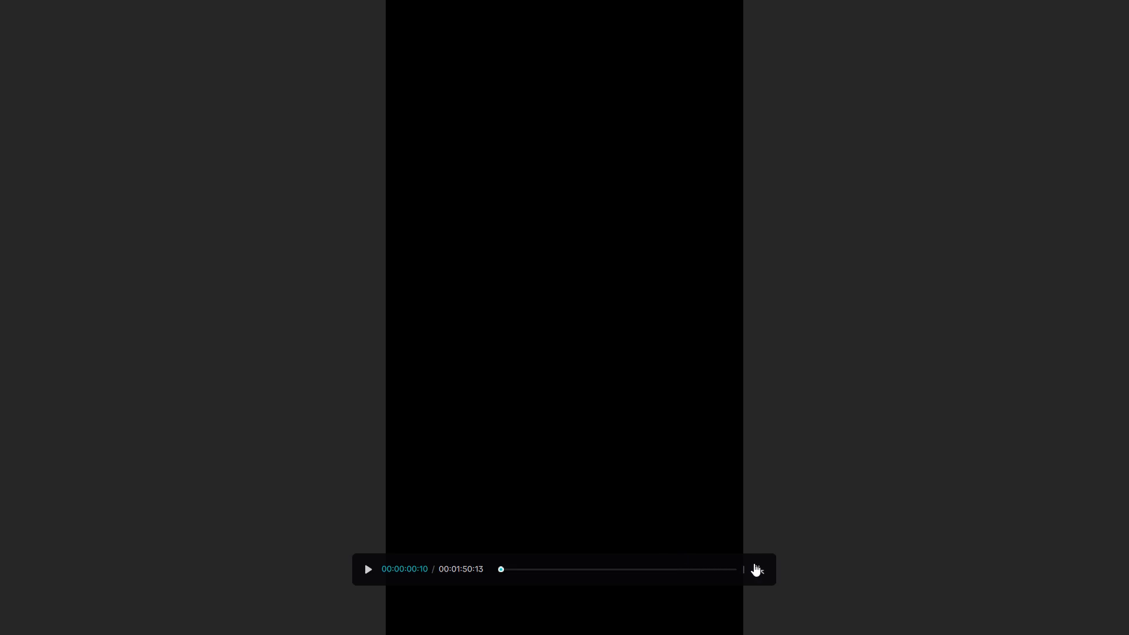
left_click(754, 563)
left_click(1060, 1)
left_click(1073, 8)
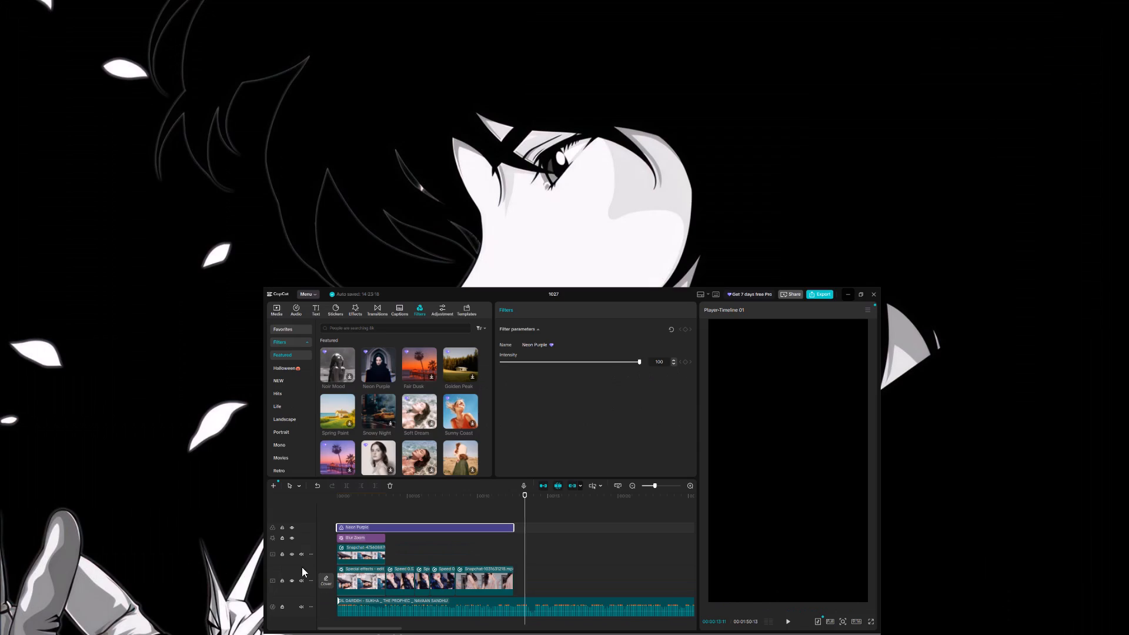
Launch the Kuro app from the Other category of installed apps.
left_click(496, 620)
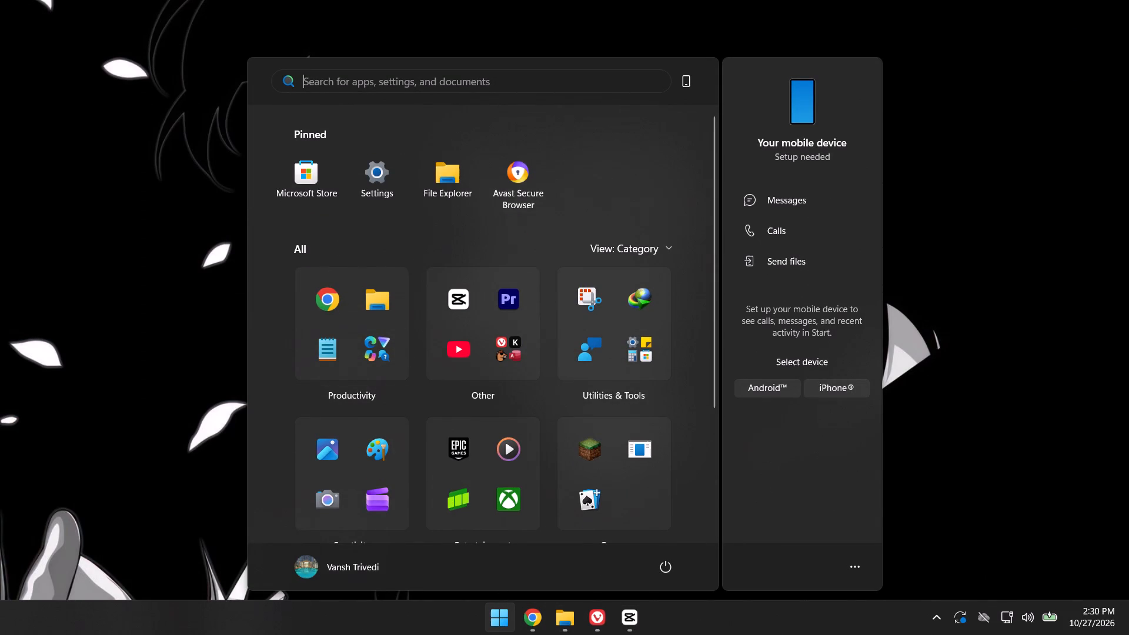
left_click(513, 343)
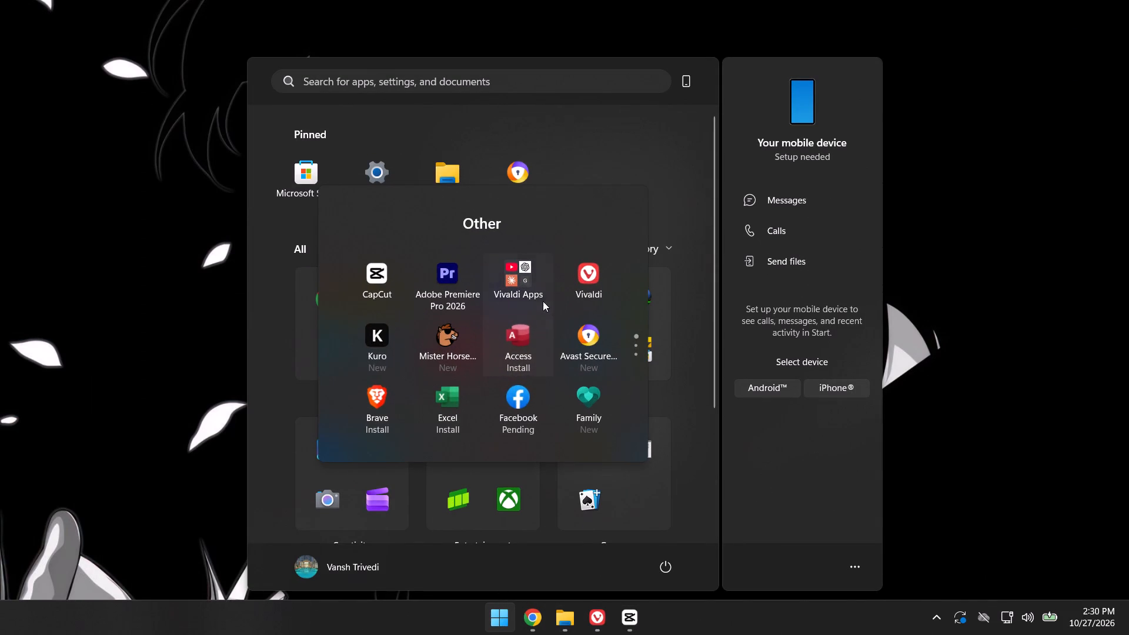
left_click(369, 337)
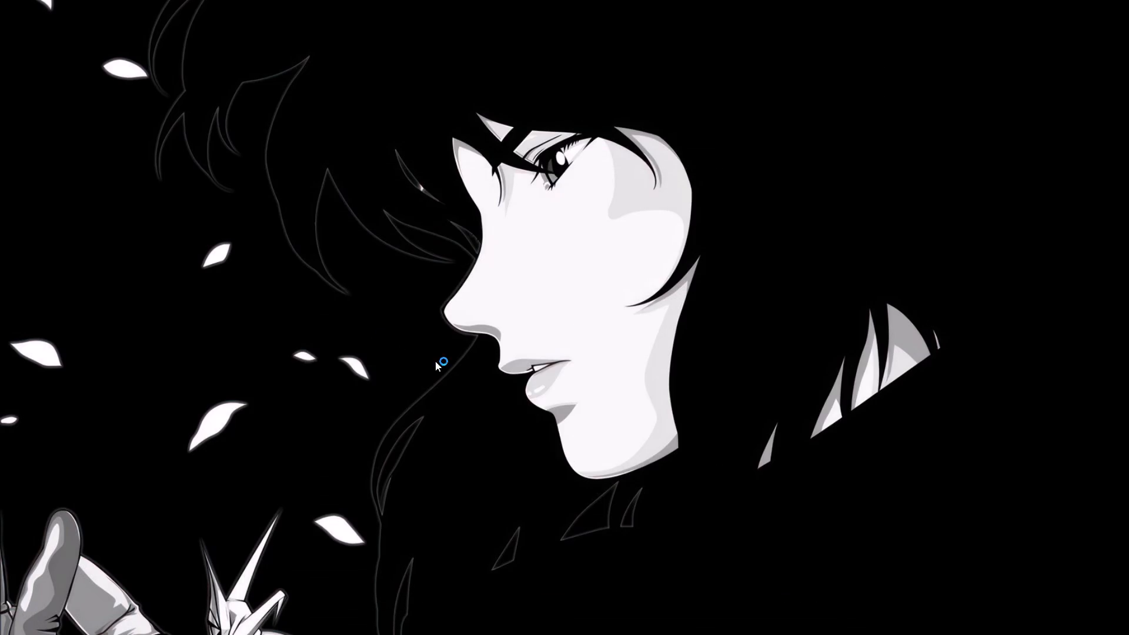